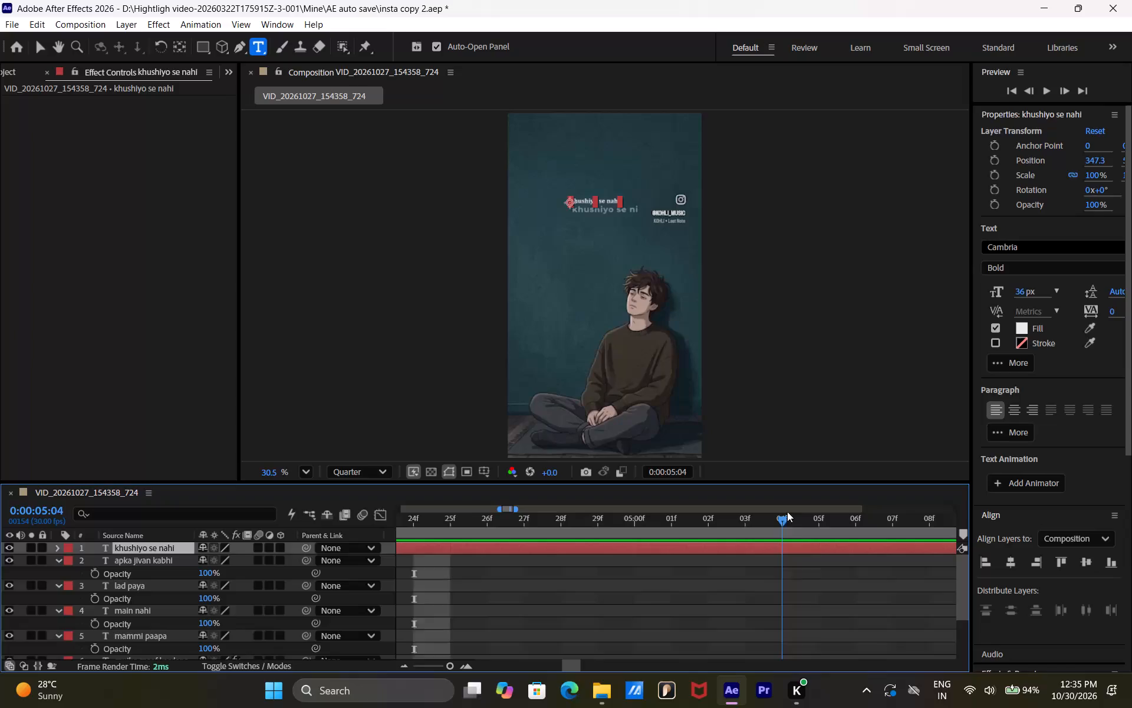
Trim the end of the "khushiyo se nahi" text layer to 0:00:05:04.
{"action": "left_click", "coordinate": [792, 545]}
{"action": "key", "text": "alt+bracketright"}
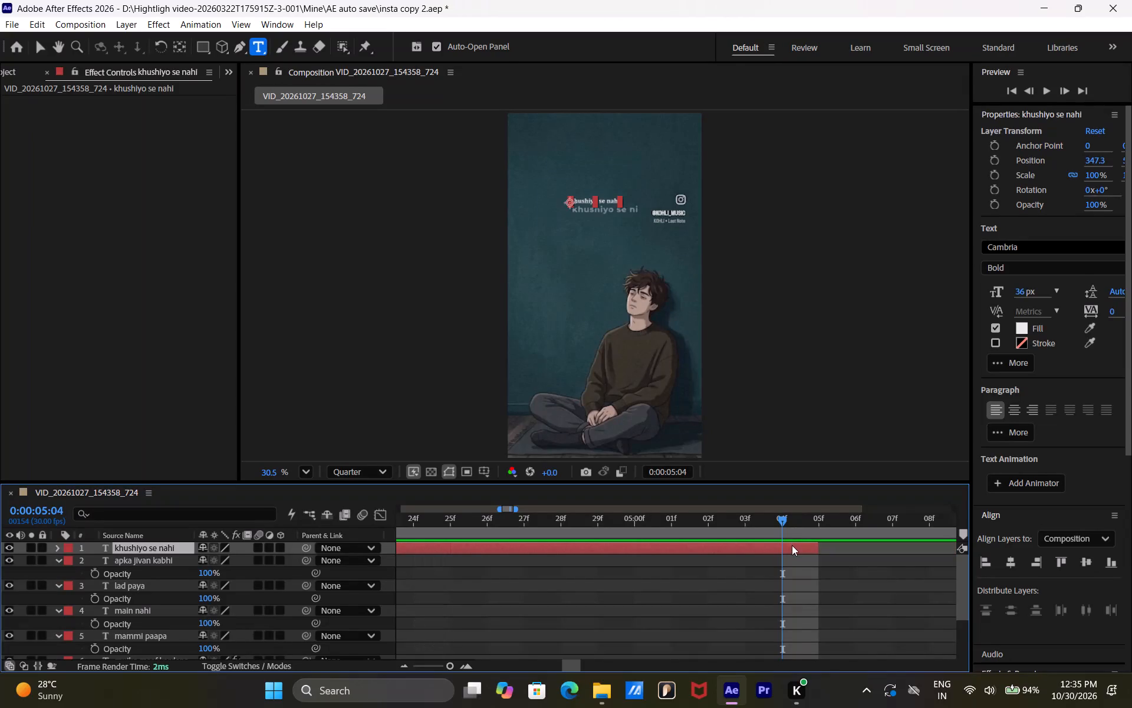
{"action": "left_click_drag", "start_coordinate": [818, 547], "coordinate": [802, 549]}
{"action": "left_click_drag", "start_coordinate": [802, 549], "coordinate": [791, 549]}
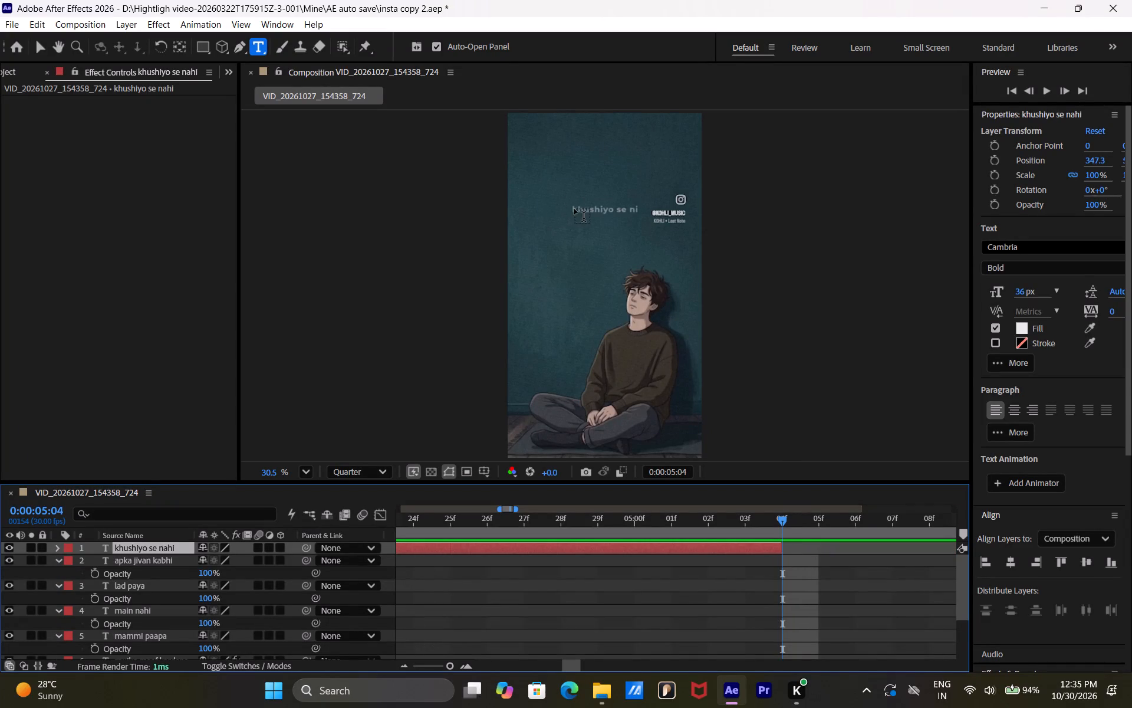
Add a text layer reading "bhar paya" over the existing lyric in the composition at 0:00:05:04.
{"action": "left_click", "coordinate": [577, 205]}
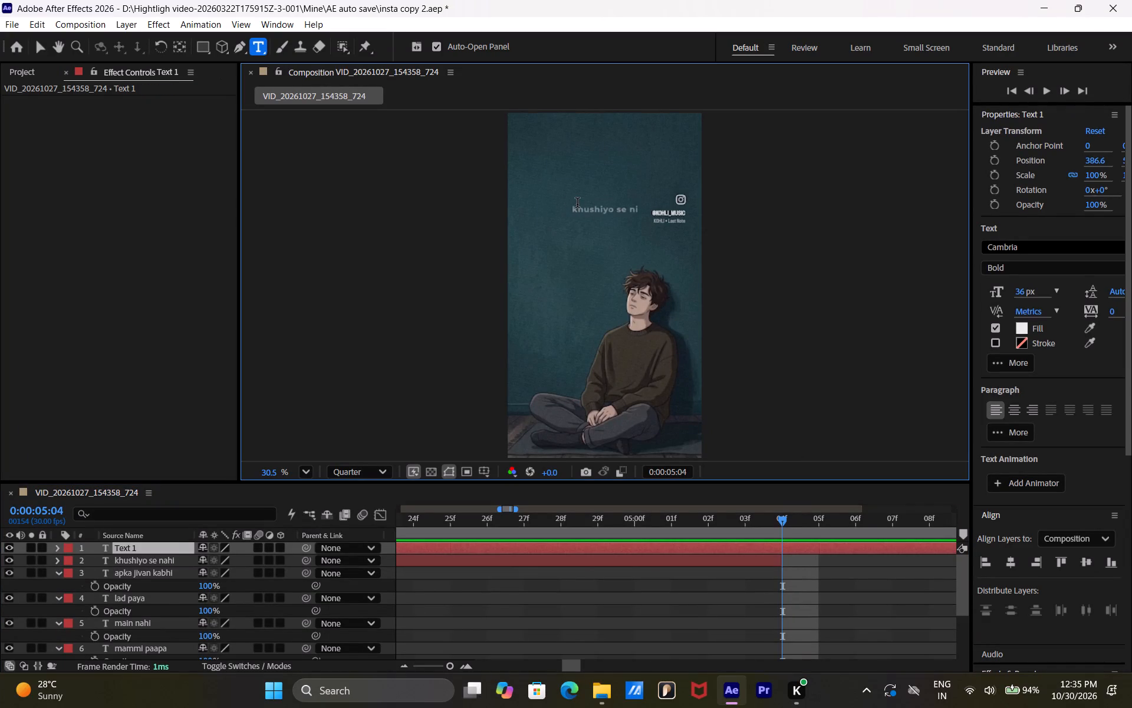
{"action": "type", "text": "ba"}
{"action": "key", "text": "BackSpace"}
{"action": "type", "text": "har paya"}
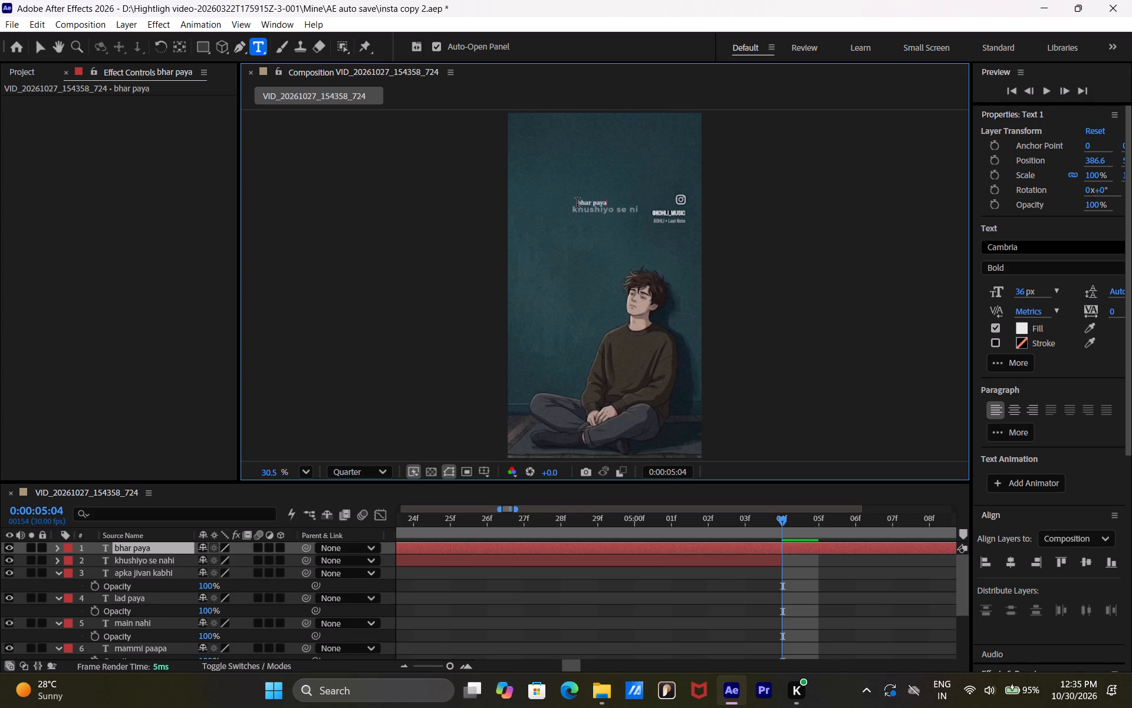
Trim the start of the "bhar paya" text layer to 0:00:05:04.
{"action": "left_click", "coordinate": [750, 546]}
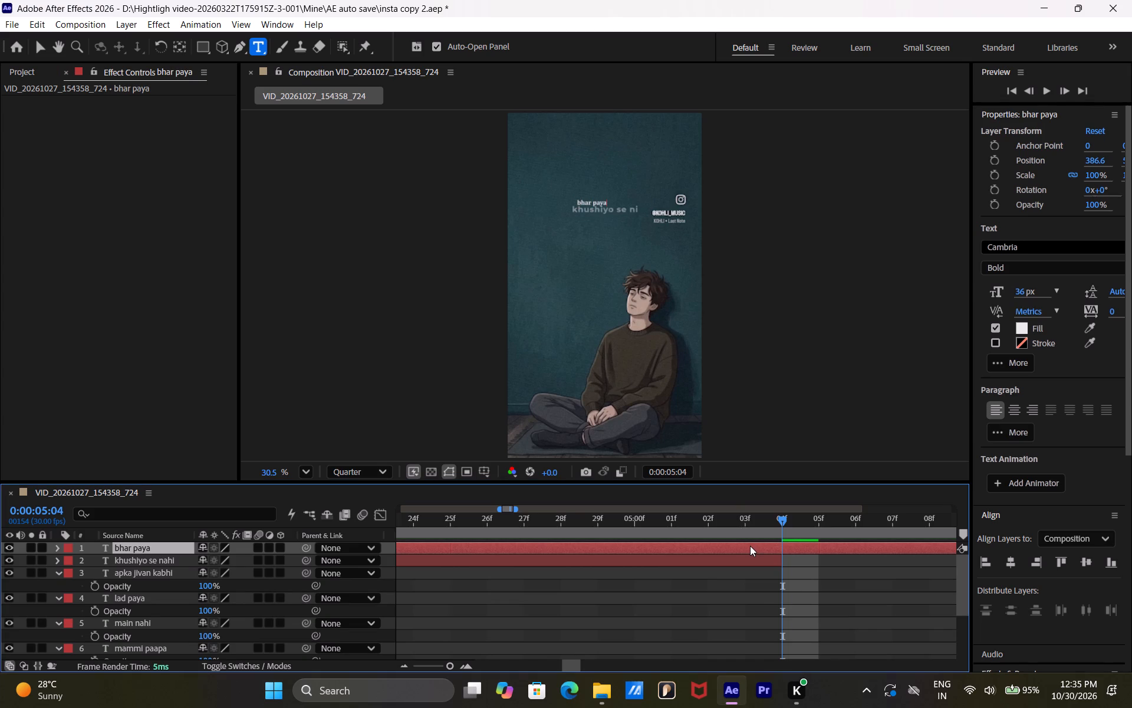
{"action": "key", "text": "alt+bracketleft"}
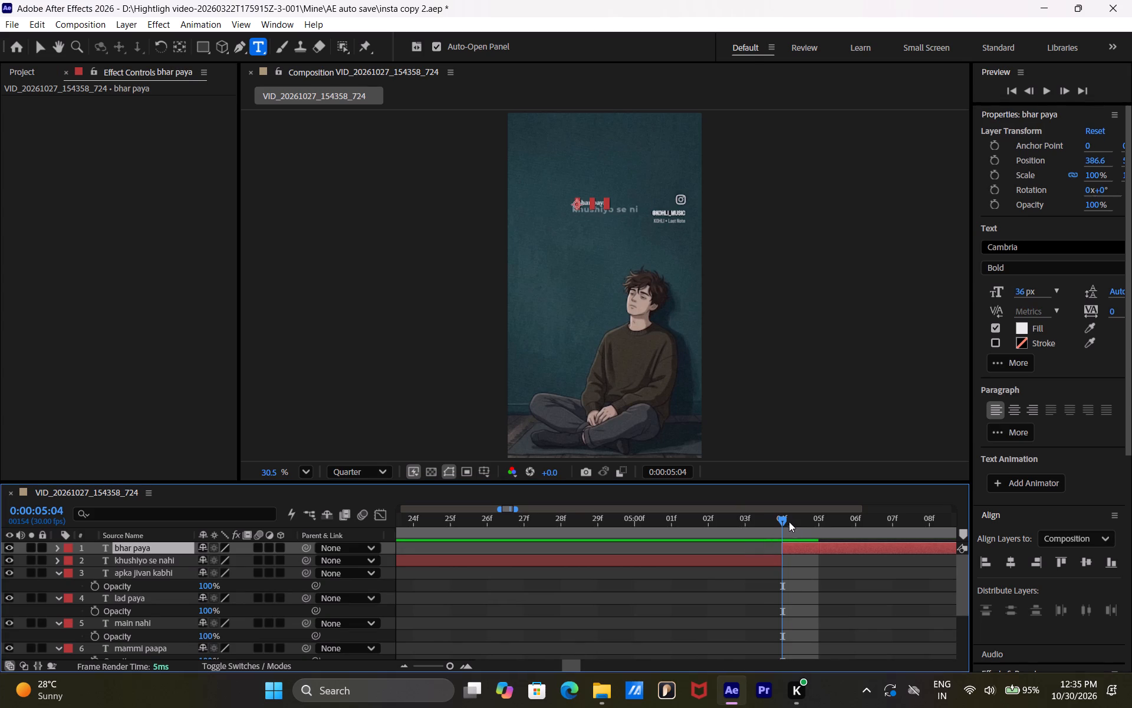
Trim the end of the "bhar paya" text layer to 0:00:06:03, where that lyric finishes in the video.
{"action": "left_click_drag", "start_coordinate": [784, 516], "coordinate": [871, 520]}
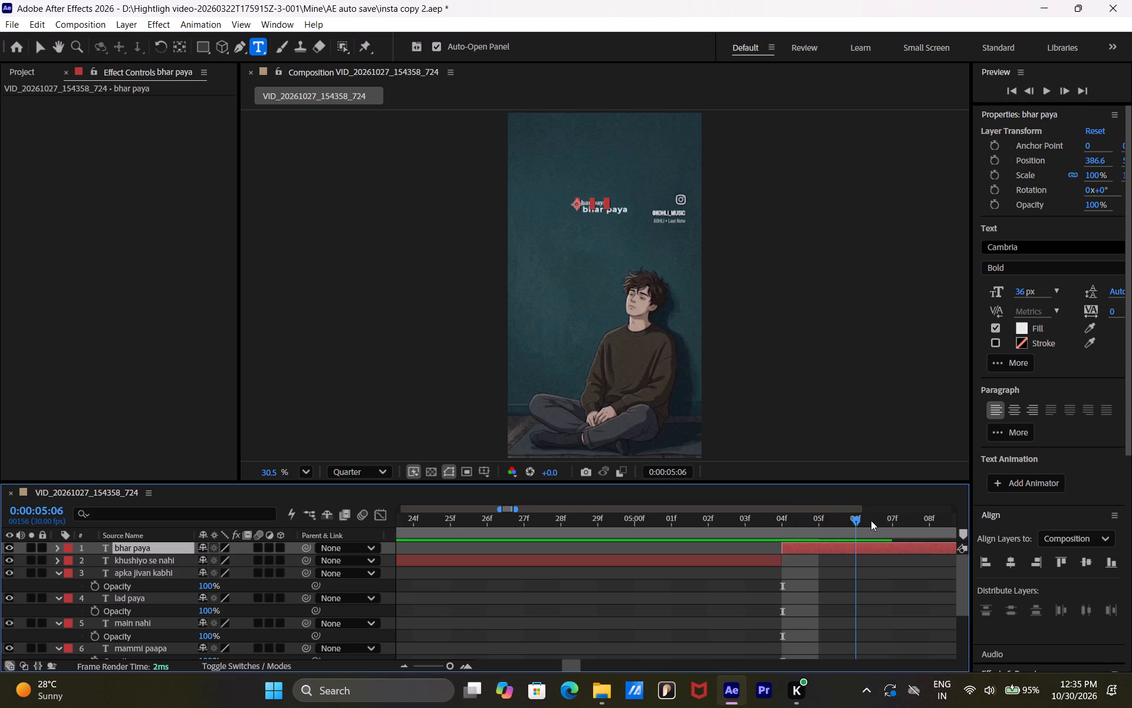
{"action": "left_click_drag", "start_coordinate": [871, 520], "coordinate": [946, 532]}
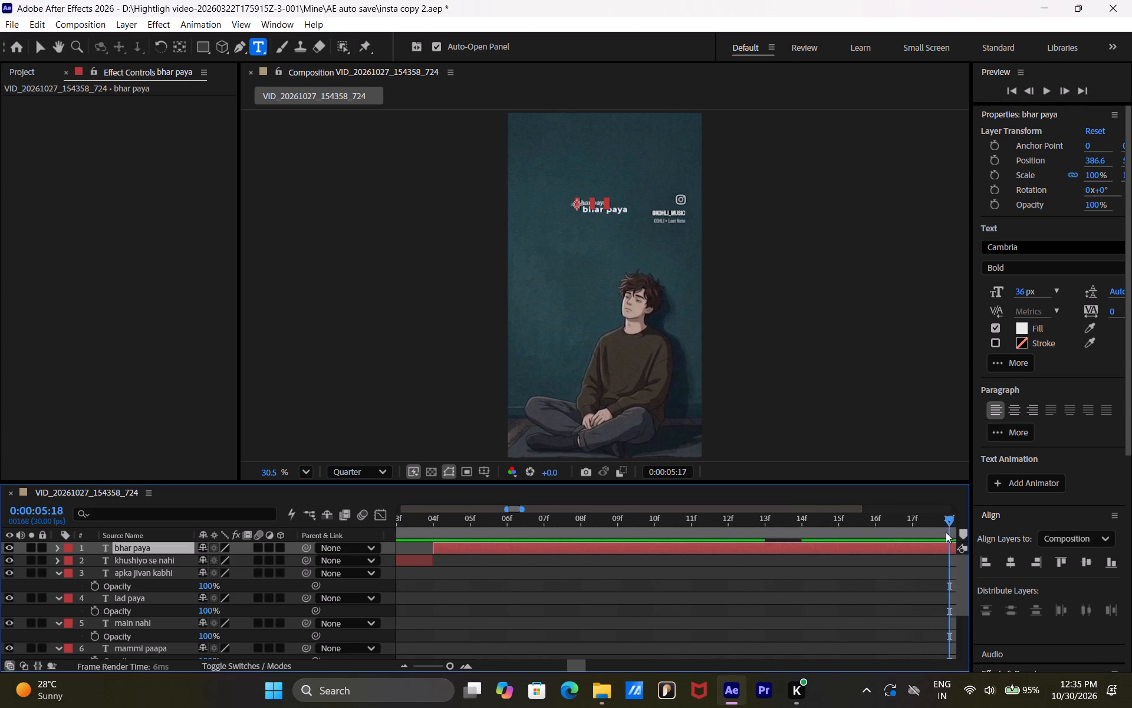
{"action": "left_click_drag", "start_coordinate": [946, 532], "coordinate": [741, 519]}
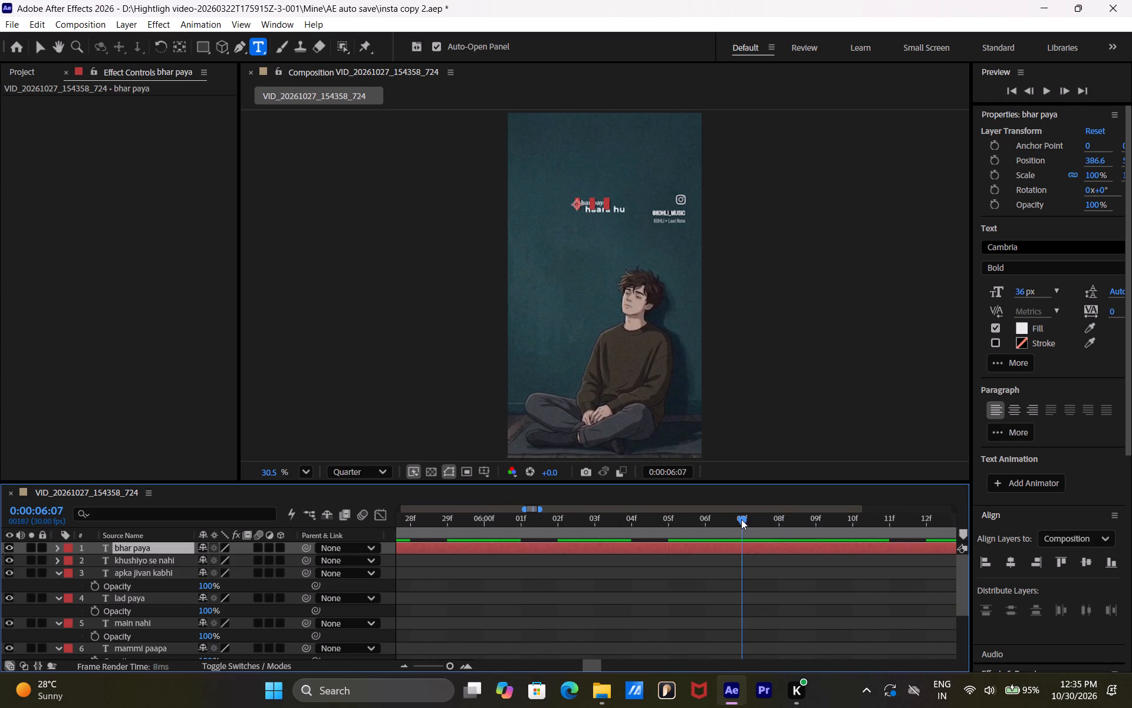
{"action": "left_click_drag", "start_coordinate": [741, 519], "coordinate": [547, 507]}
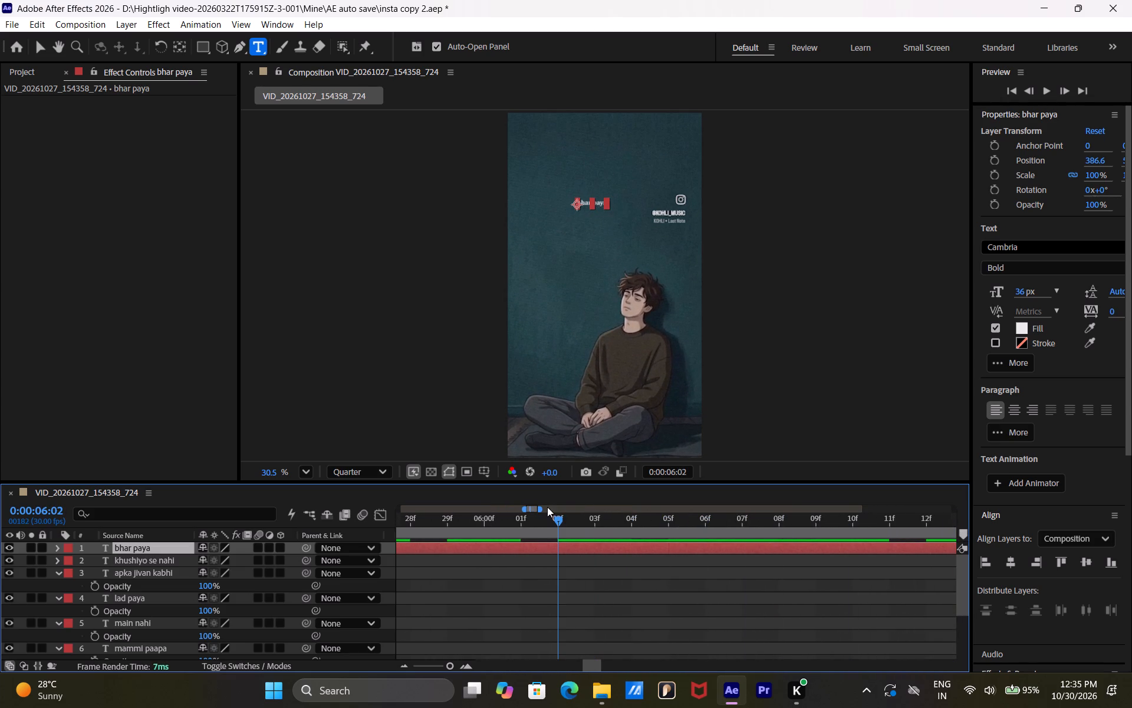
{"action": "left_click_drag", "start_coordinate": [547, 507], "coordinate": [598, 508]}
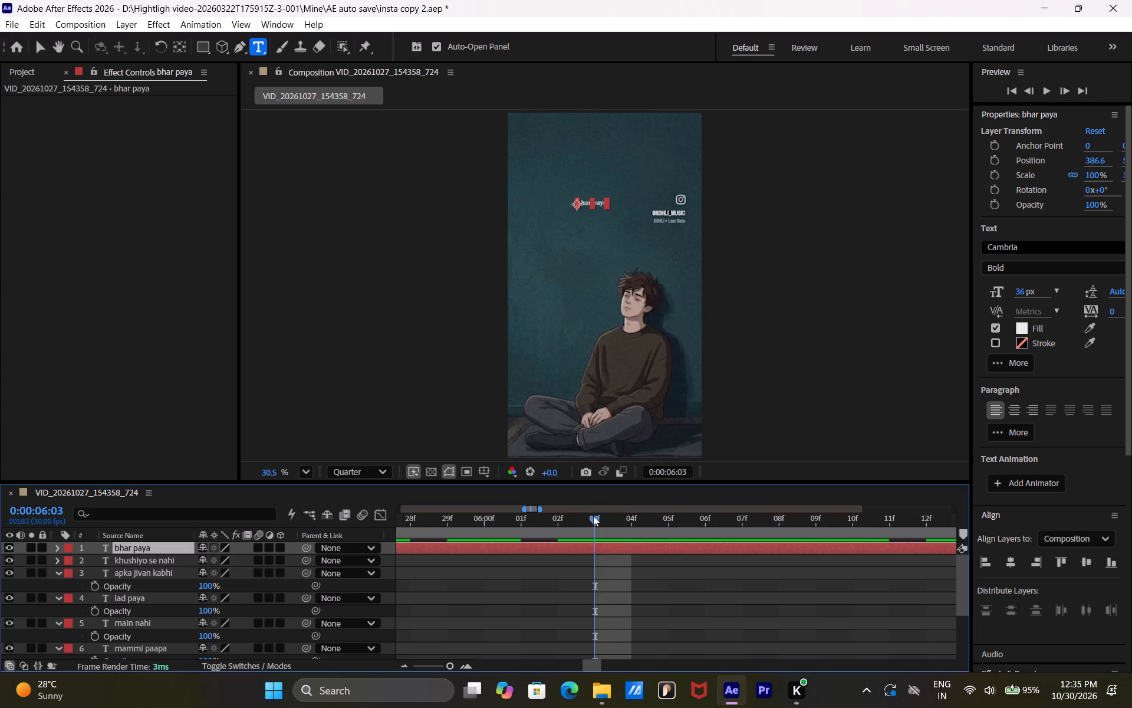
{"action": "left_click", "coordinate": [601, 552]}
{"action": "key", "text": "alt+bracketright"}
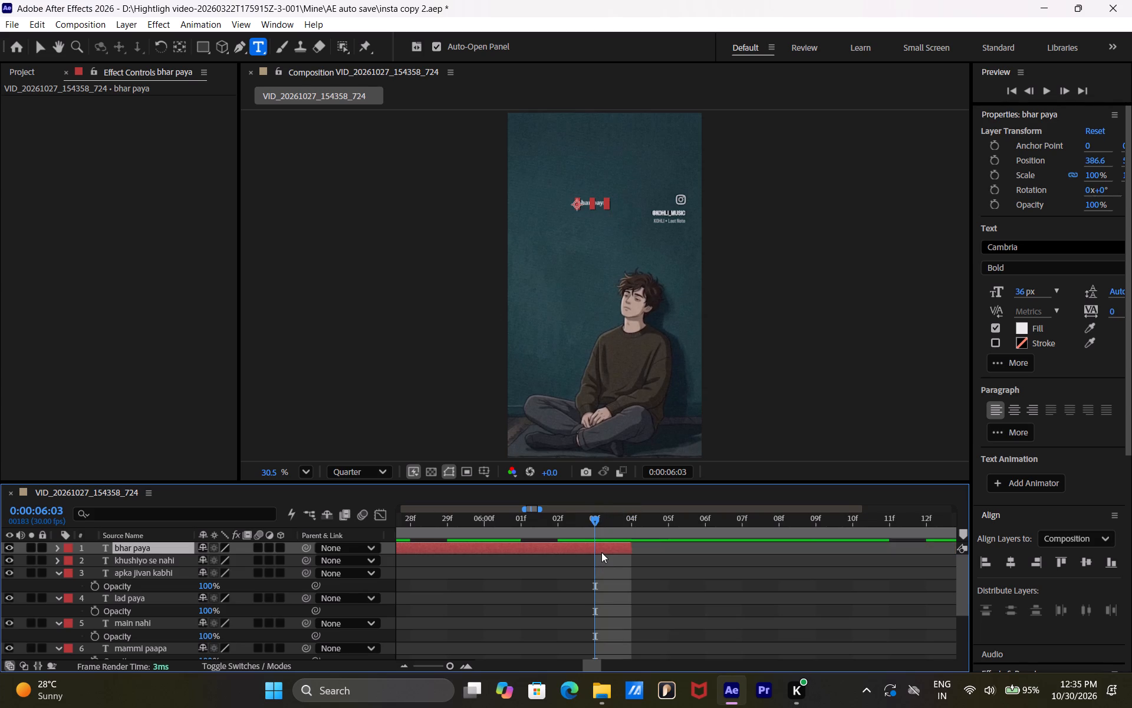
{"action": "left_click_drag", "start_coordinate": [631, 546], "coordinate": [600, 545]}
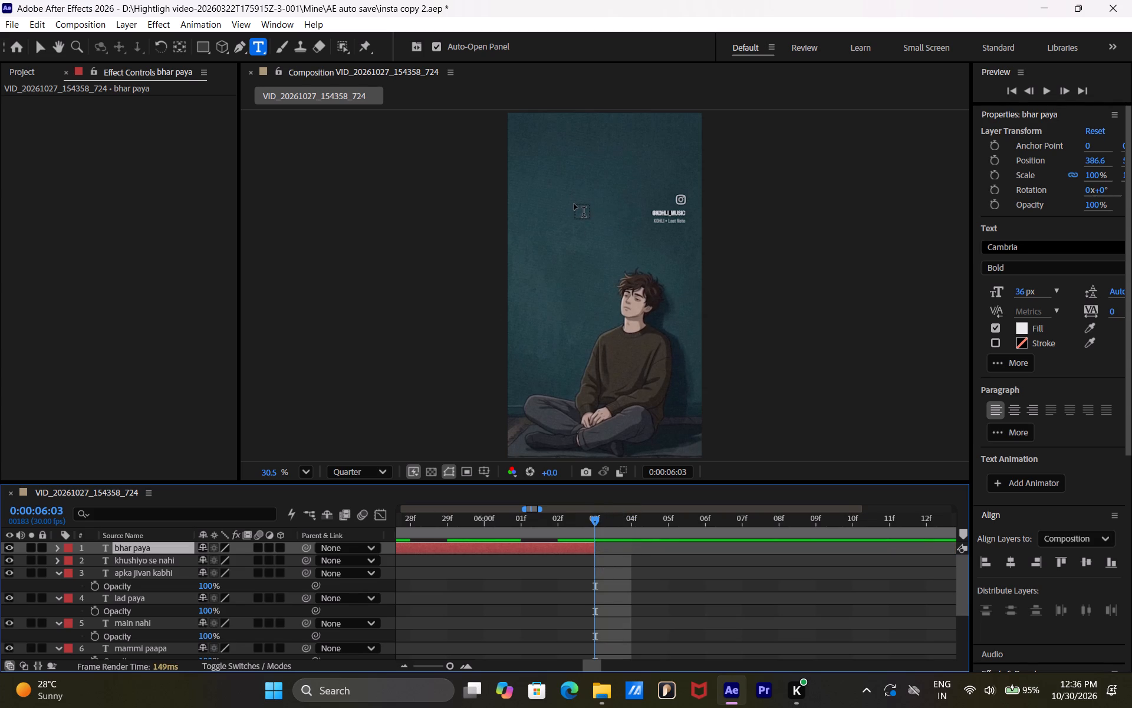
Add a text layer reading "hara hu" at the lyric position and trim its start to 0:00:06:03.
{"action": "left_click", "coordinate": [574, 204]}
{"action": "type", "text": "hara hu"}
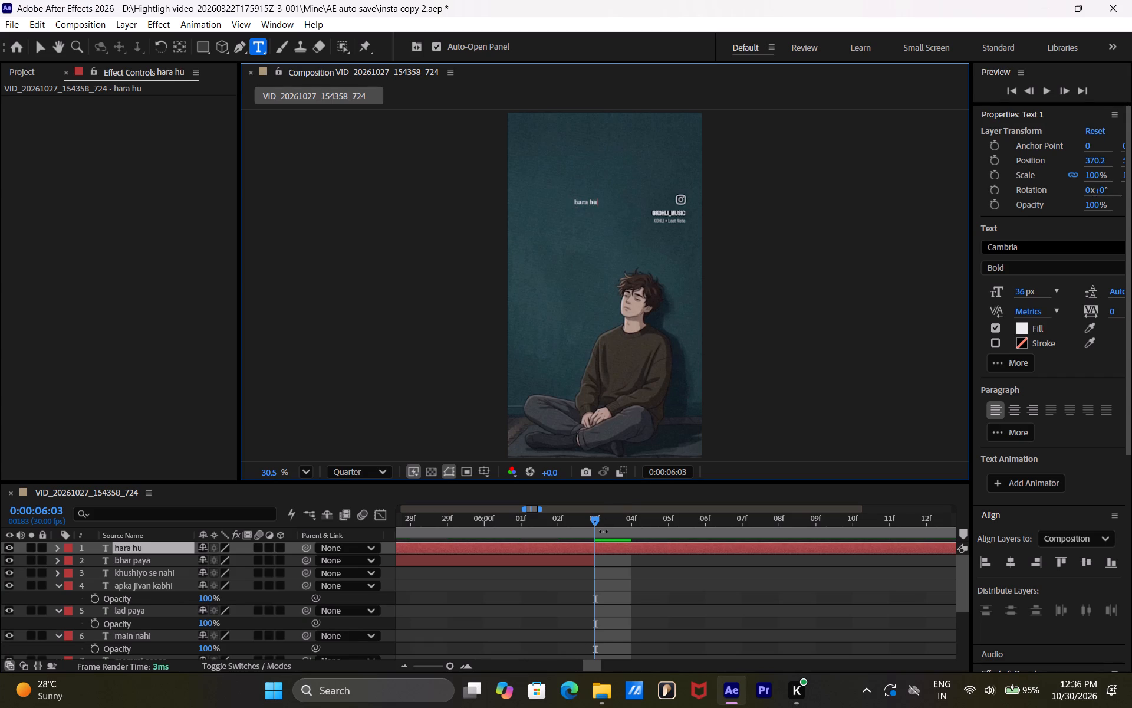
{"action": "left_click", "coordinate": [597, 545]}
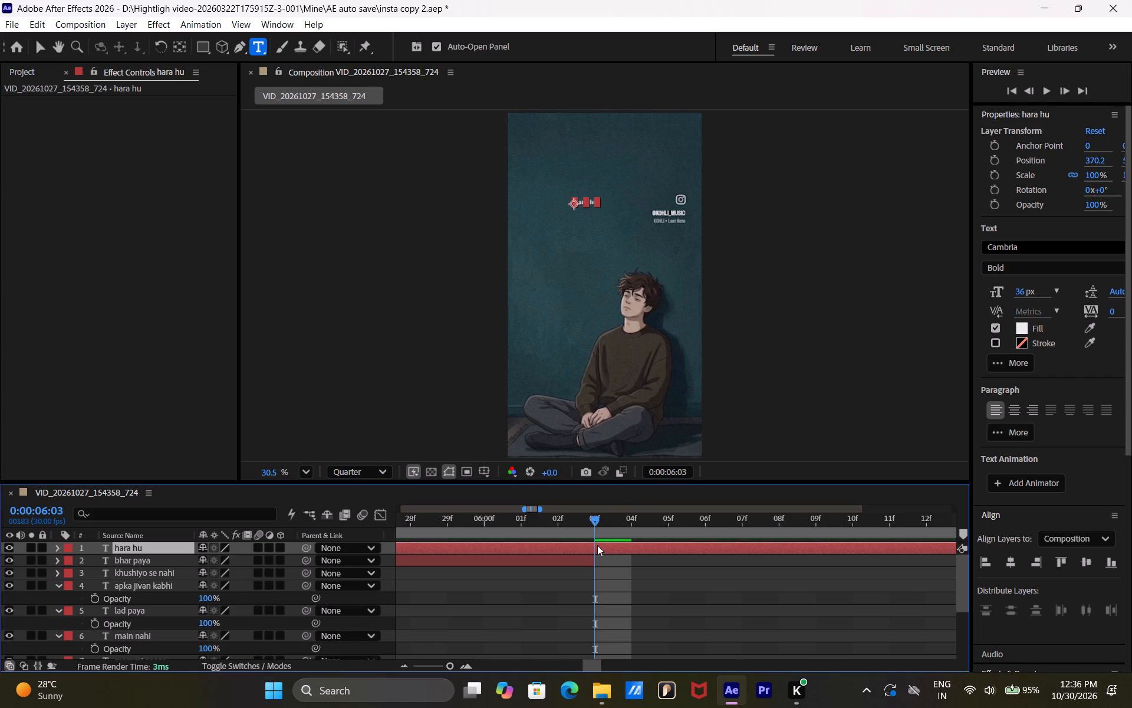
{"action": "key", "text": "alt+bracketleft"}
Trim the end of the "hara hu" text layer to 0:00:06:19, just before the "hamesha main" lyric.
{"action": "left_click_drag", "start_coordinate": [594, 519], "coordinate": [603, 519]}
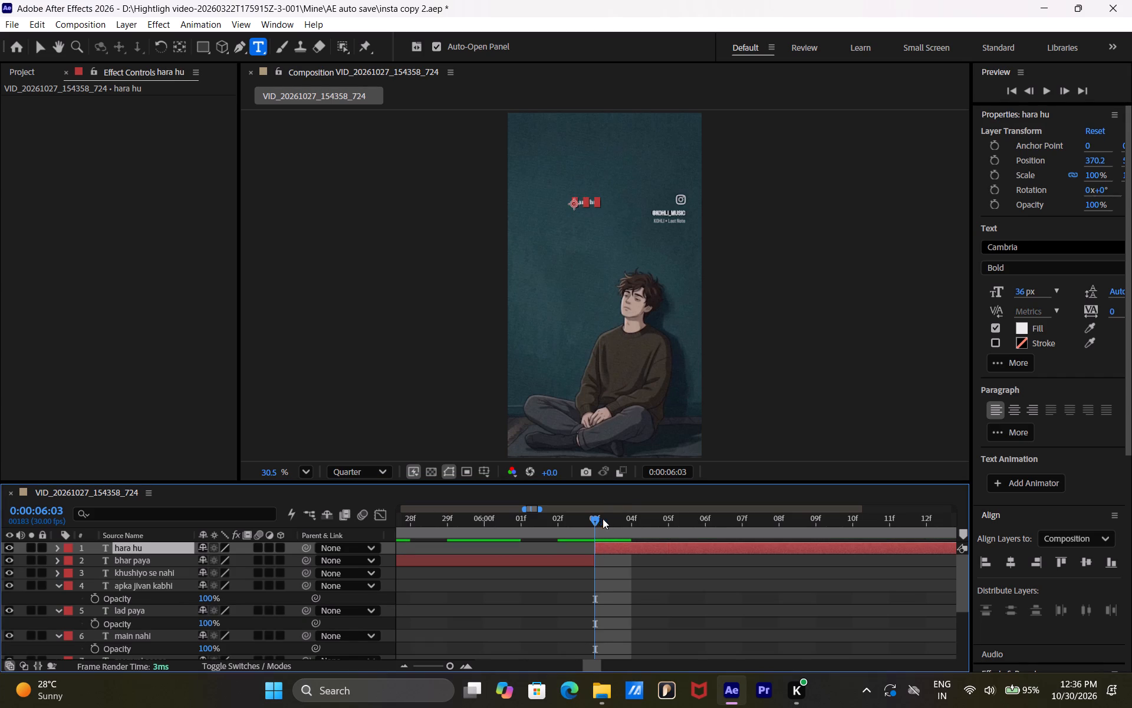
{"action": "left_click_drag", "start_coordinate": [603, 519], "coordinate": [891, 520]}
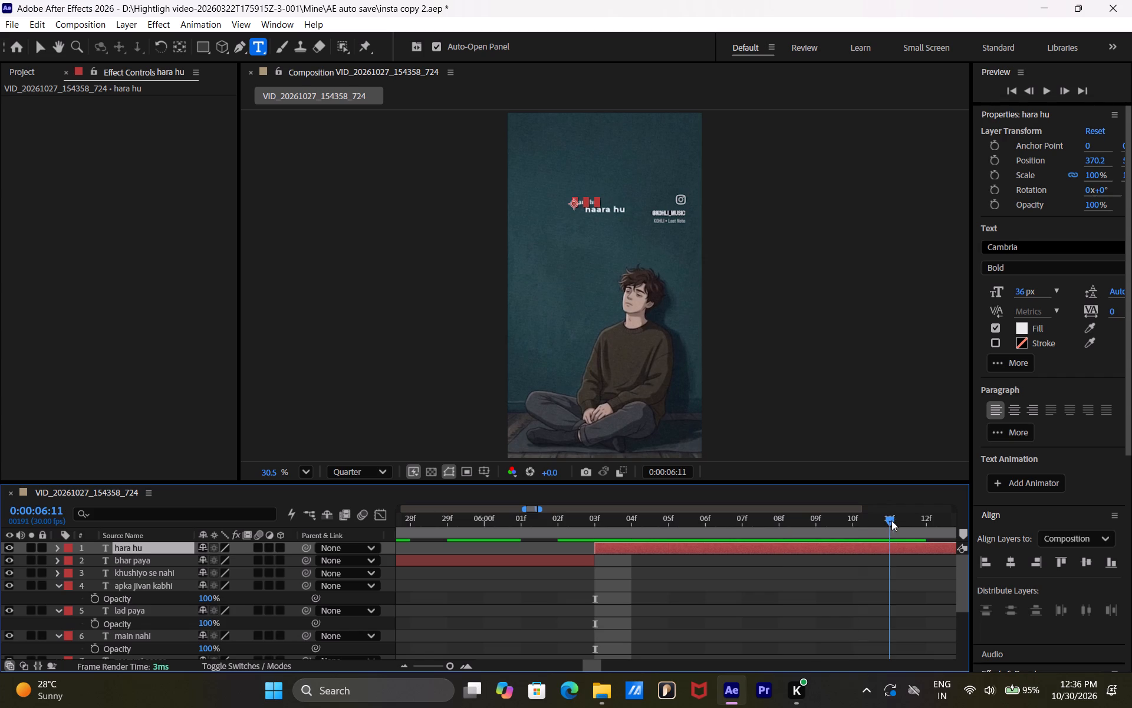
{"action": "left_click_drag", "start_coordinate": [891, 520], "coordinate": [963, 516]}
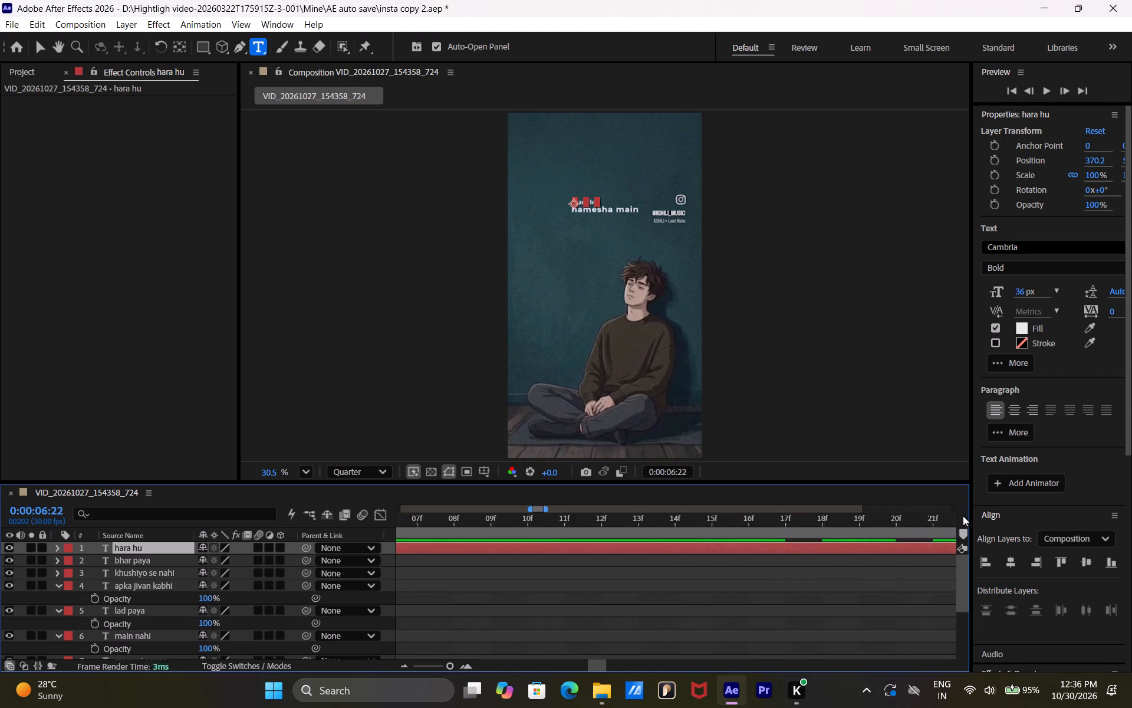
{"action": "left_click_drag", "start_coordinate": [963, 516], "coordinate": [758, 509]}
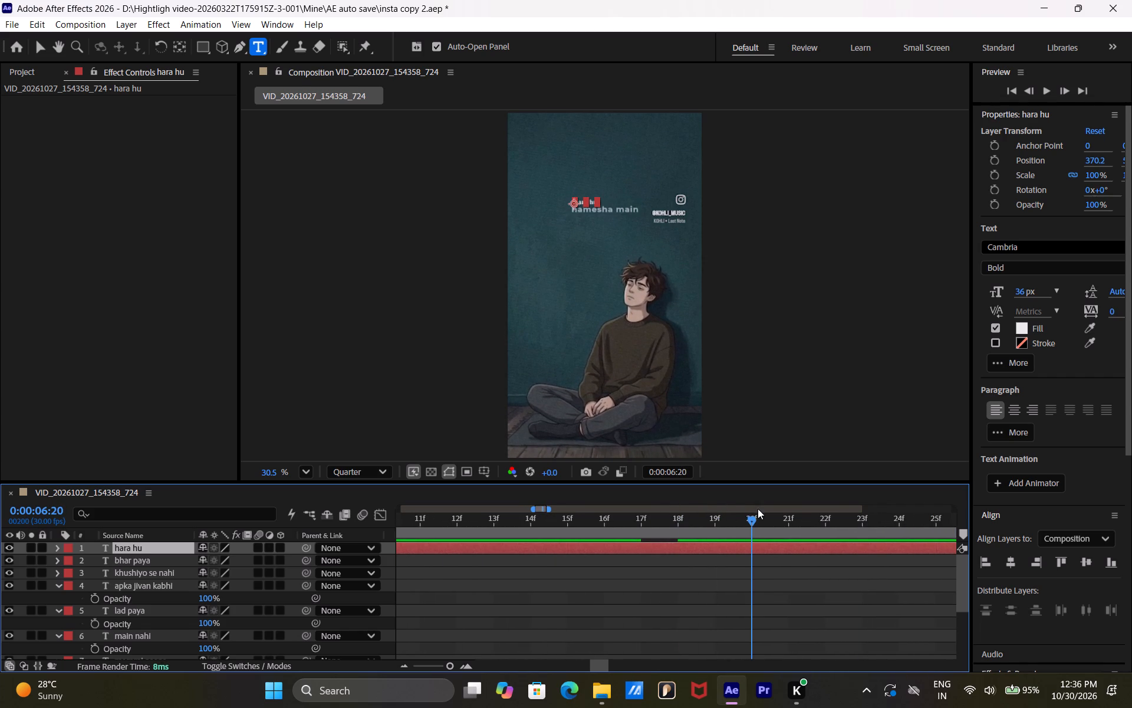
{"action": "left_click_drag", "start_coordinate": [758, 509], "coordinate": [733, 509]}
{"action": "left_click_drag", "start_coordinate": [733, 509], "coordinate": [728, 509]}
{"action": "left_click", "coordinate": [725, 550]}
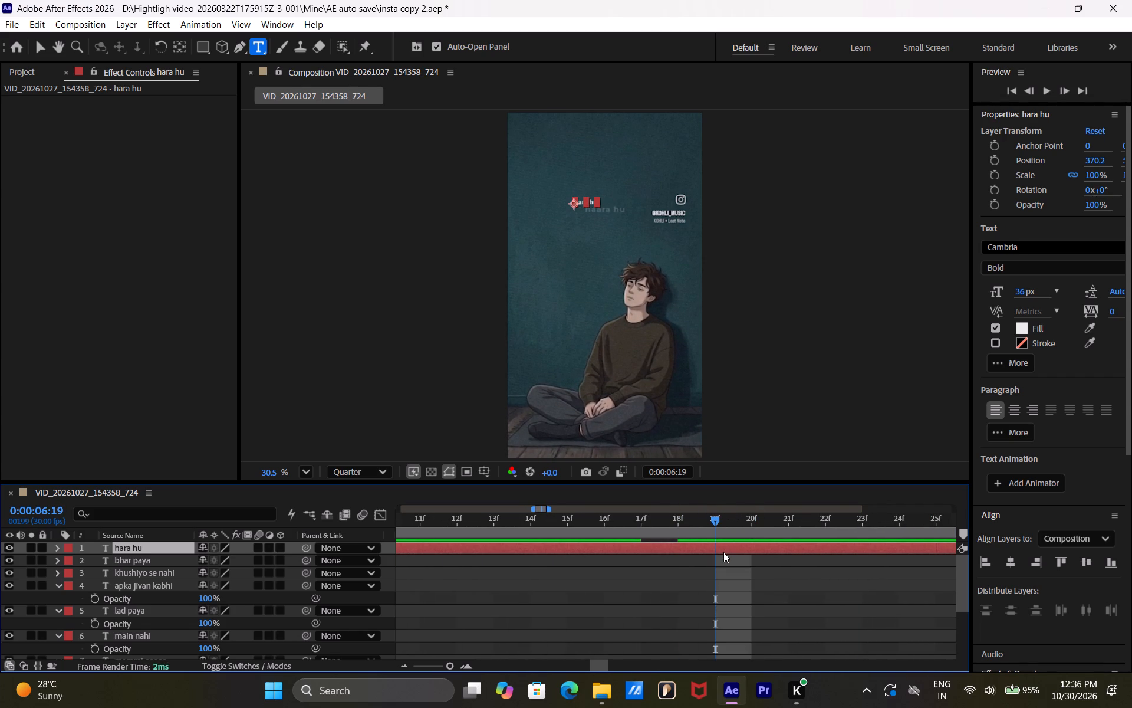
Trim the end of the "hara hu" text layer to 0:00:06:19.
{"action": "key", "text": "alt+bracketright"}
{"action": "left_click_drag", "start_coordinate": [750, 549], "coordinate": [729, 549]}
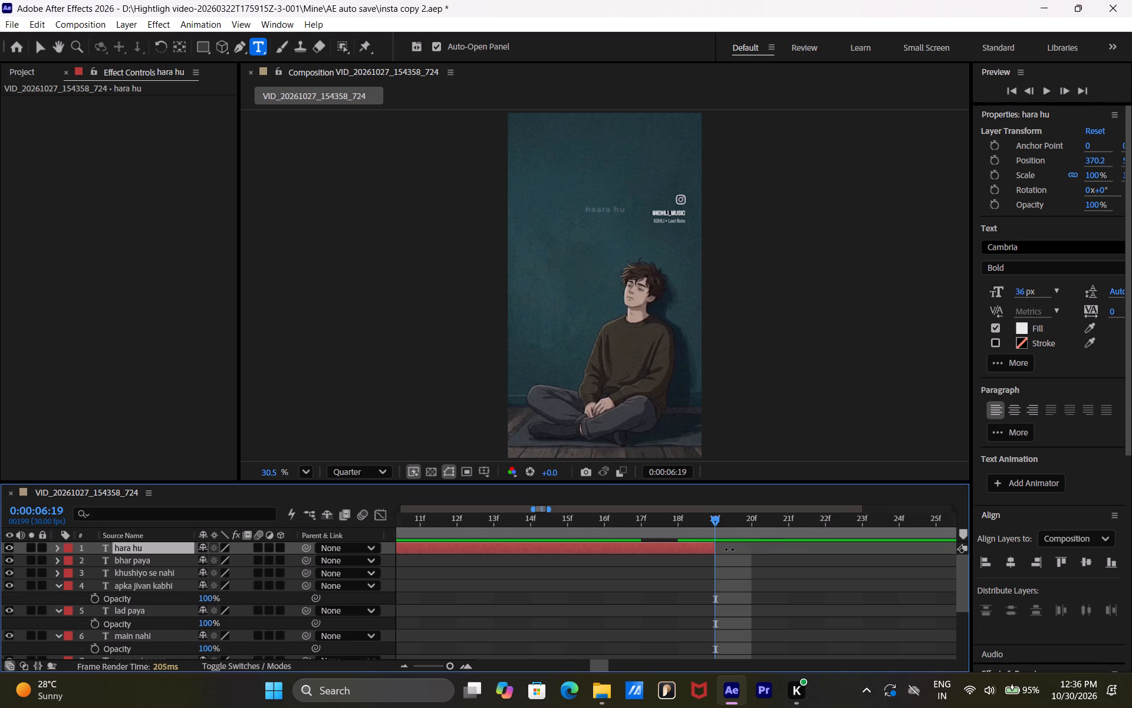
{"action": "left_click_drag", "start_coordinate": [729, 549], "coordinate": [723, 549]}
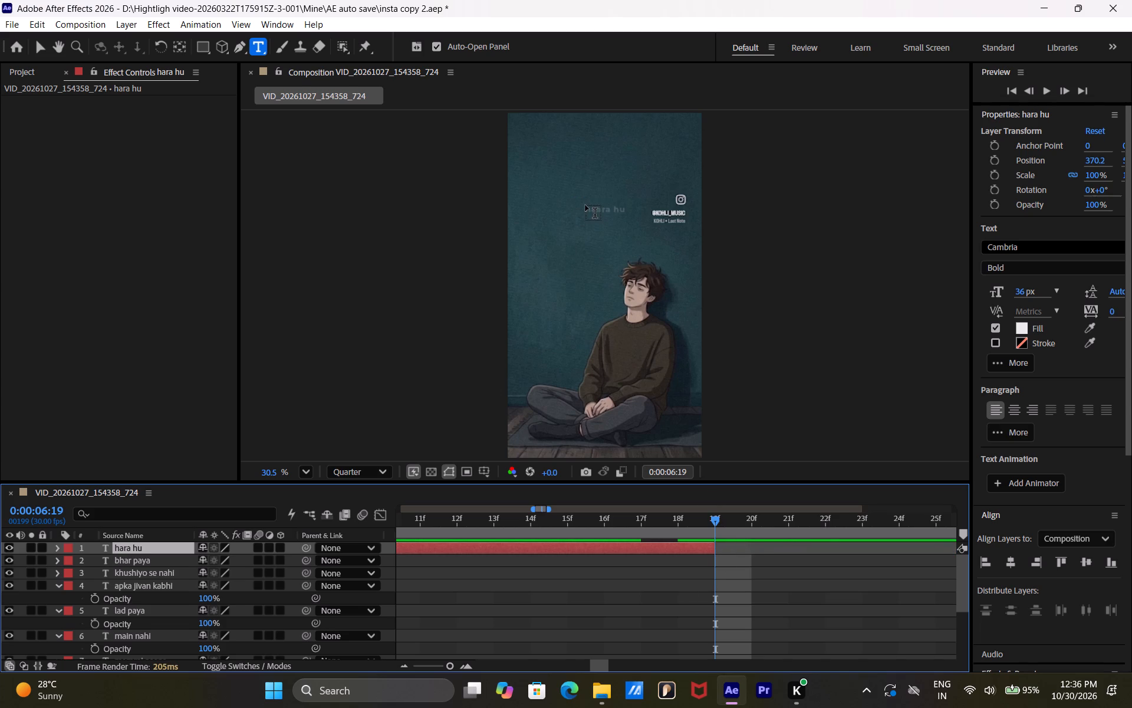
Add a text layer reading "hamesha mein" above the existing lyric, with its start trimmed to 0:00:06:19.
{"action": "left_click", "coordinate": [585, 205]}
{"action": "type", "text": "hameh"}
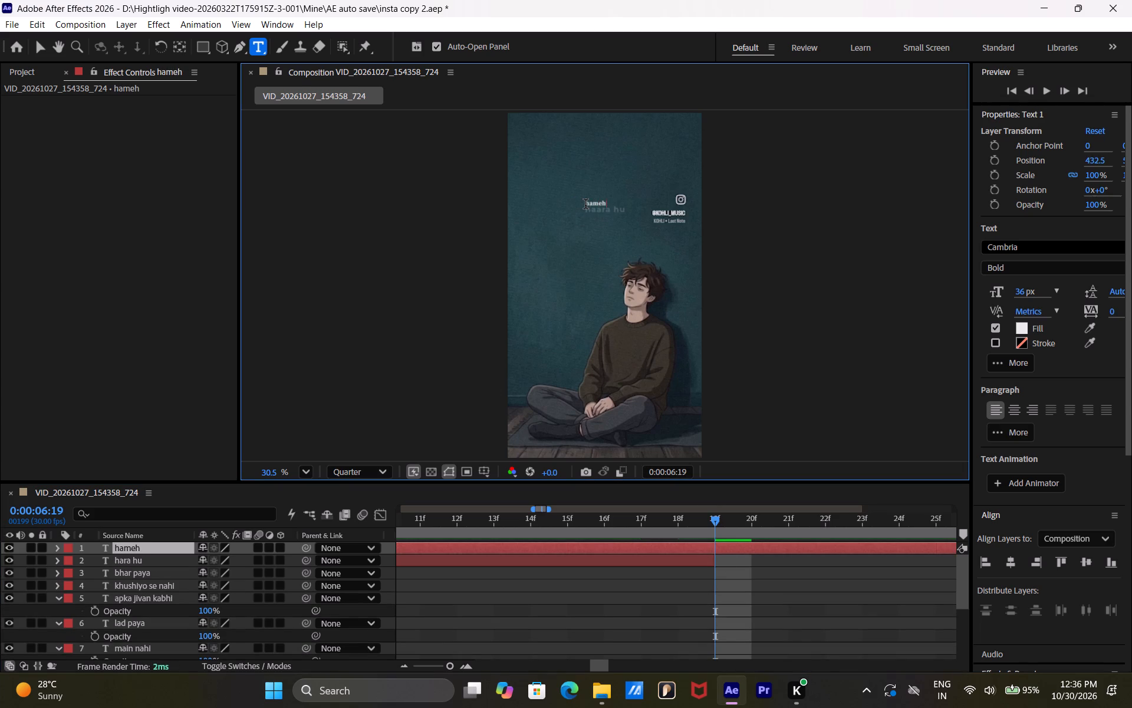
{"action": "key", "text": "BackSpace"}
{"action": "type", "text": "sha mein"}
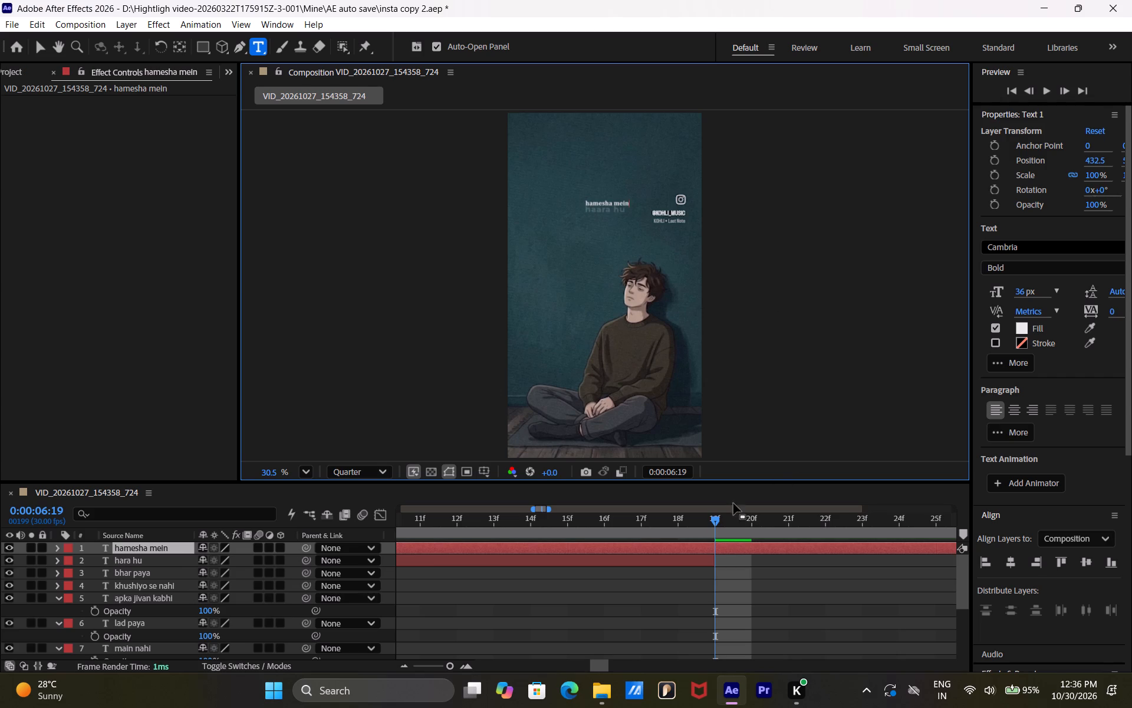
{"action": "left_click", "coordinate": [682, 549]}
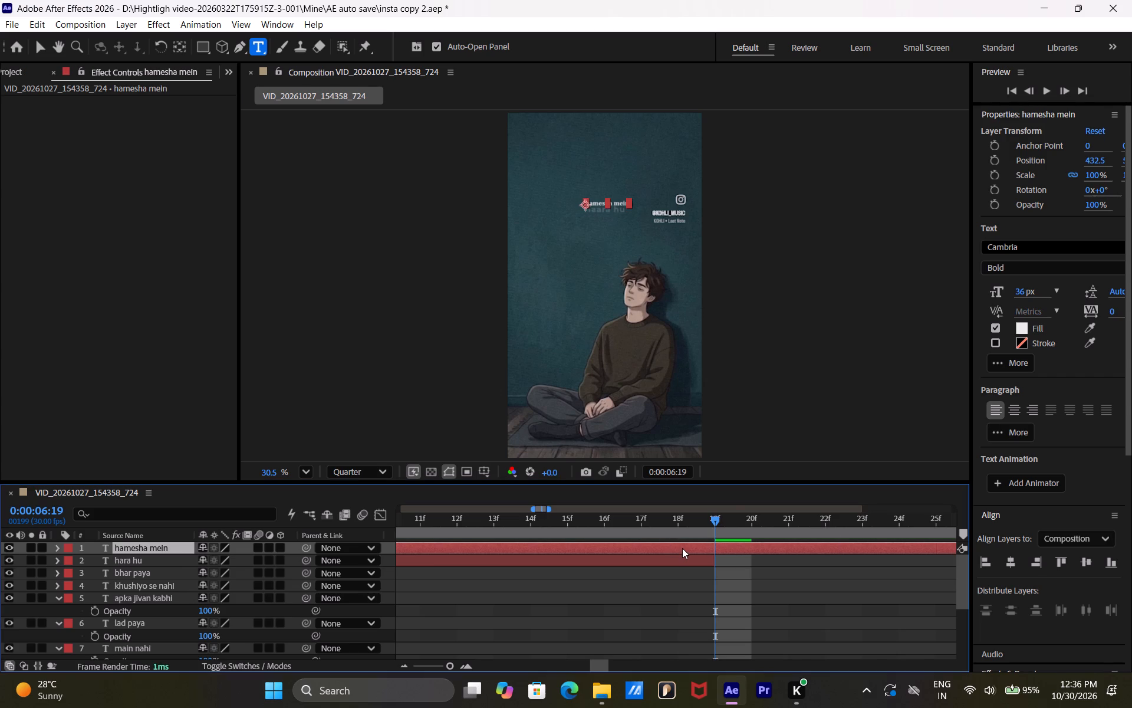
{"action": "key", "text": "alt+bracketleft"}
Correct the new lyric's wording to "hamesha main" to match the lyric in the video.
{"action": "left_click_drag", "start_coordinate": [718, 519], "coordinate": [743, 519]}
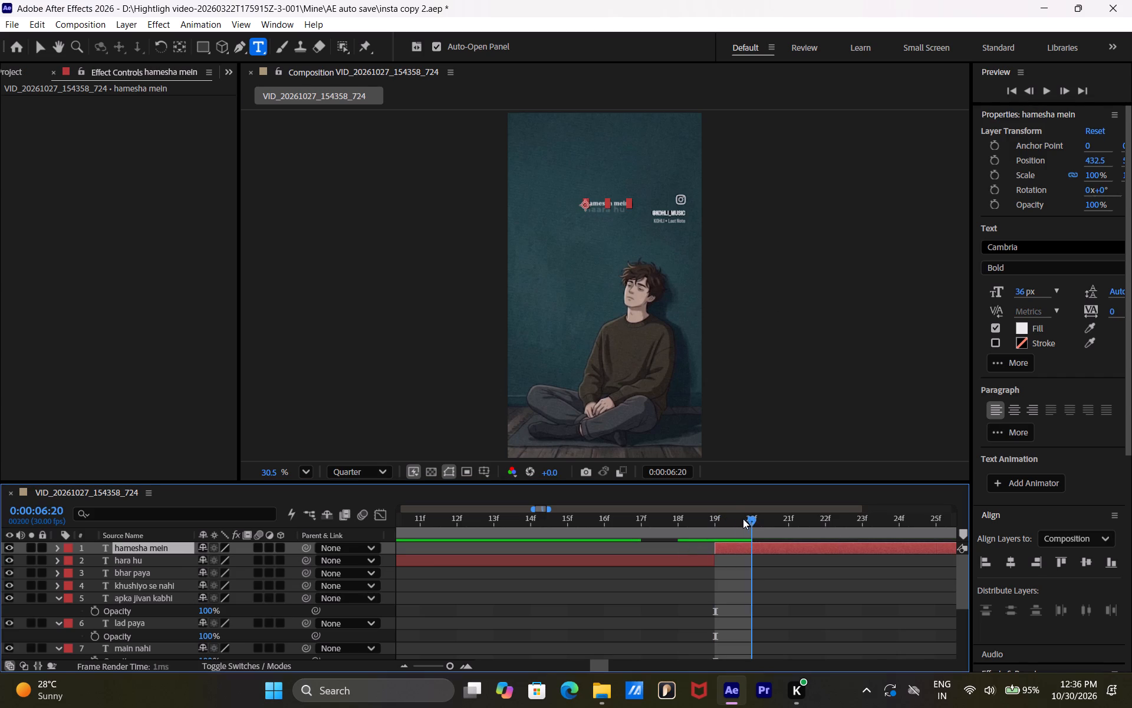
{"action": "left_click_drag", "start_coordinate": [743, 519], "coordinate": [751, 519]}
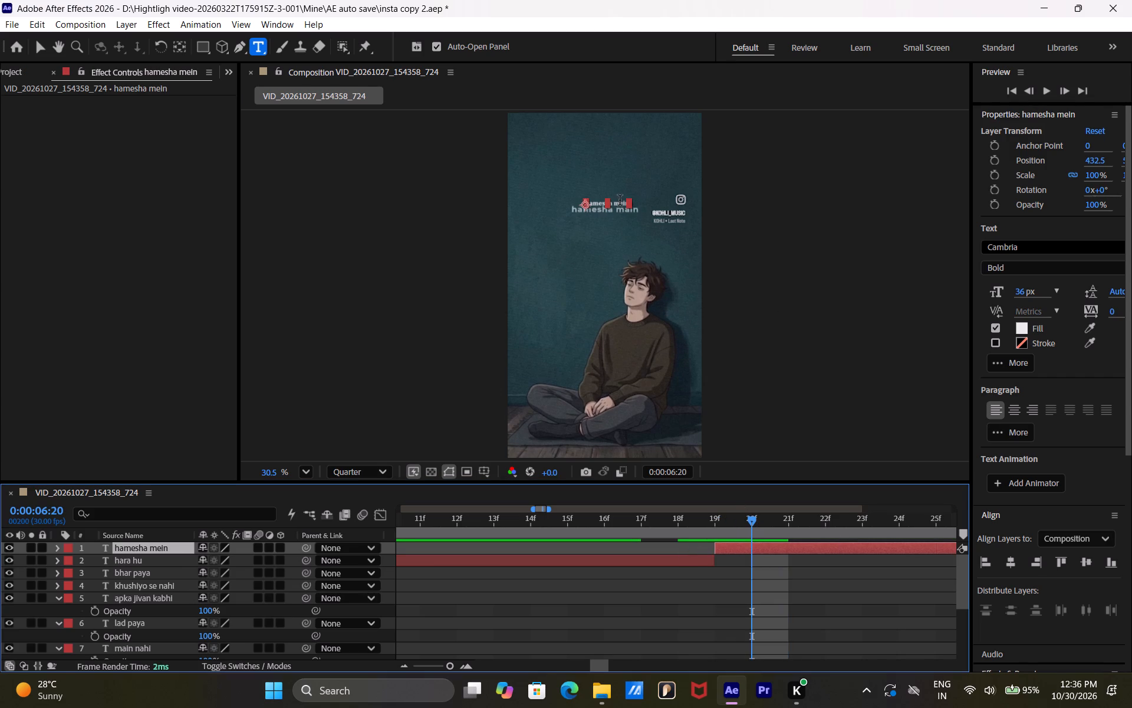
{"action": "double_click", "coordinate": [620, 200]}
{"action": "left_click", "coordinate": [626, 203]}
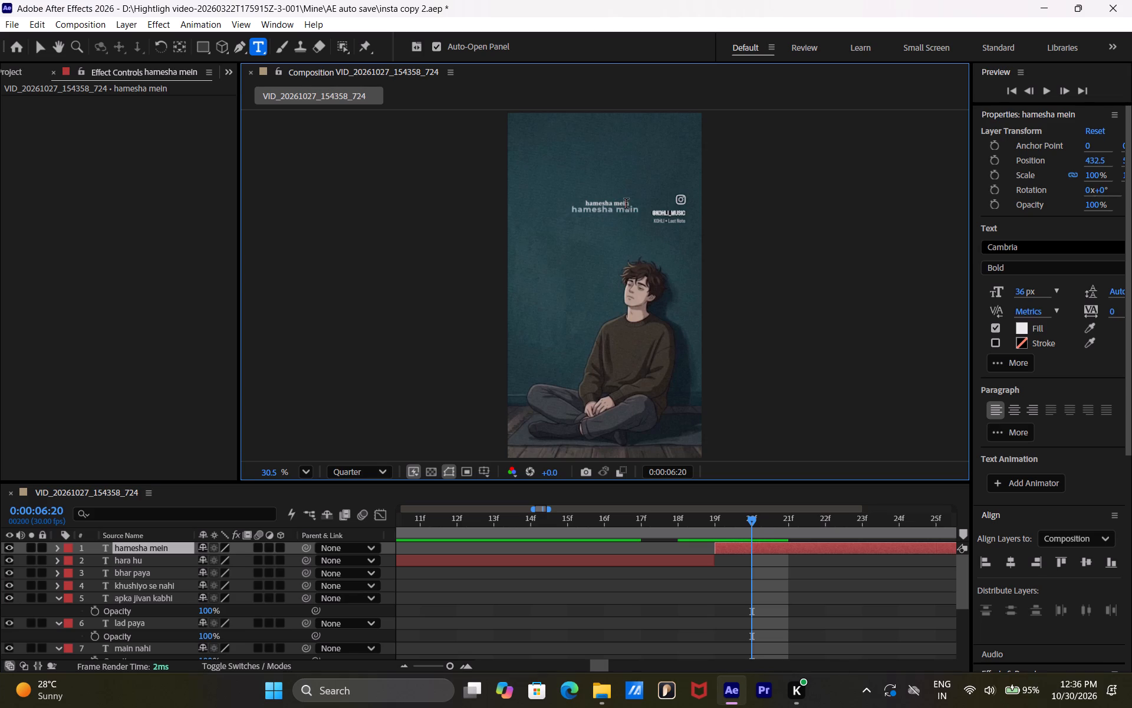
{"action": "key", "text": "Left"}
{"action": "key", "text": "BackSpace"}
{"action": "key", "text": "s"}
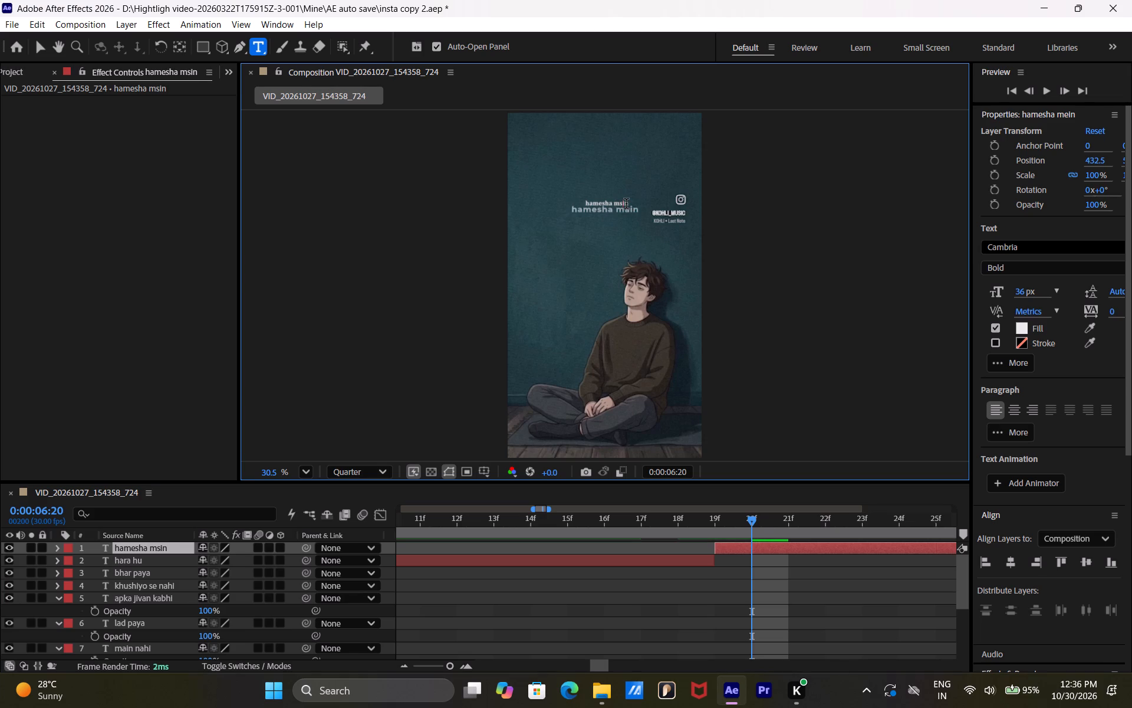
{"action": "key", "text": "BackSpace"}
{"action": "key", "text": "a"}
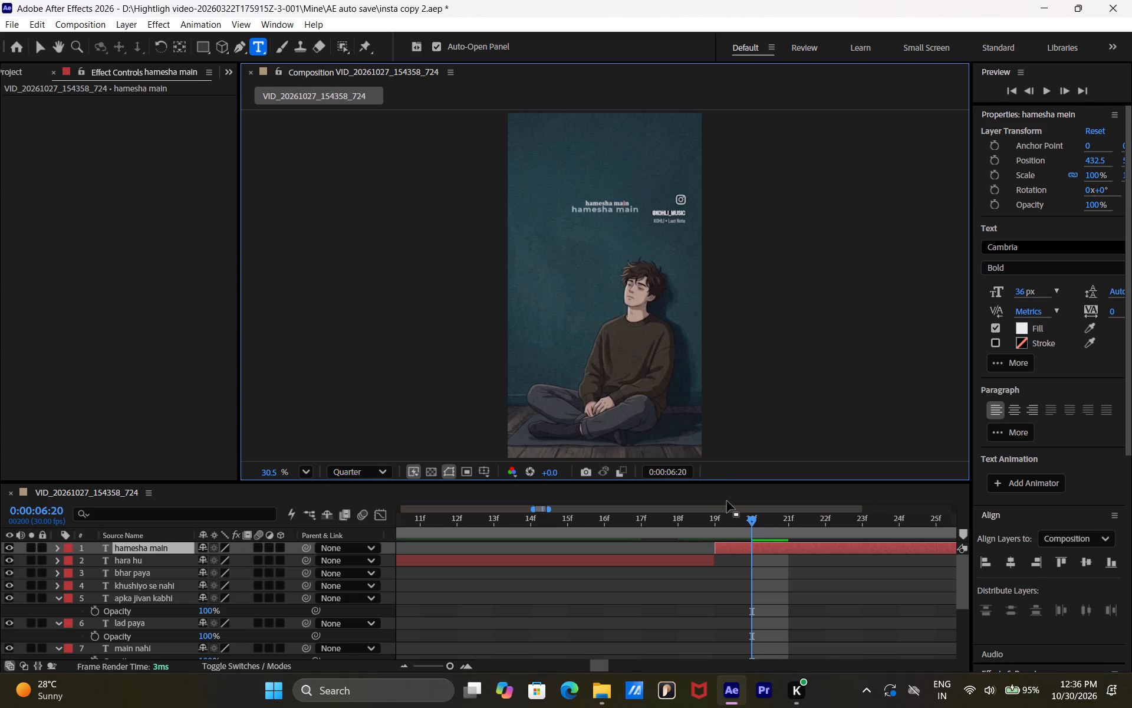
Trim the end of the "hamesha main" layer to 0:00:07:10, just before the video's next lyric.
{"action": "left_click_drag", "start_coordinate": [753, 516], "coordinate": [762, 517]}
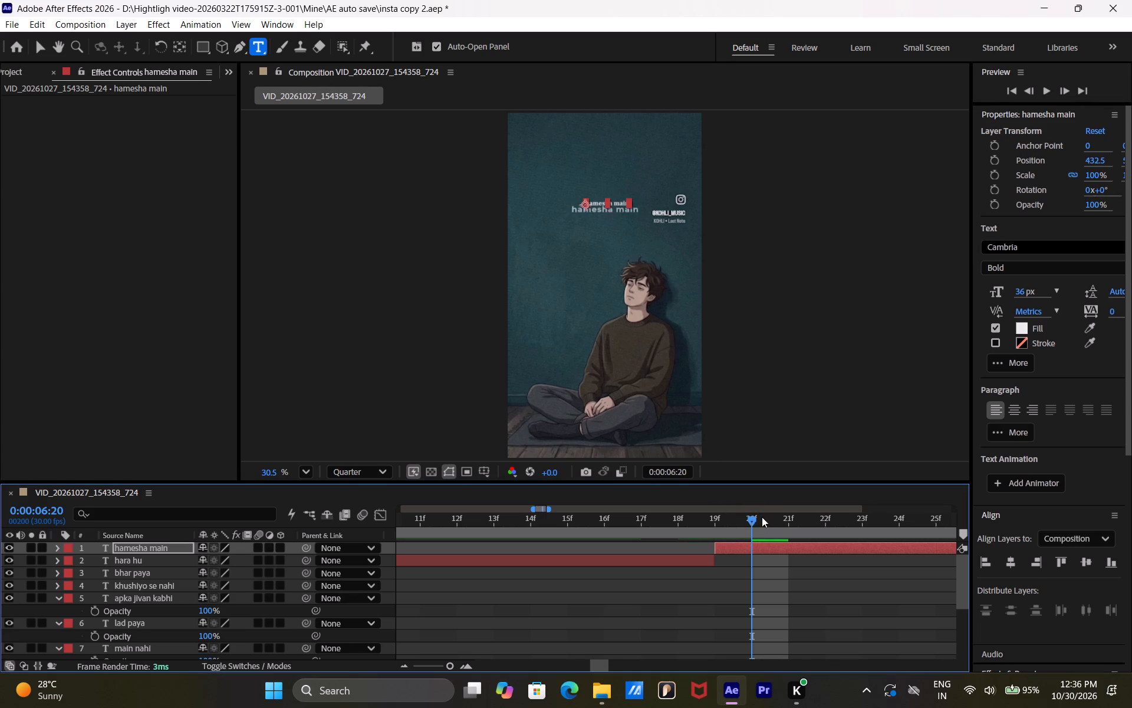
{"action": "left_click_drag", "start_coordinate": [762, 517], "coordinate": [917, 514]}
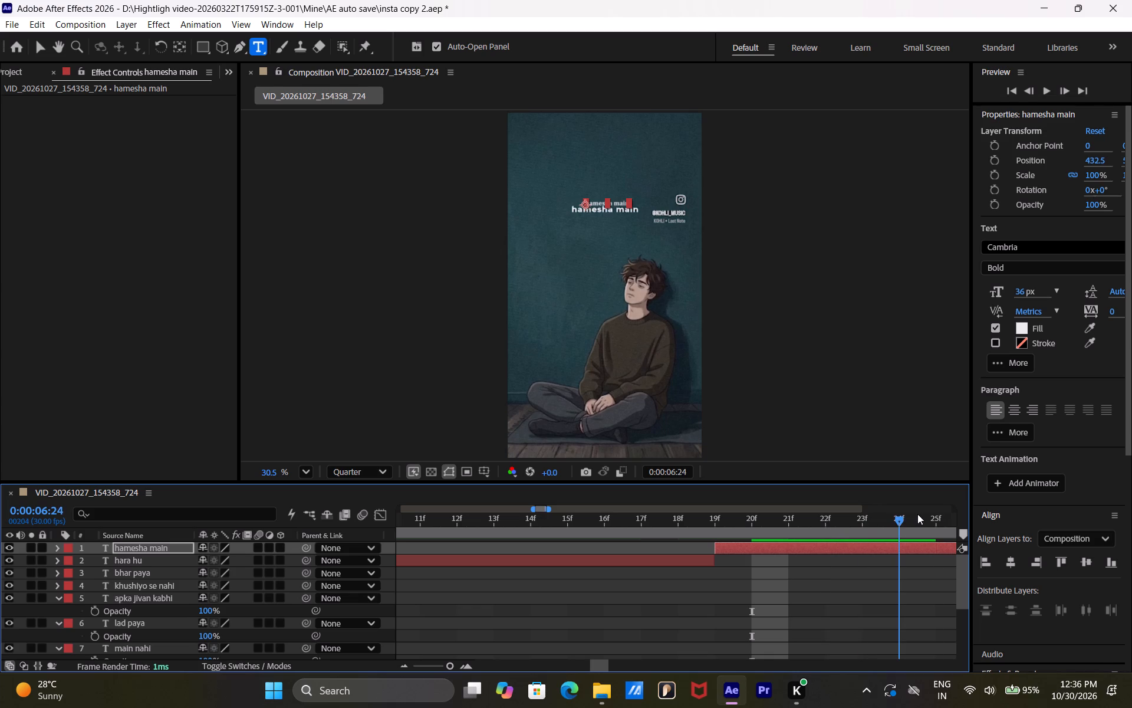
{"action": "left_click_drag", "start_coordinate": [917, 514], "coordinate": [912, 512]}
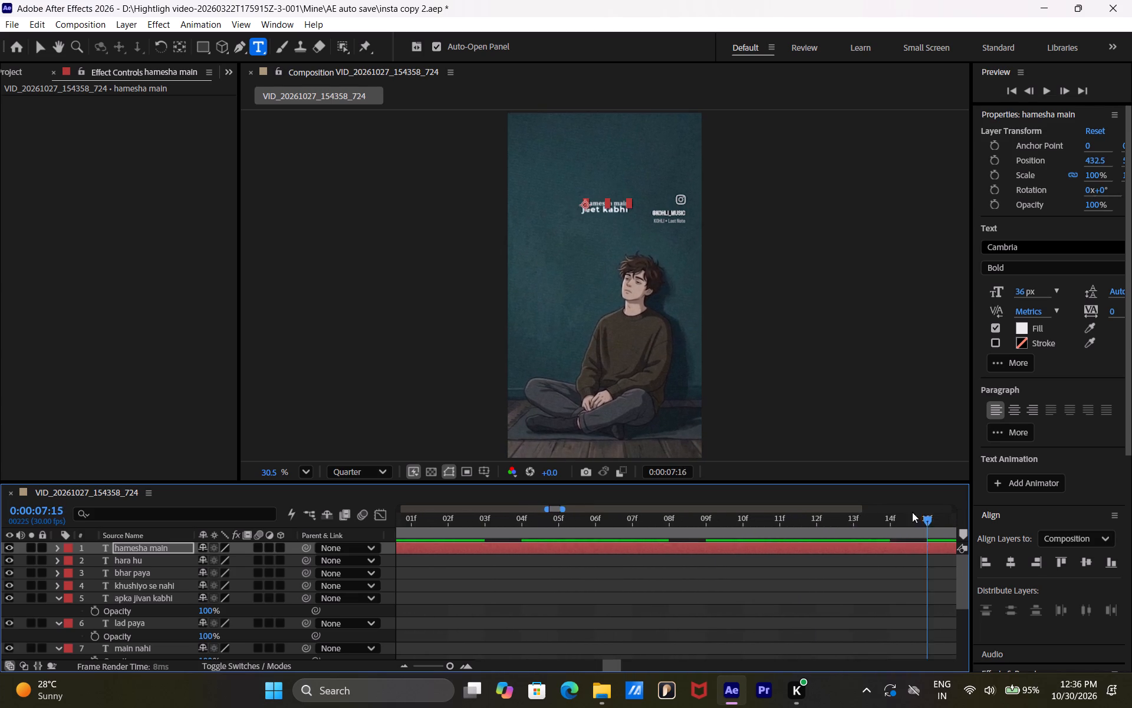
{"action": "left_click_drag", "start_coordinate": [912, 512], "coordinate": [767, 509]}
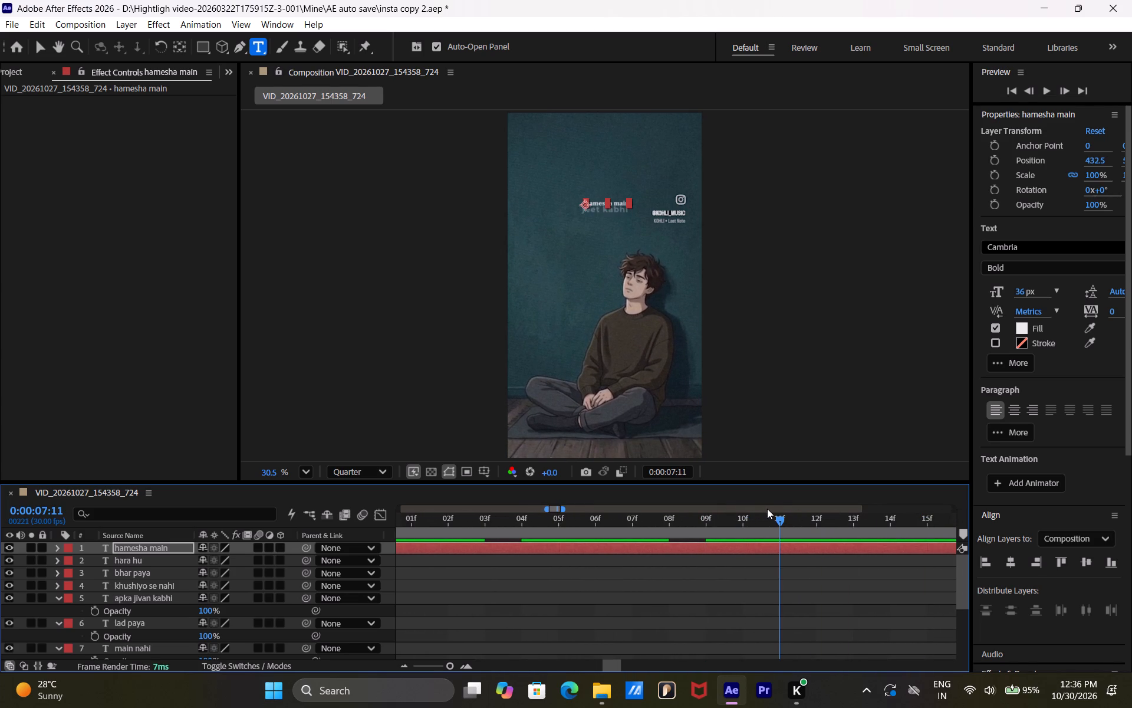
{"action": "left_click_drag", "start_coordinate": [767, 509], "coordinate": [759, 509]}
{"action": "left_click", "coordinate": [760, 546]}
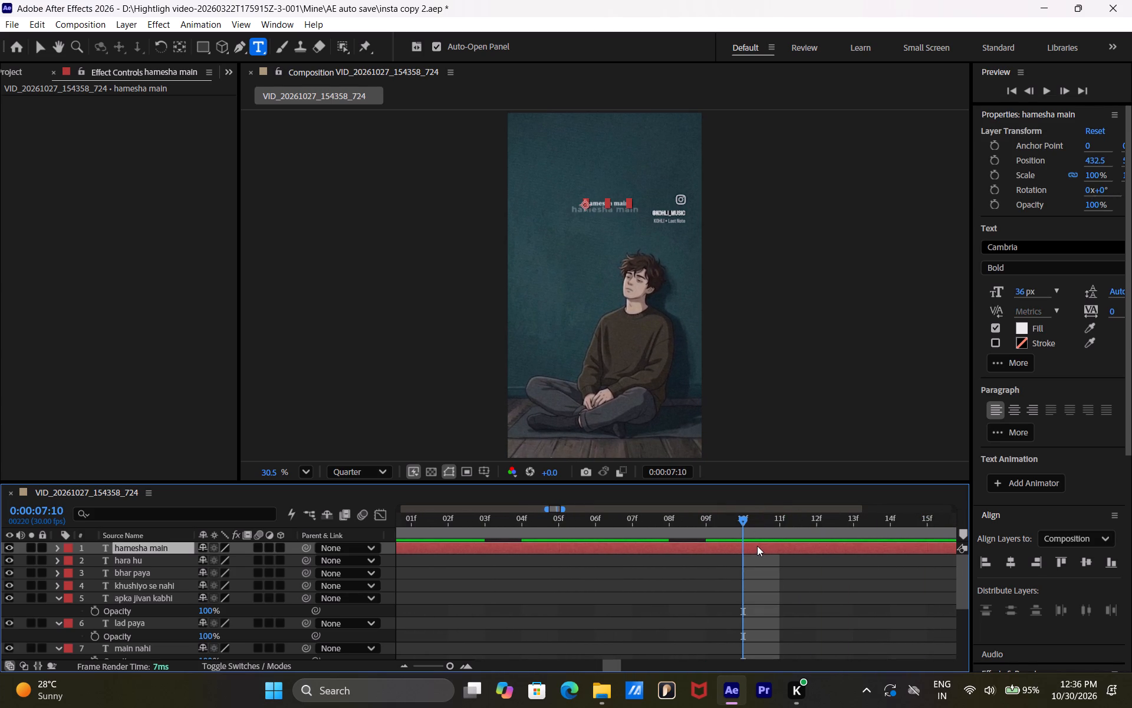
{"action": "key", "text": "alt+bracketright"}
{"action": "left_click_drag", "start_coordinate": [778, 549], "coordinate": [753, 549]}
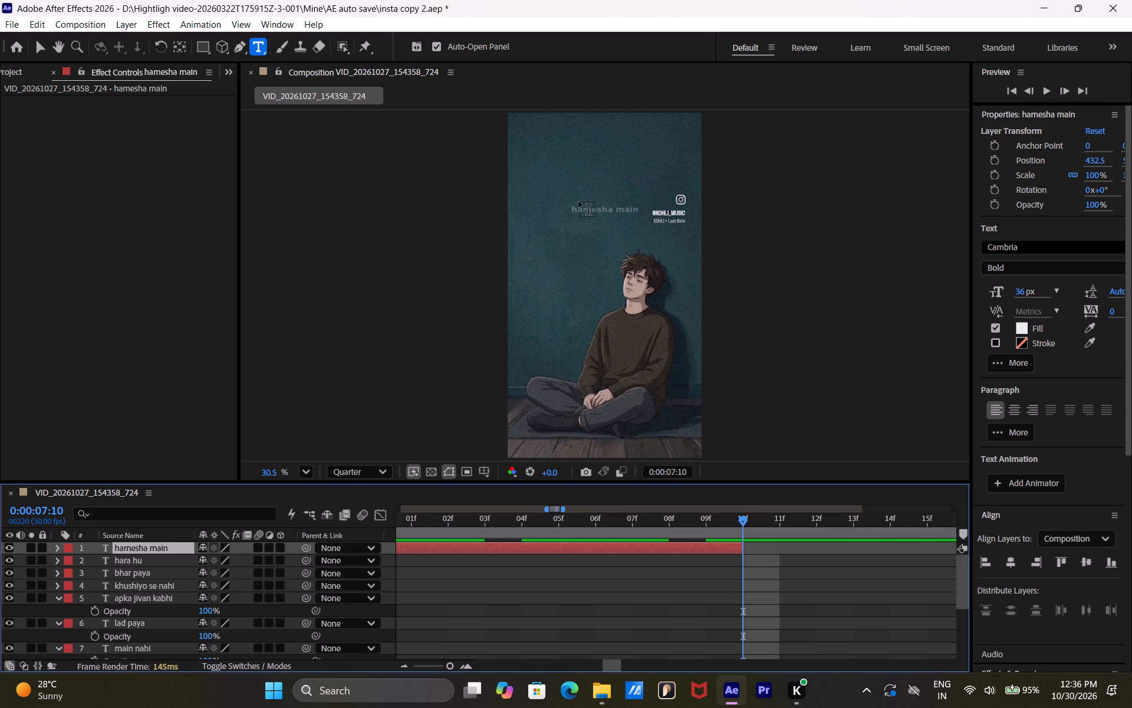
Add a text layer reading "jeet kabhi" above the existing lyric, with its start trimmed to 0:00:07:10.
{"action": "left_click", "coordinate": [579, 202]}
{"action": "type", "text": "jeet kabhi"}
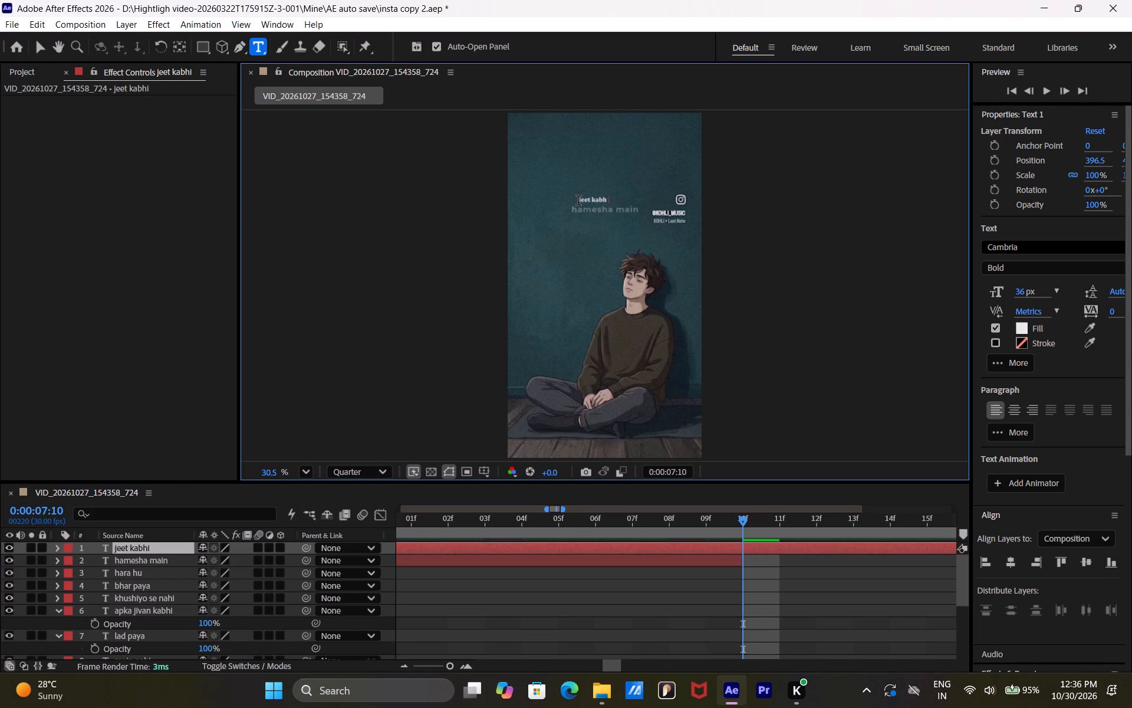
{"action": "left_click", "coordinate": [742, 520]}
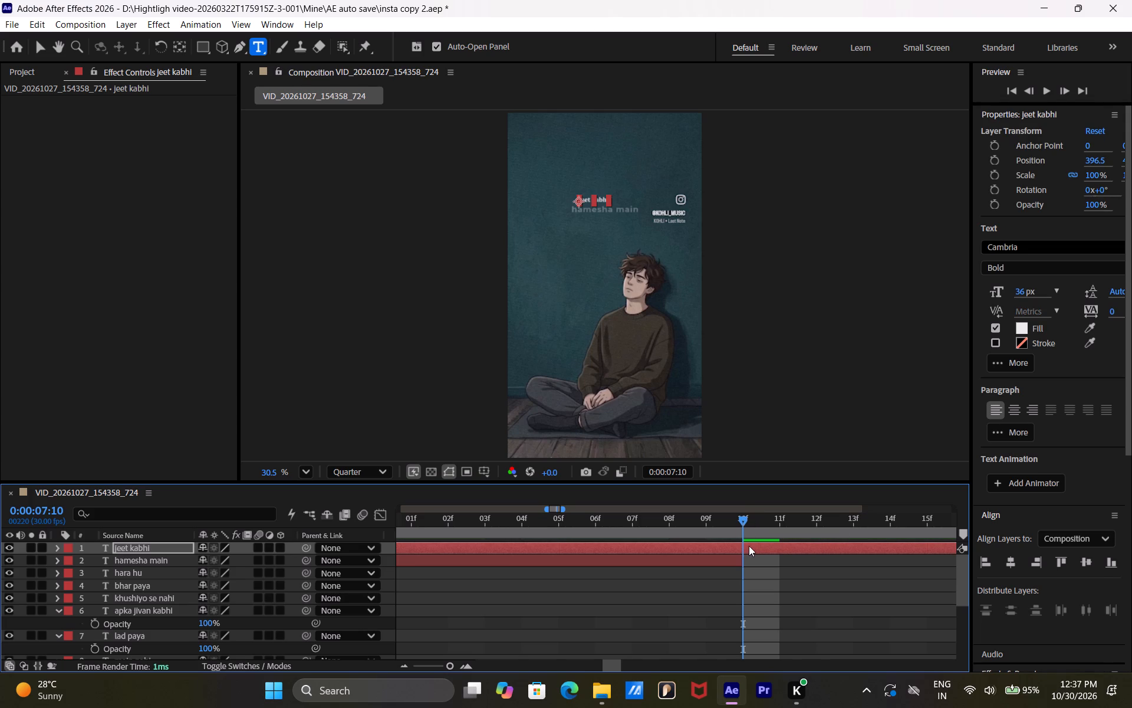
{"action": "left_click", "coordinate": [749, 545]}
{"action": "key", "text": "alt+bracketleft"}
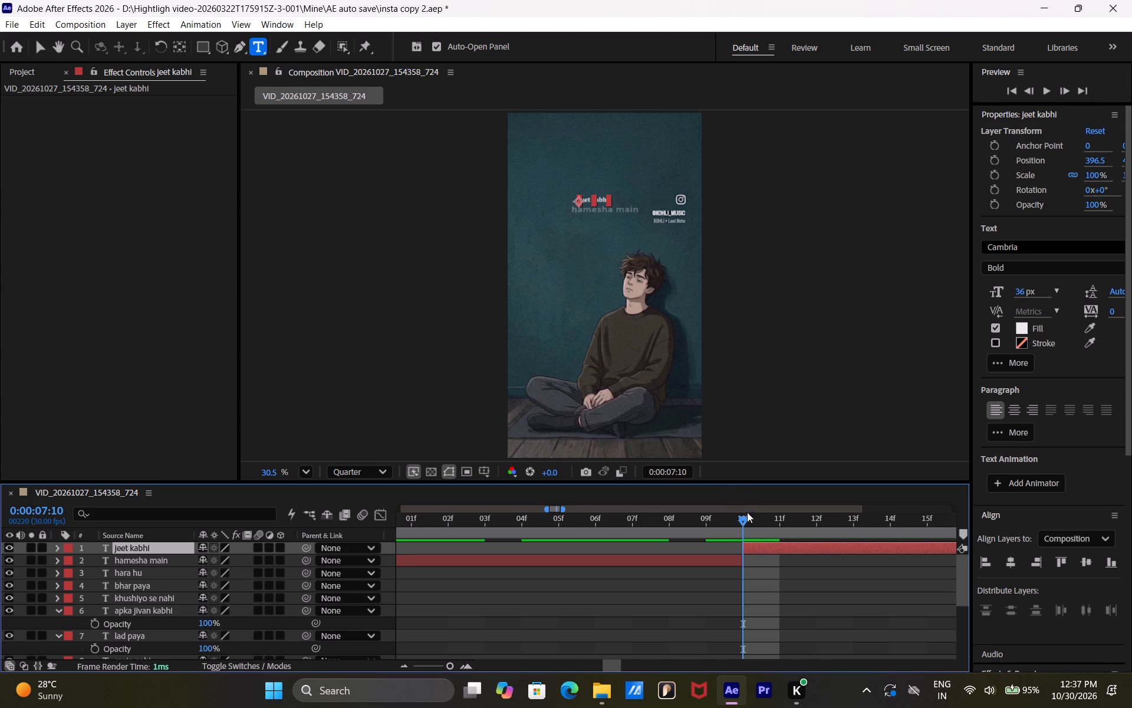
Trim the end of the "jeet kabhi" layer to 0:00:08:01, just before the video's next lyric.
{"action": "left_click_drag", "start_coordinate": [744, 522], "coordinate": [821, 527]}
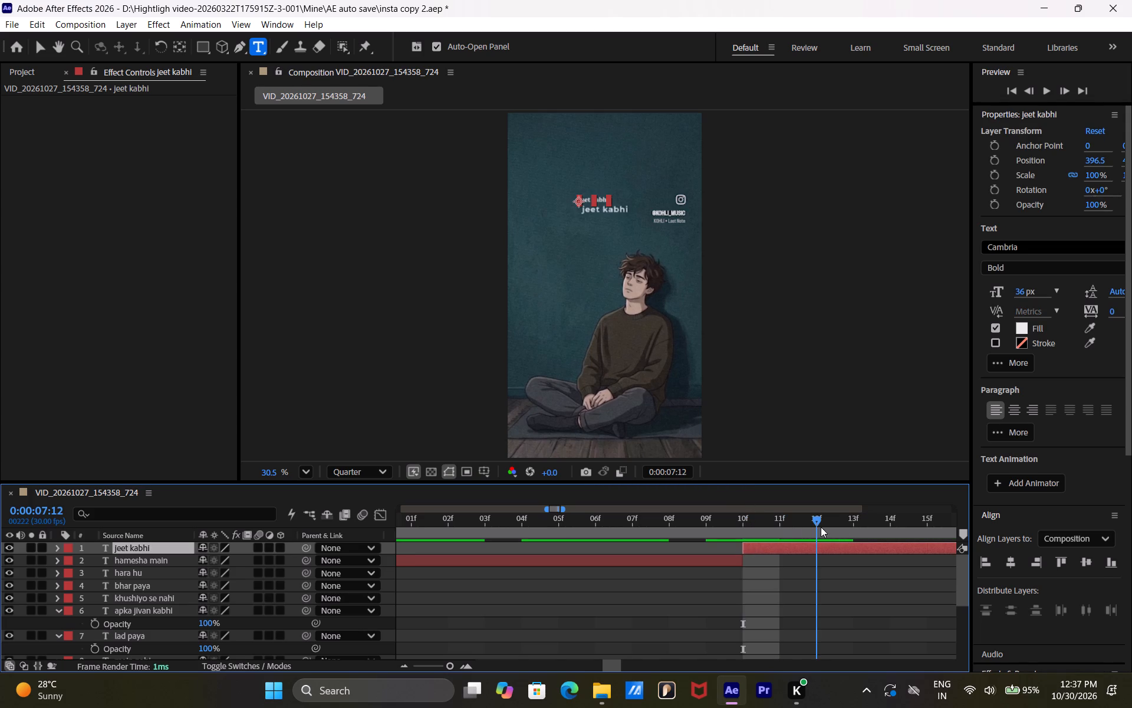
{"action": "left_click_drag", "start_coordinate": [821, 527], "coordinate": [942, 529]}
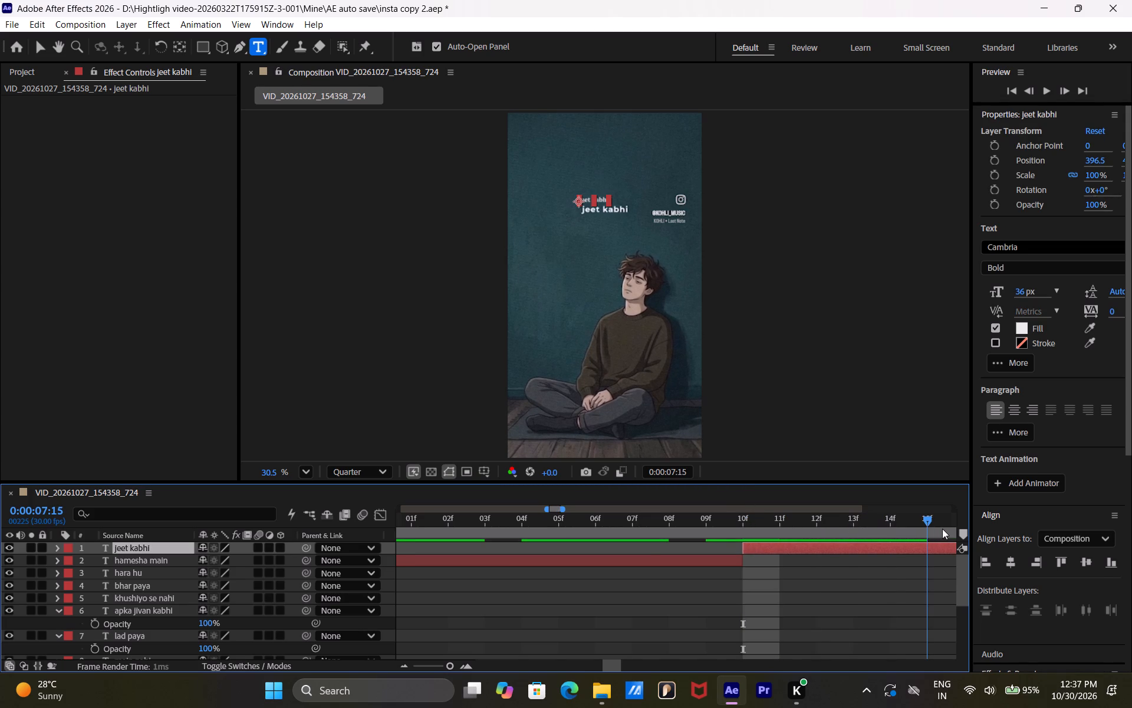
{"action": "left_click_drag", "start_coordinate": [942, 529], "coordinate": [962, 528]}
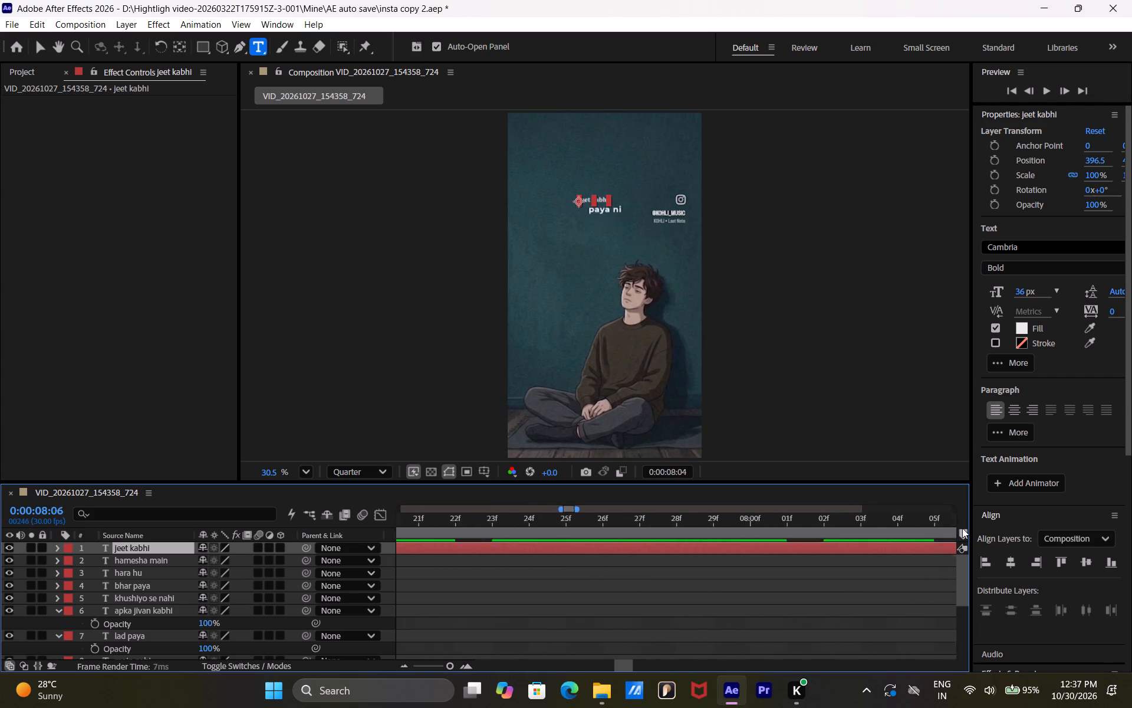
{"action": "left_click_drag", "start_coordinate": [962, 528], "coordinate": [642, 504]}
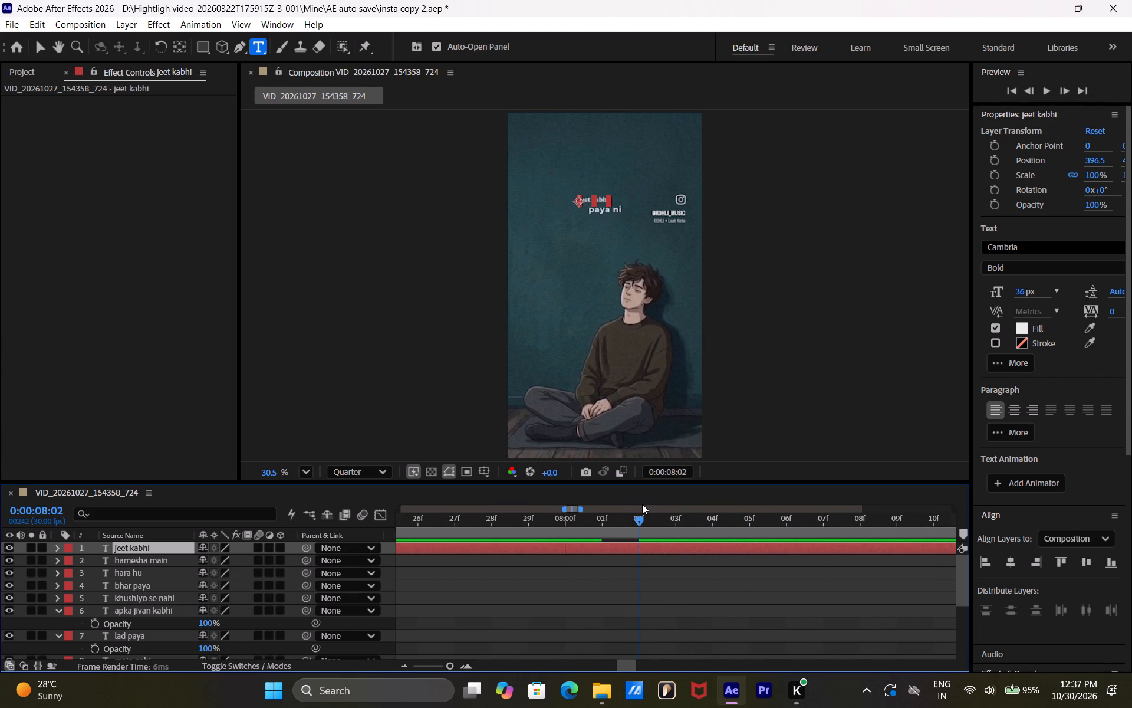
{"action": "left_click_drag", "start_coordinate": [642, 504], "coordinate": [616, 503]}
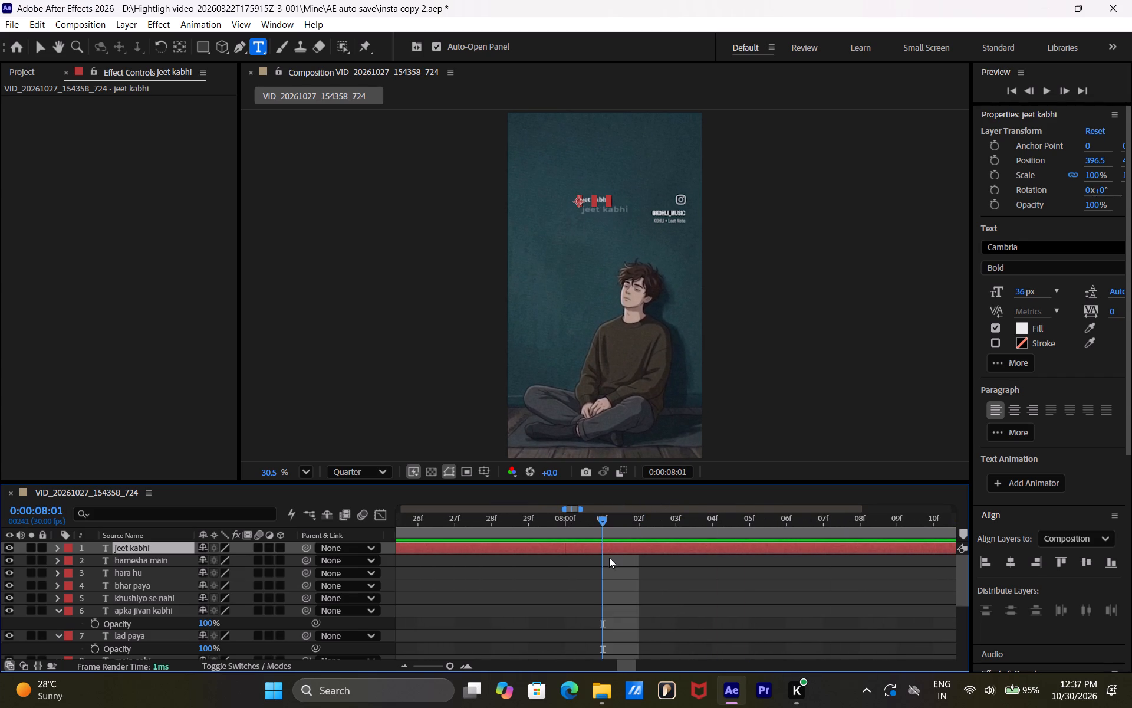
{"action": "left_click", "coordinate": [608, 553]}
{"action": "left_click", "coordinate": [607, 548]}
{"action": "key", "text": "alt+bracketright"}
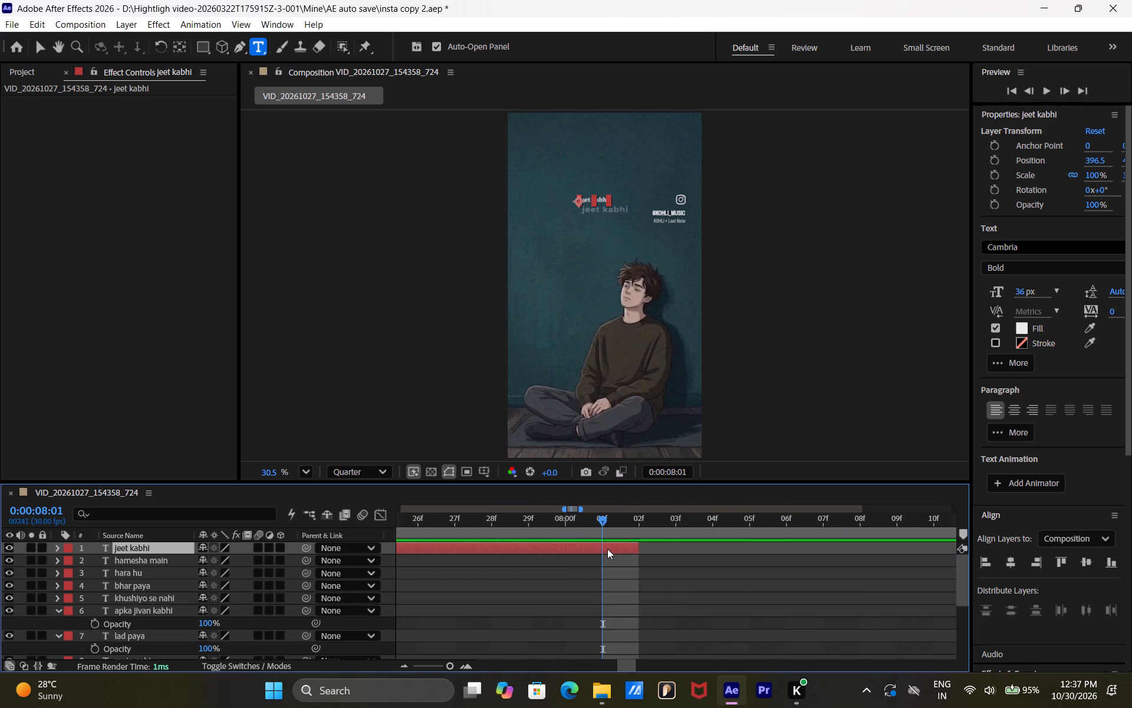
{"action": "left_click_drag", "start_coordinate": [638, 550], "coordinate": [614, 550]}
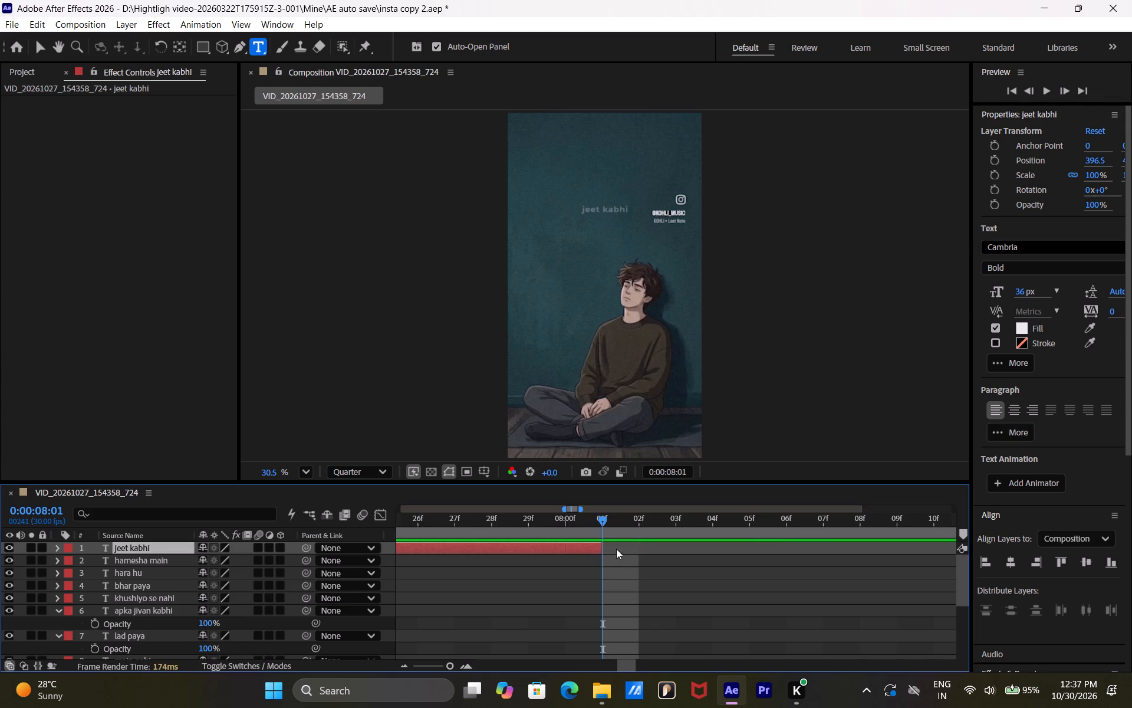
Add a text layer reading "paya nahi" above the existing lyric, with its start trimmed to 0:00:08:01.
{"action": "left_click", "coordinate": [580, 204]}
{"action": "type", "text": "paya nahi"}
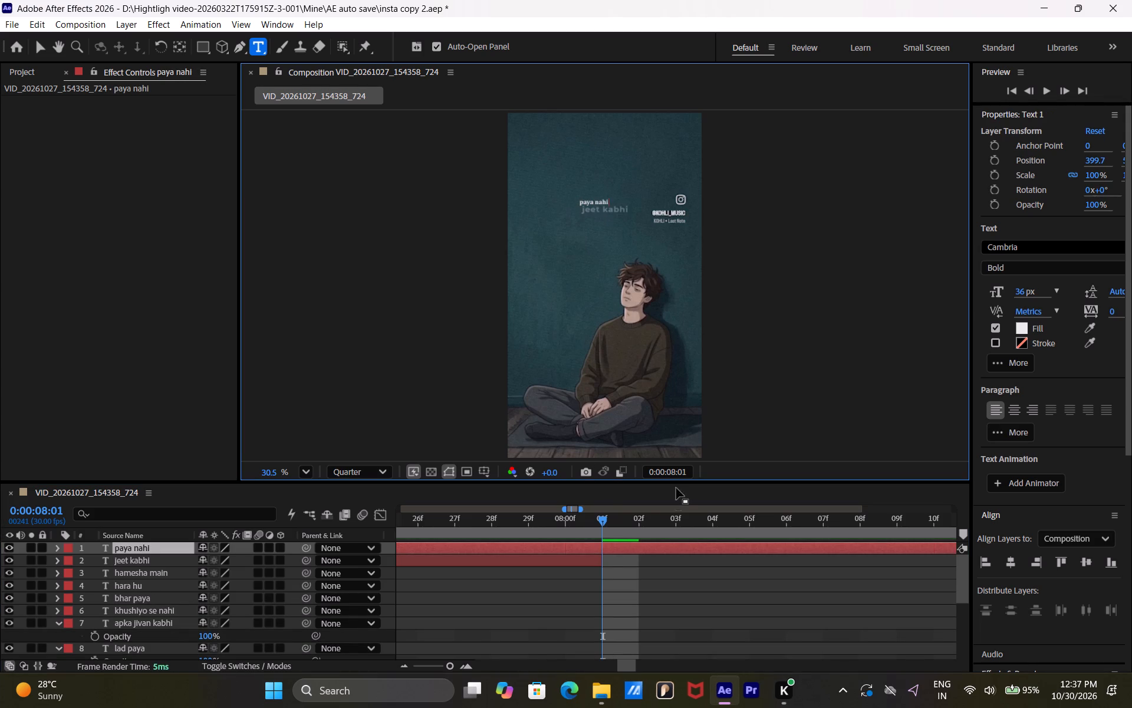
{"action": "left_click", "coordinate": [627, 546]}
{"action": "key", "text": "alt+bracketleft"}
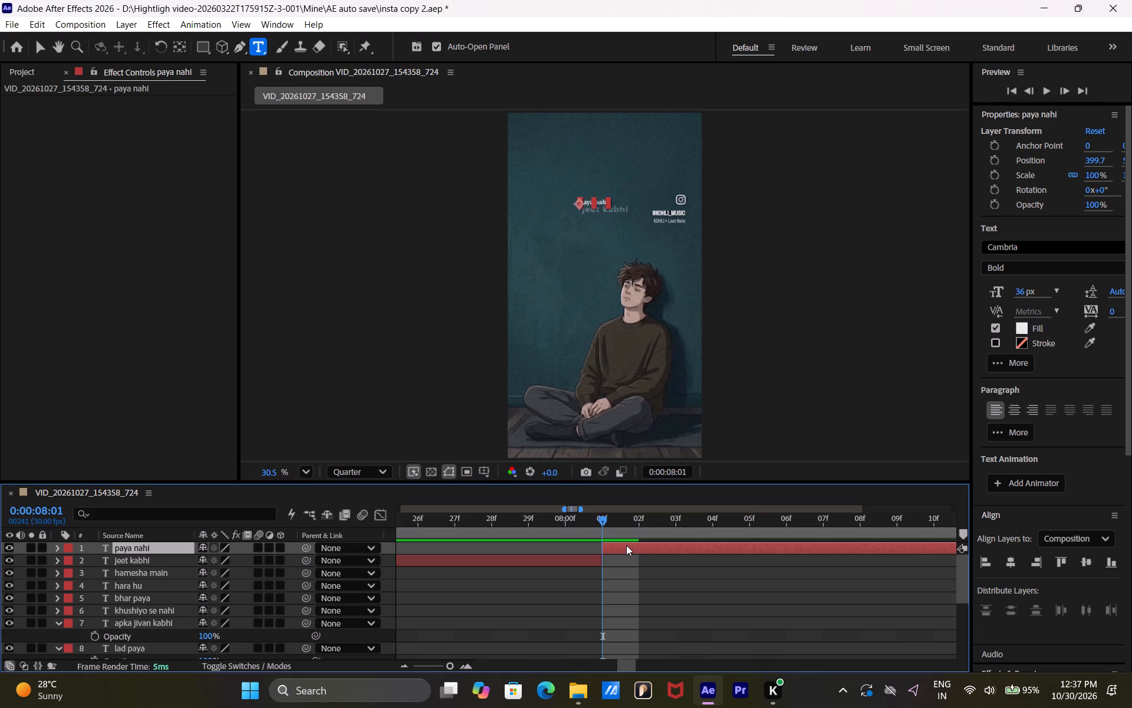
Trim the end of the "paya nahi" layer to 0:00:08:17, just before the video's next lyric.
{"action": "left_click_drag", "start_coordinate": [605, 521], "coordinate": [643, 521]}
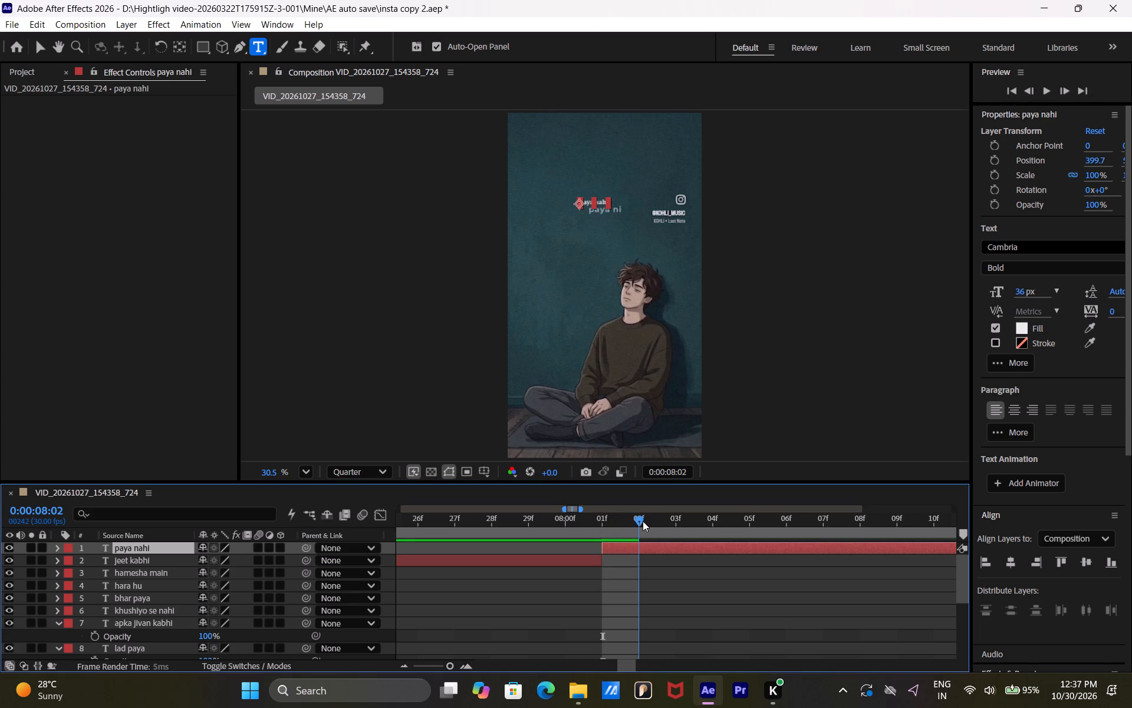
{"action": "left_click_drag", "start_coordinate": [643, 521], "coordinate": [802, 521]}
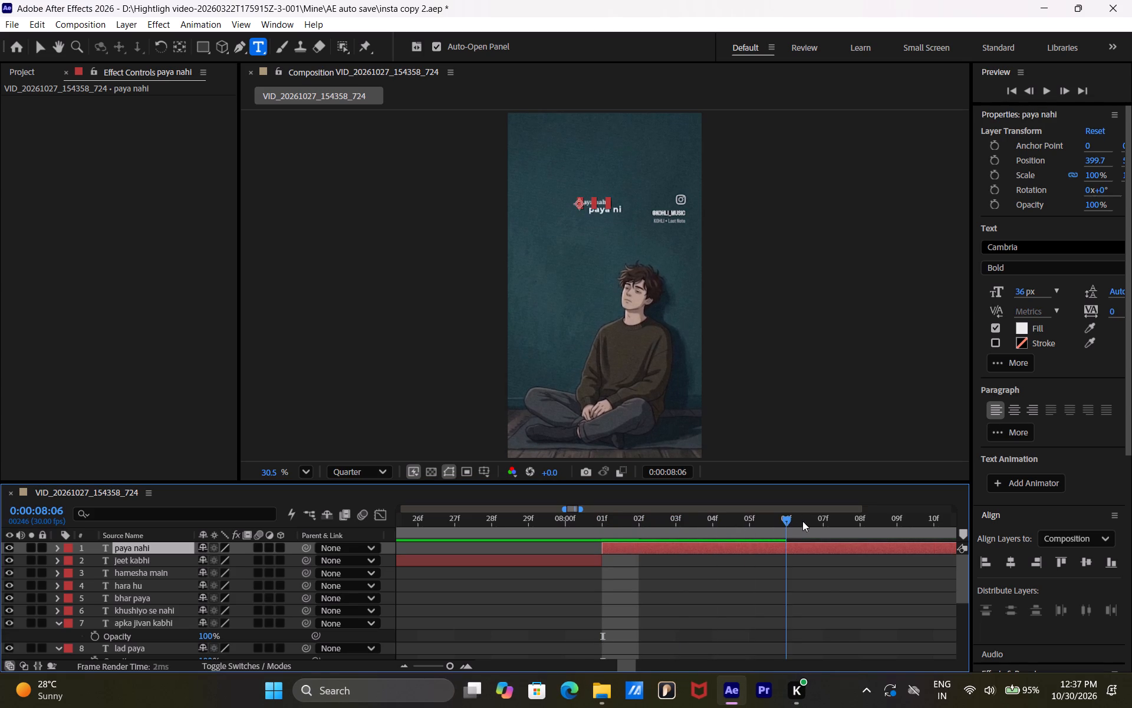
{"action": "left_click_drag", "start_coordinate": [802, 521], "coordinate": [947, 521]}
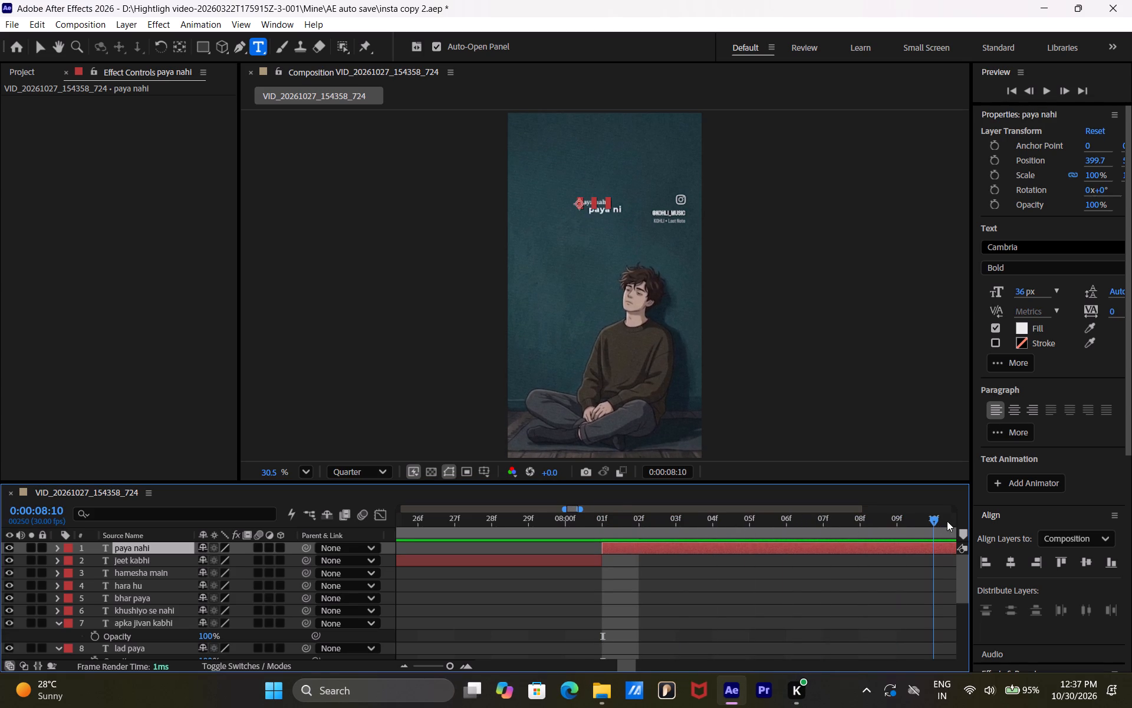
{"action": "left_click_drag", "start_coordinate": [947, 521], "coordinate": [774, 514]}
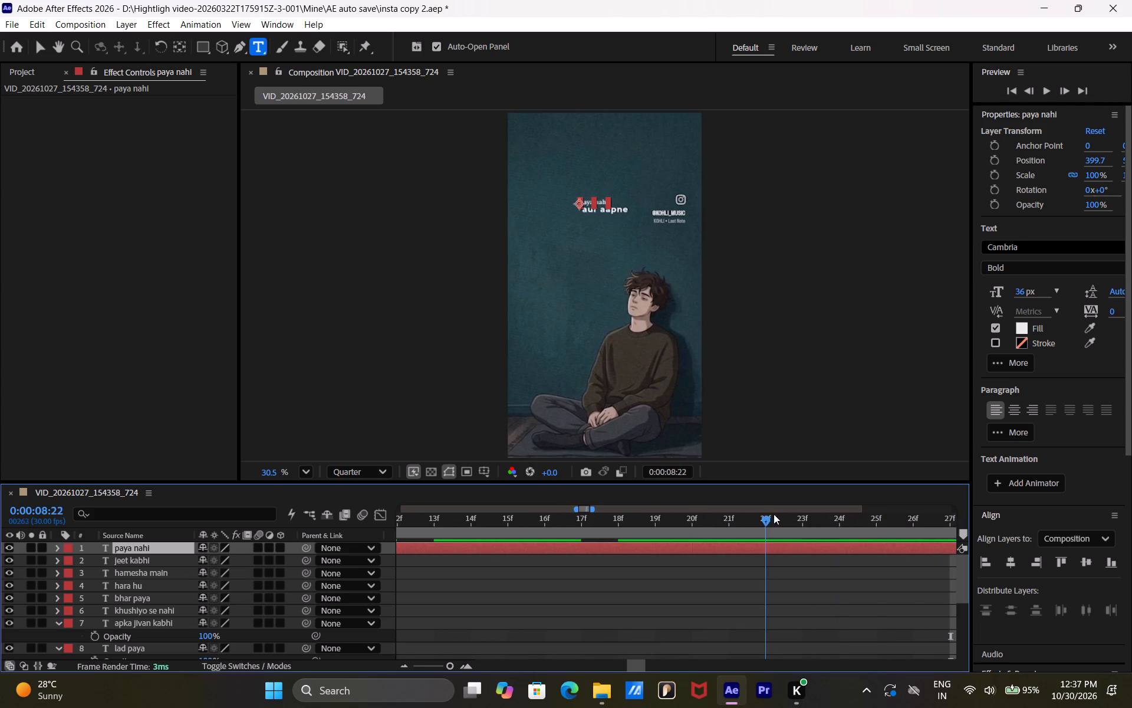
{"action": "left_click_drag", "start_coordinate": [774, 514], "coordinate": [591, 513]}
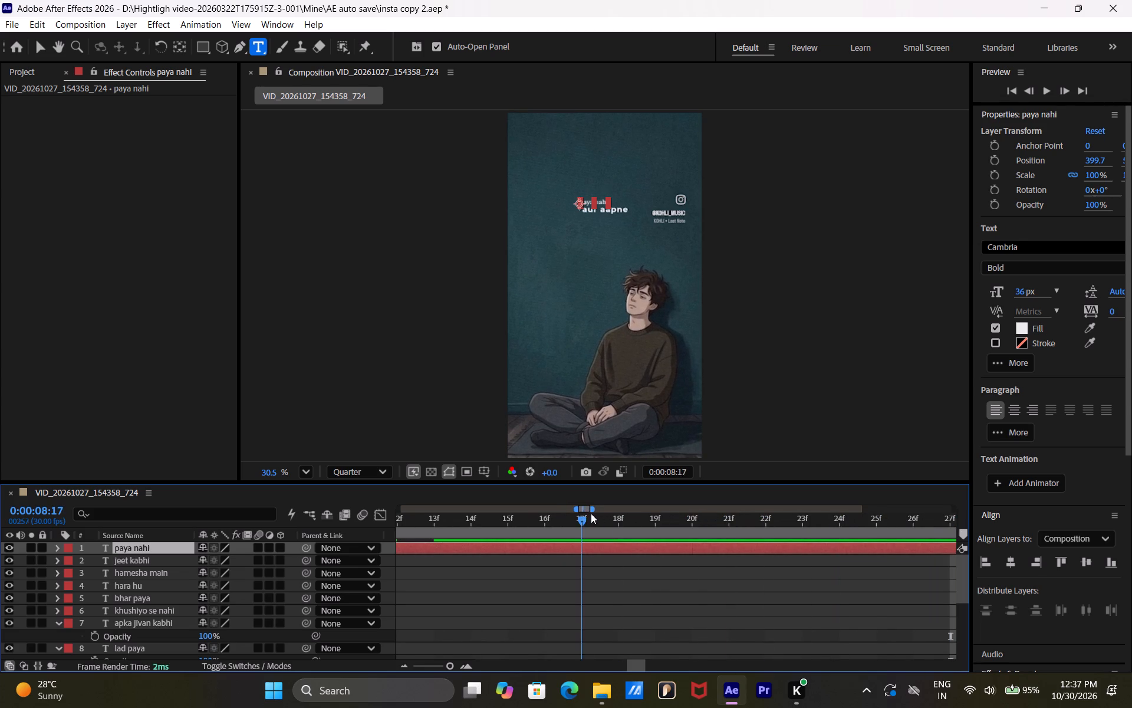
{"action": "left_click_drag", "start_coordinate": [591, 513], "coordinate": [574, 512]}
{"action": "left_click", "coordinate": [583, 548]}
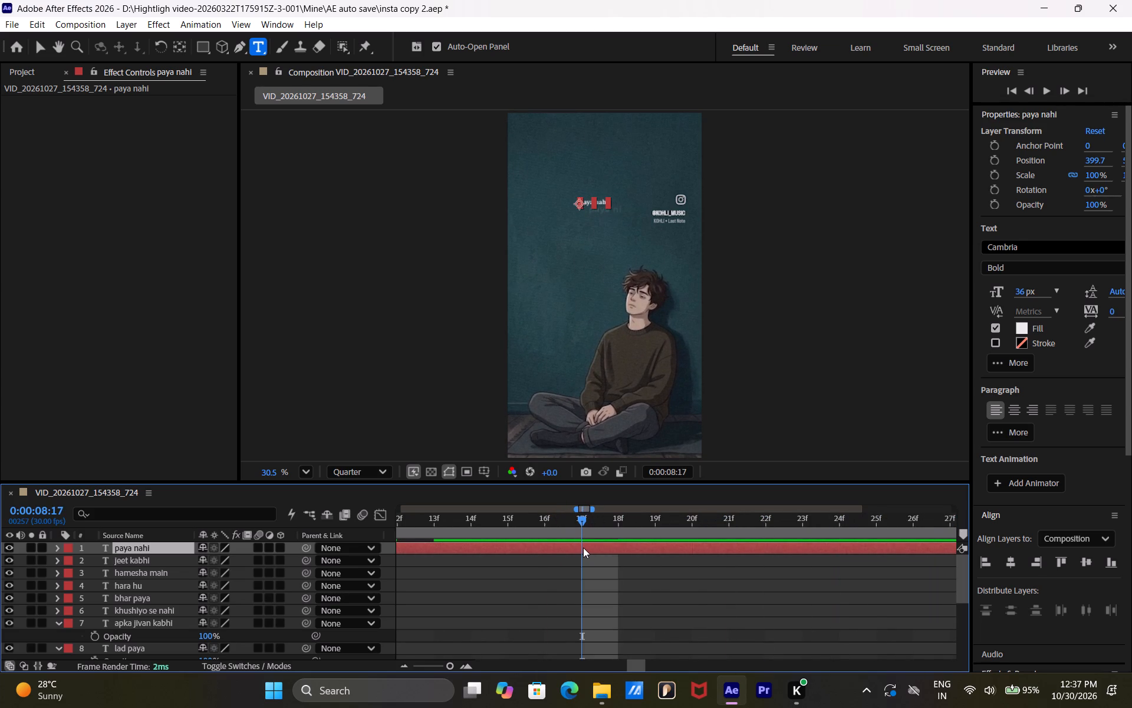
{"action": "key", "text": "alt+bracketright"}
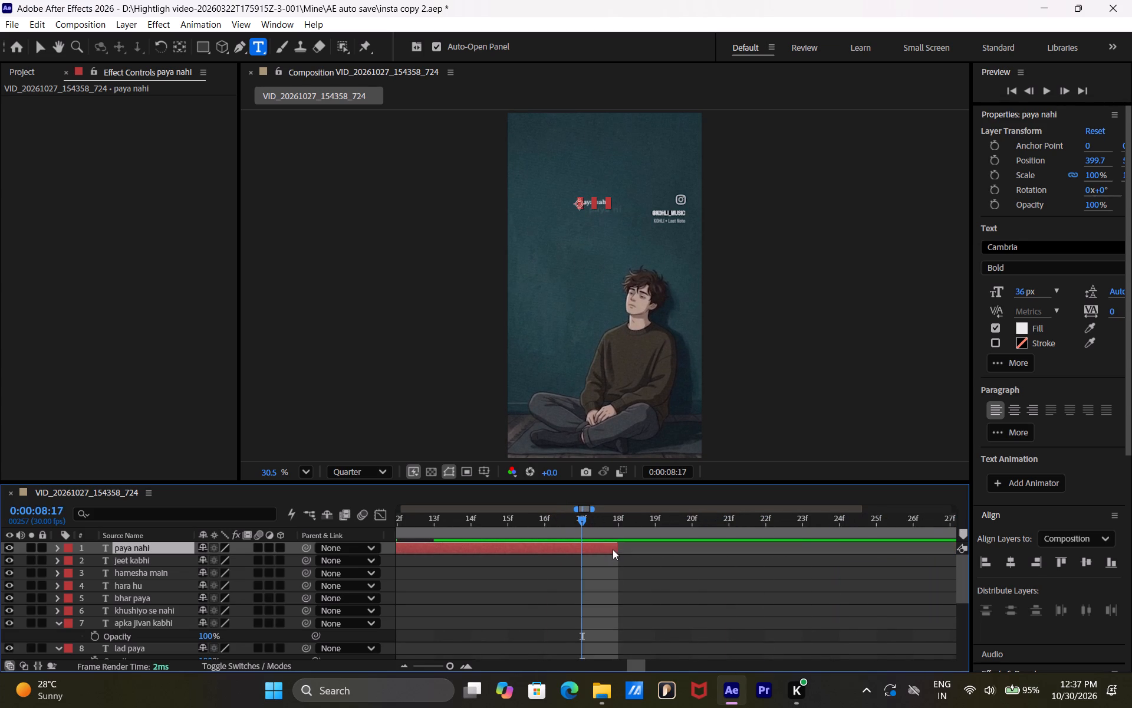
{"action": "left_click_drag", "start_coordinate": [616, 549], "coordinate": [588, 549]}
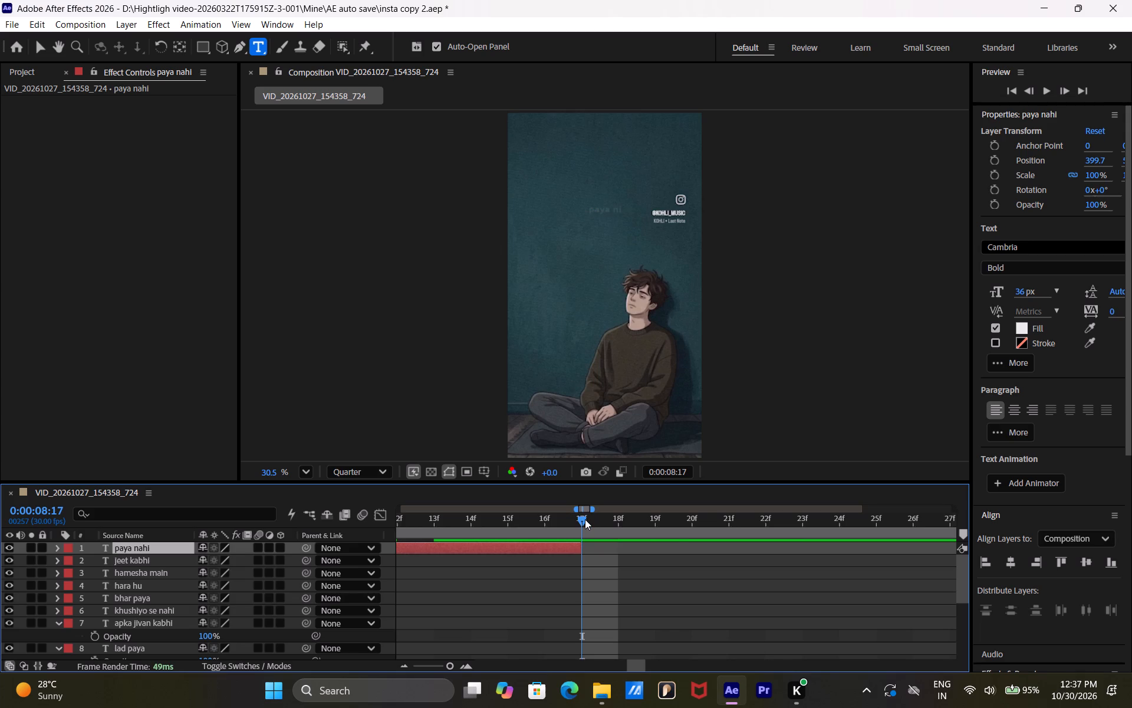
Add a text layer reading "aur aapne" above the existing lyric, with its start trimmed to 0:00:08:17.
{"action": "left_click", "coordinate": [585, 520]}
{"action": "left_click", "coordinate": [587, 205]}
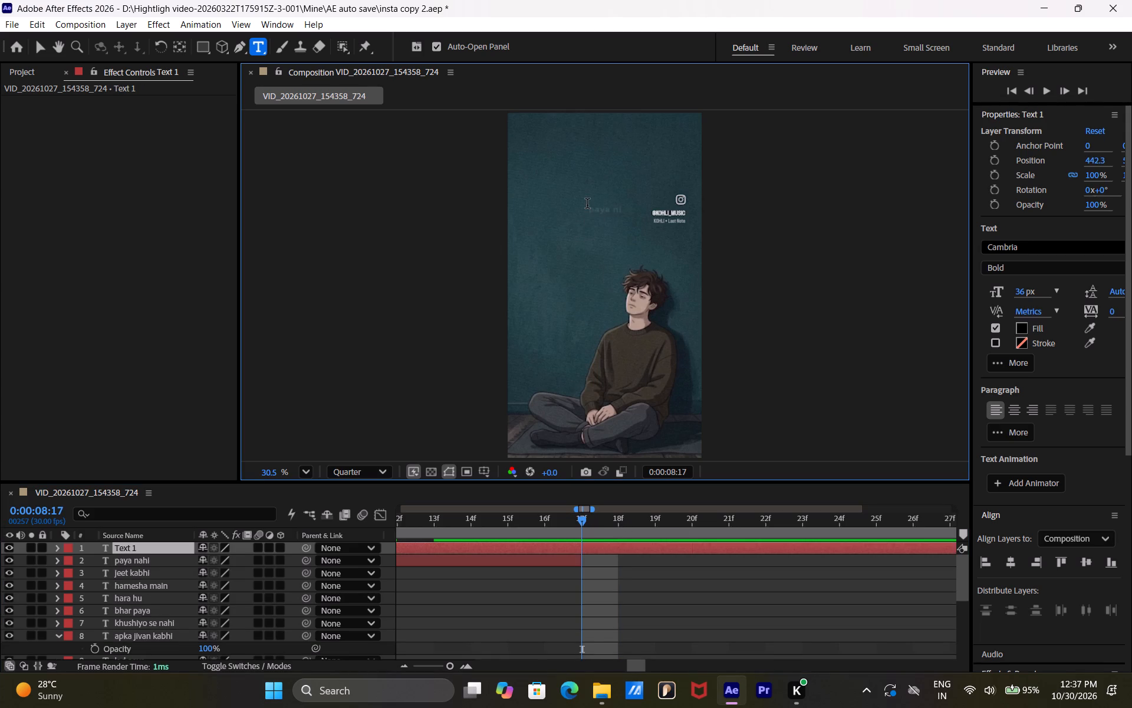
{"action": "type", "text": "aur aapm"}
{"action": "key", "text": "BackSpace"}
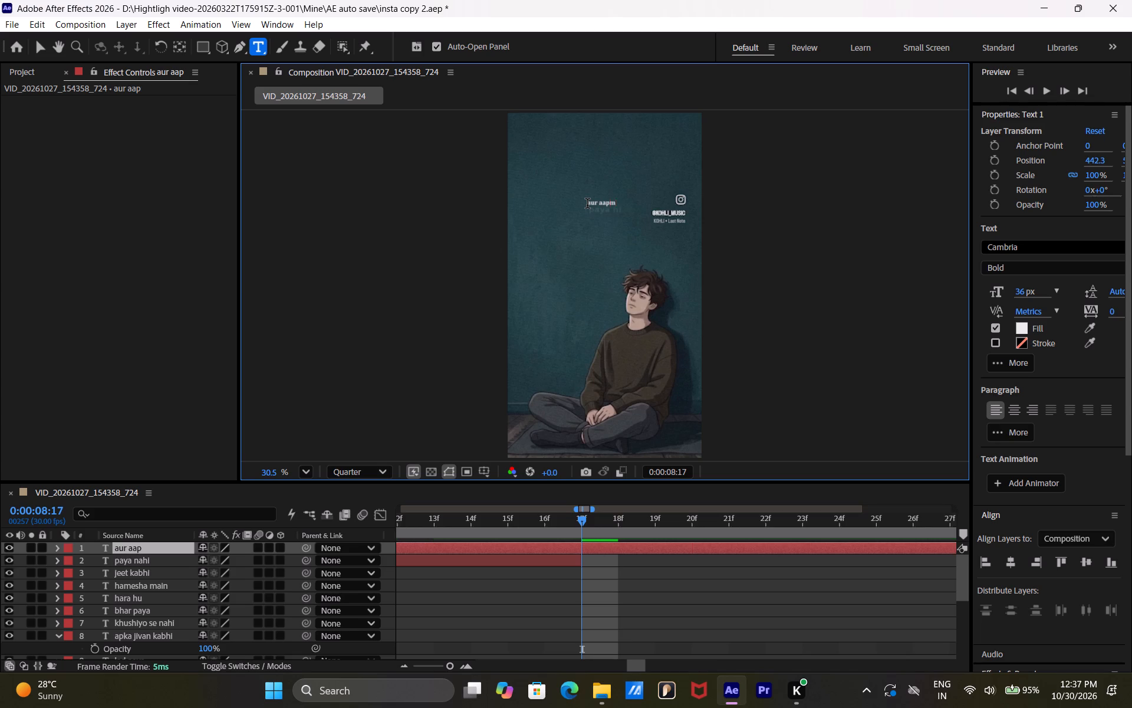
{"action": "type", "text": "ne"}
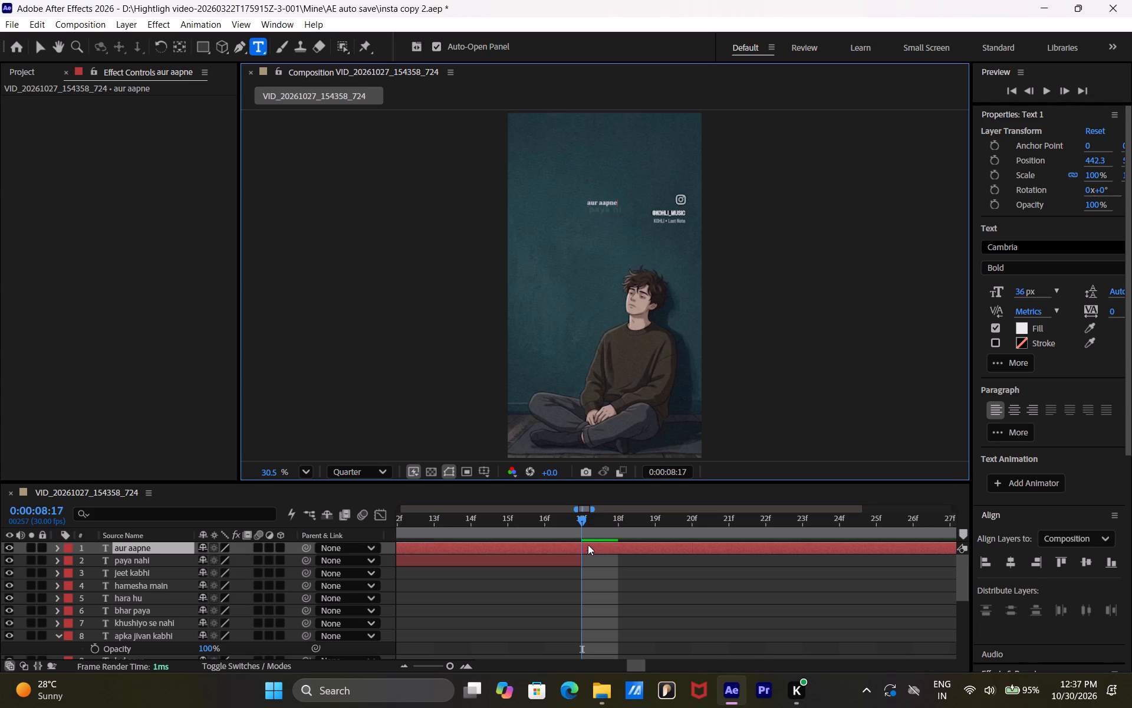
{"action": "left_click", "coordinate": [588, 548]}
{"action": "key", "text": "alt+bracketleft"}
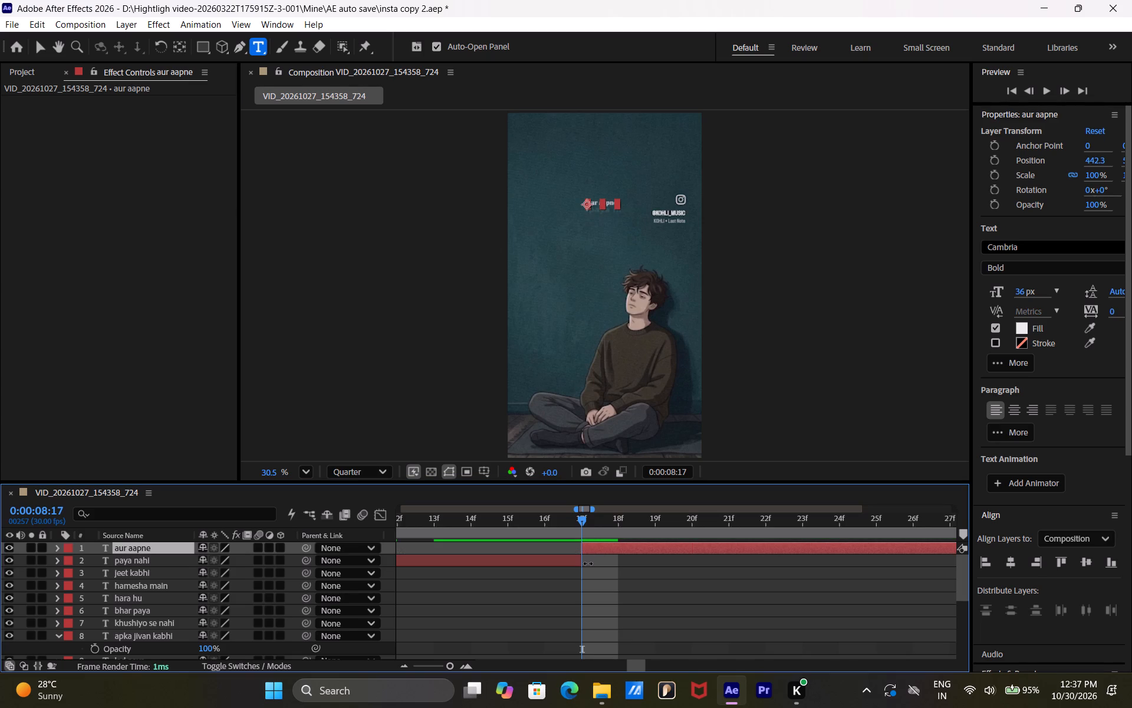
Trim the end of the "aur aapne" layer to 0:00:09:08, just before the video's next lyric.
{"action": "left_click_drag", "start_coordinate": [583, 515], "coordinate": [656, 518]}
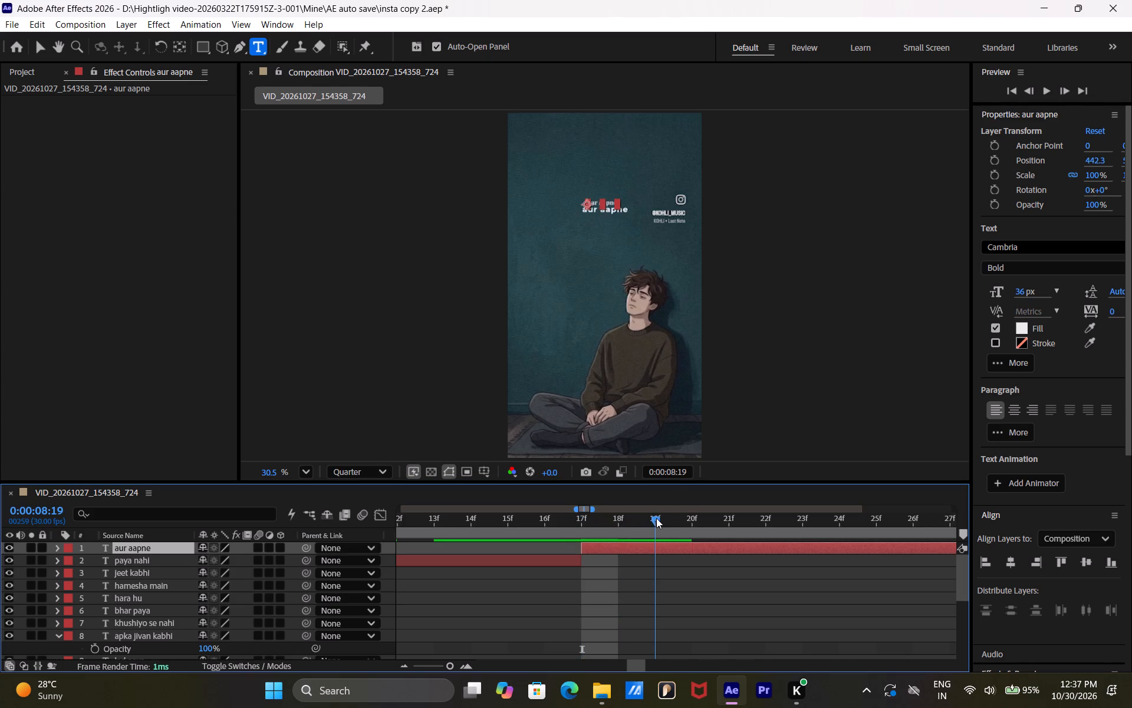
{"action": "left_click_drag", "start_coordinate": [656, 518], "coordinate": [733, 518]}
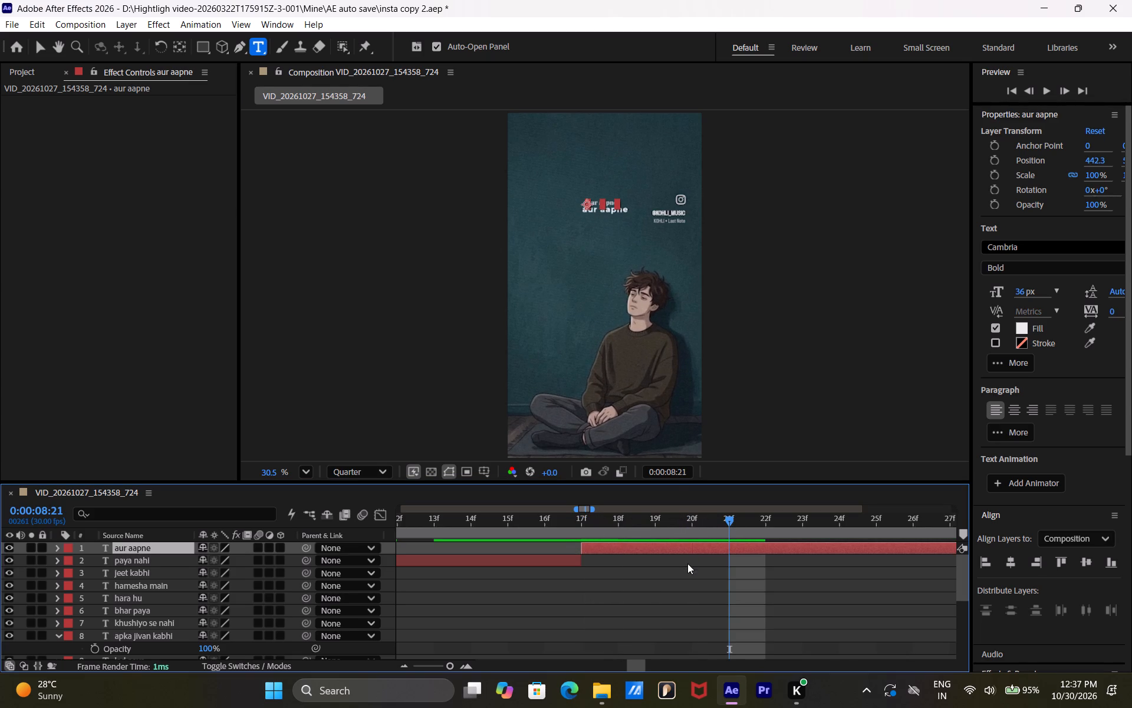
{"action": "left_click_drag", "start_coordinate": [731, 517], "coordinate": [786, 522]}
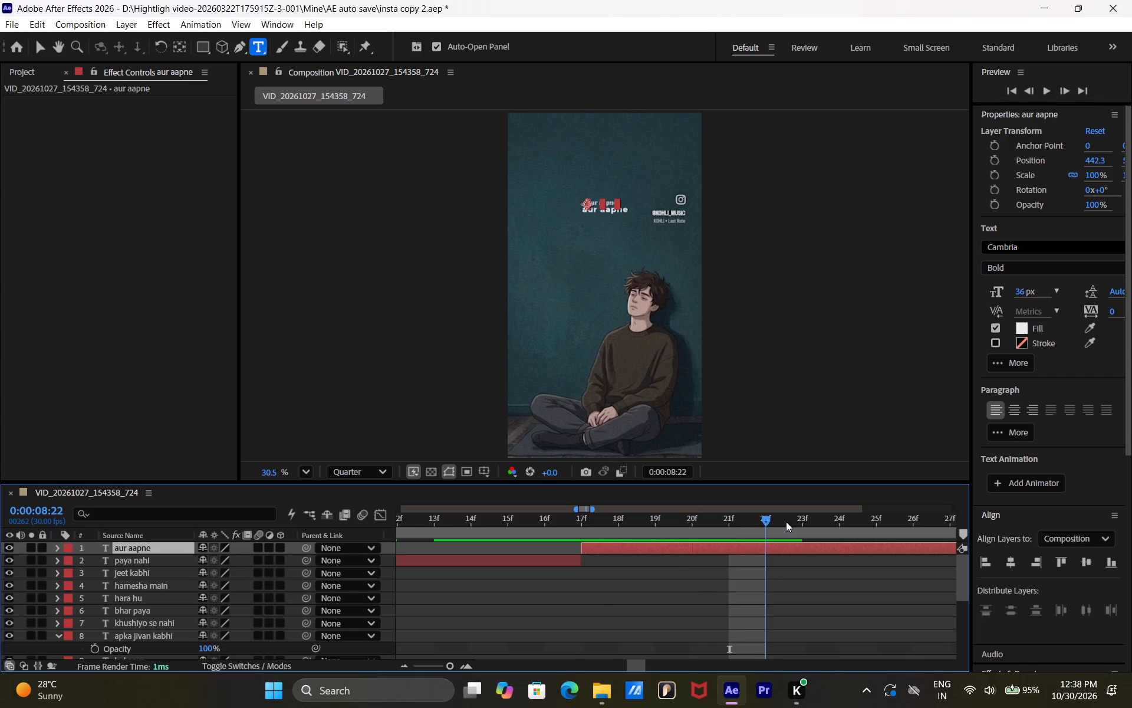
{"action": "left_click_drag", "start_coordinate": [786, 522], "coordinate": [959, 517]}
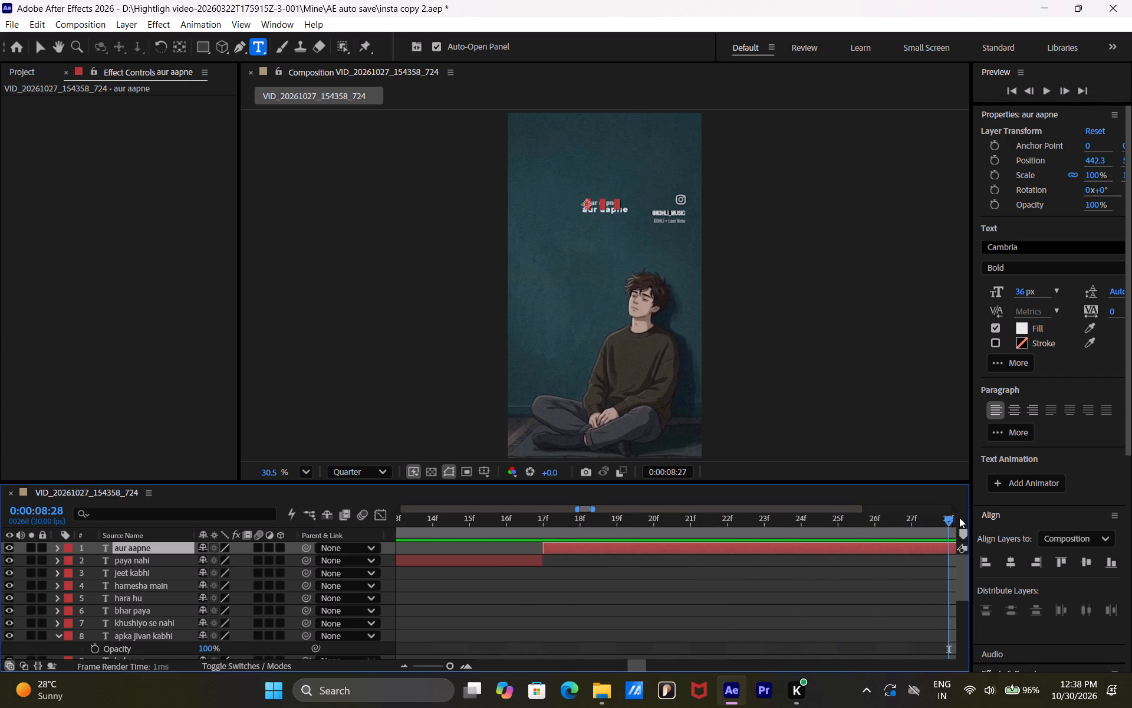
{"action": "left_click_drag", "start_coordinate": [959, 517], "coordinate": [663, 512]}
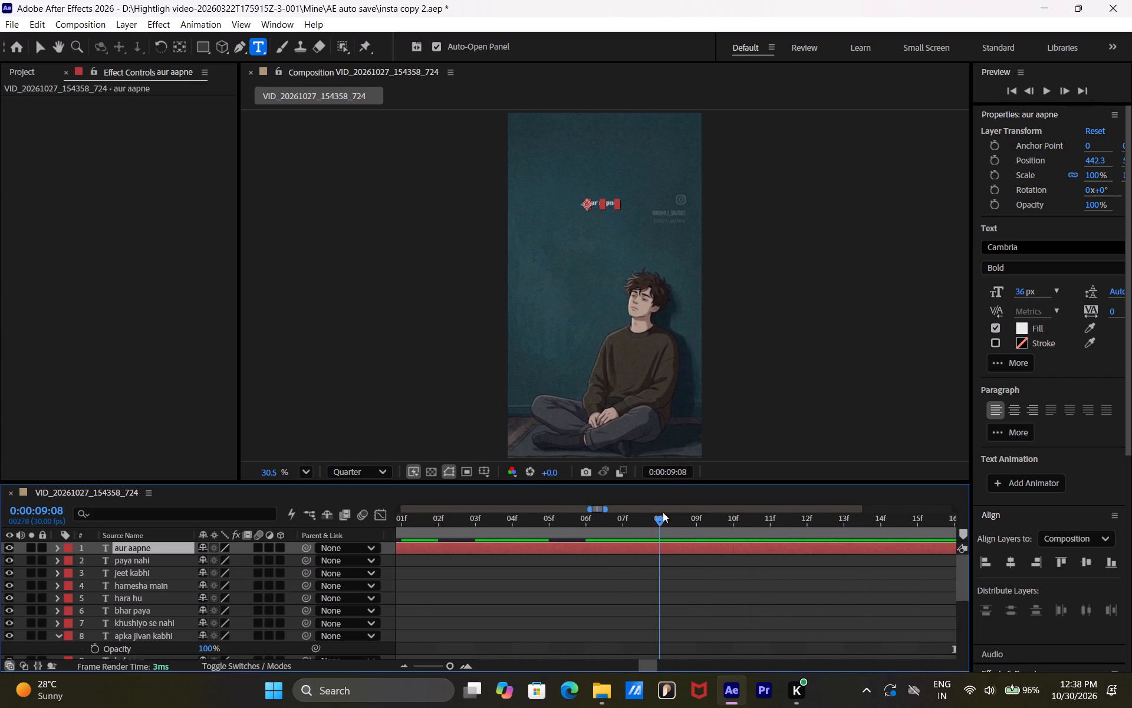
{"action": "left_click_drag", "start_coordinate": [663, 512], "coordinate": [667, 513]}
{"action": "left_click_drag", "start_coordinate": [667, 513], "coordinate": [672, 513]}
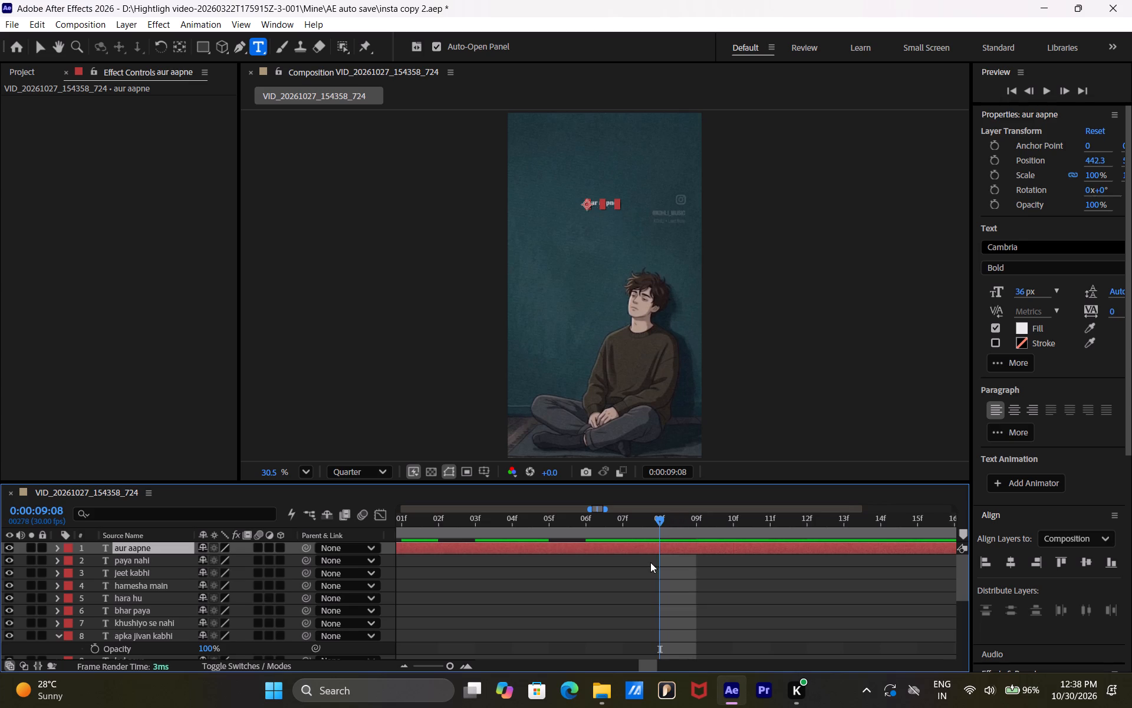
{"action": "left_click", "coordinate": [649, 552]}
{"action": "key", "text": "alt+bracketright"}
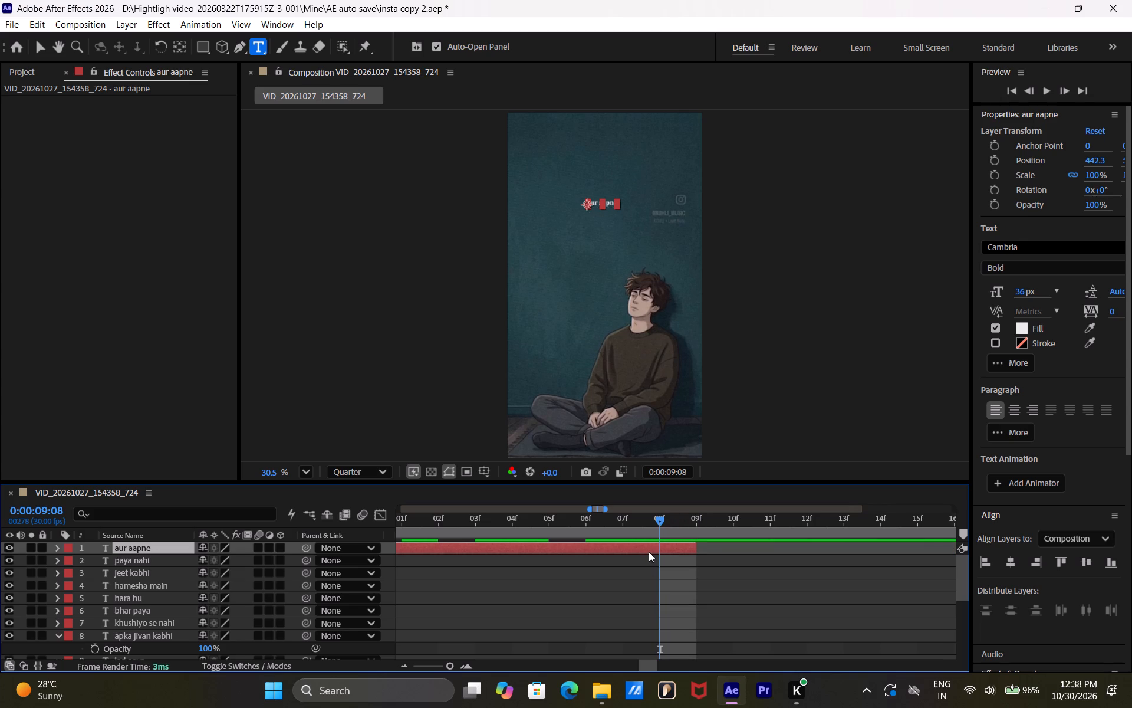
{"action": "left_click_drag", "start_coordinate": [693, 549], "coordinate": [669, 548]}
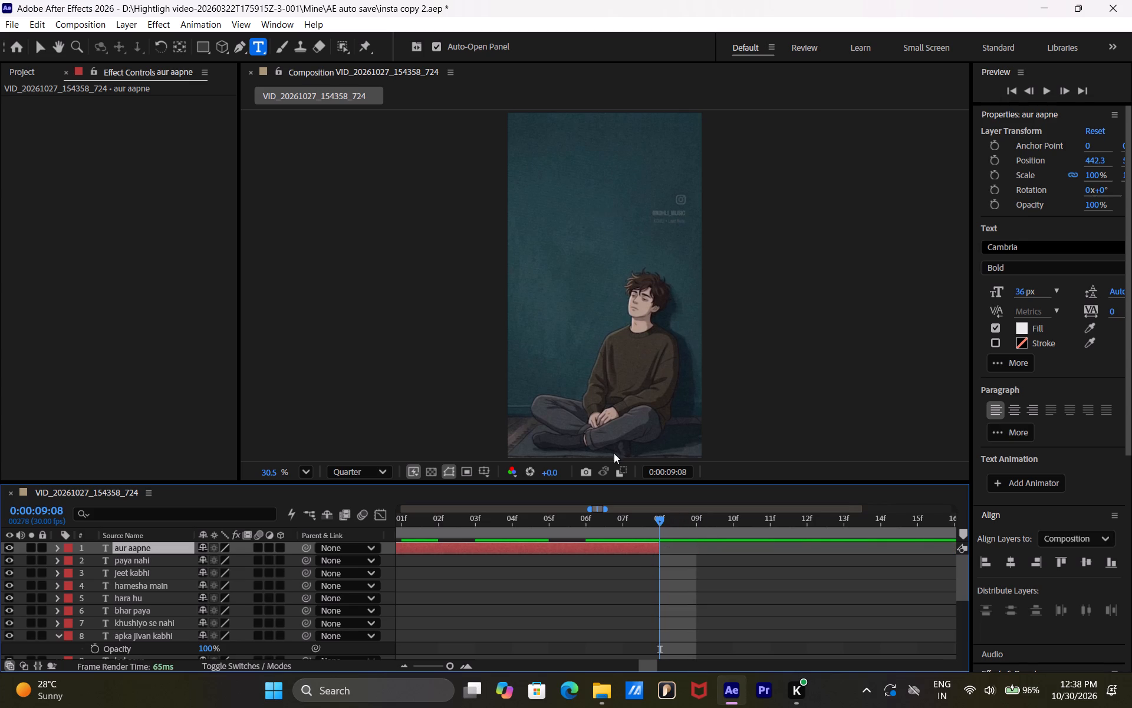
Add a text layer for the lyric "kara sab" at 0:00:09:08, placed above the existing lyric.
{"action": "left_click", "coordinate": [660, 520]}
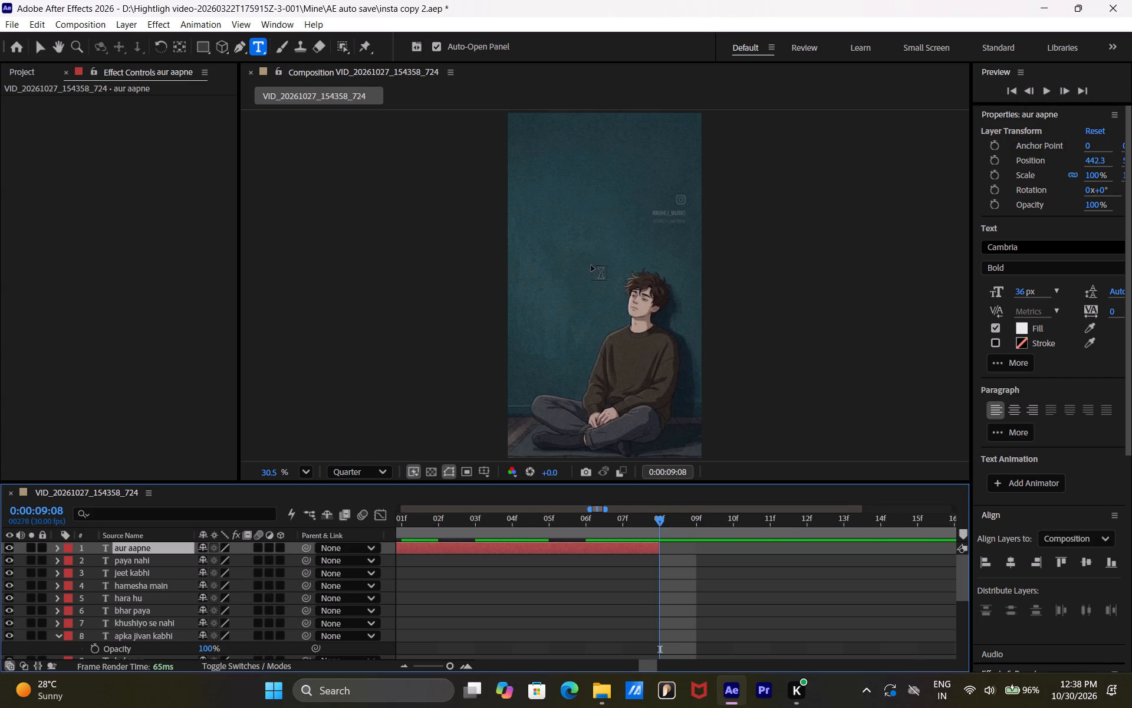
{"action": "left_click", "coordinate": [577, 204]}
{"action": "type", "text": "kara s"}
{"action": "key", "text": "BackSpace"}
{"action": "key", "text": "BackSpace"}
{"action": "key", "text": "BackSpace"}
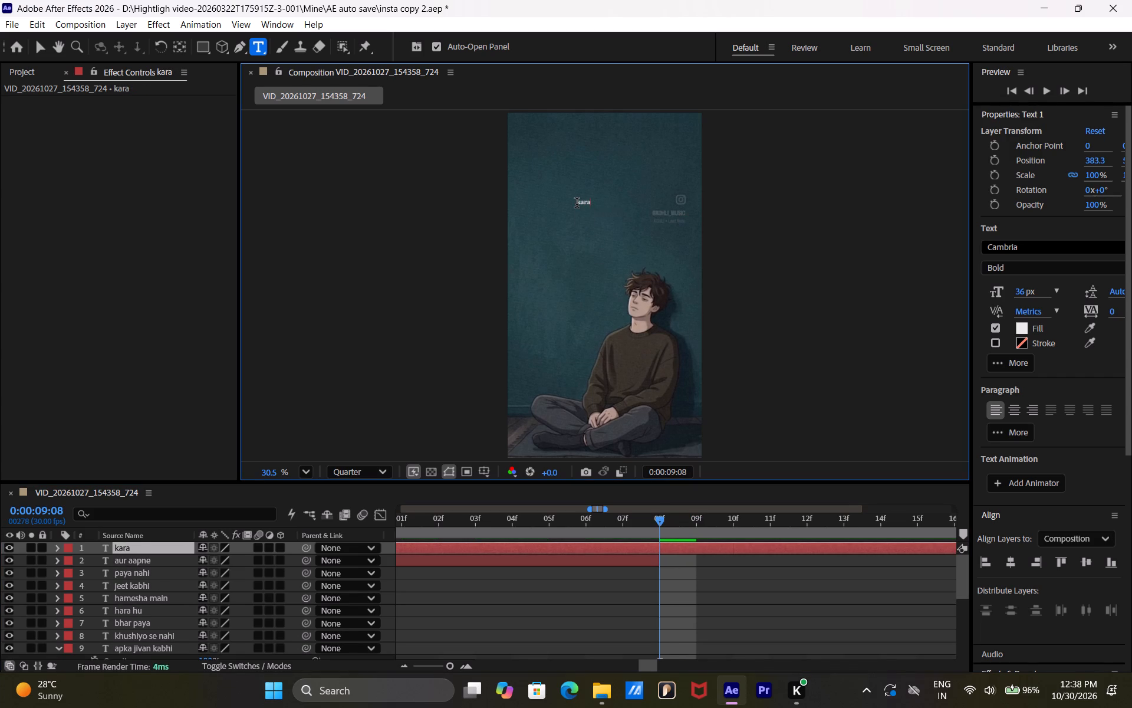
Correct the new lyric text to read "kara sab" and trim the layer's start to 0:00:09:08.
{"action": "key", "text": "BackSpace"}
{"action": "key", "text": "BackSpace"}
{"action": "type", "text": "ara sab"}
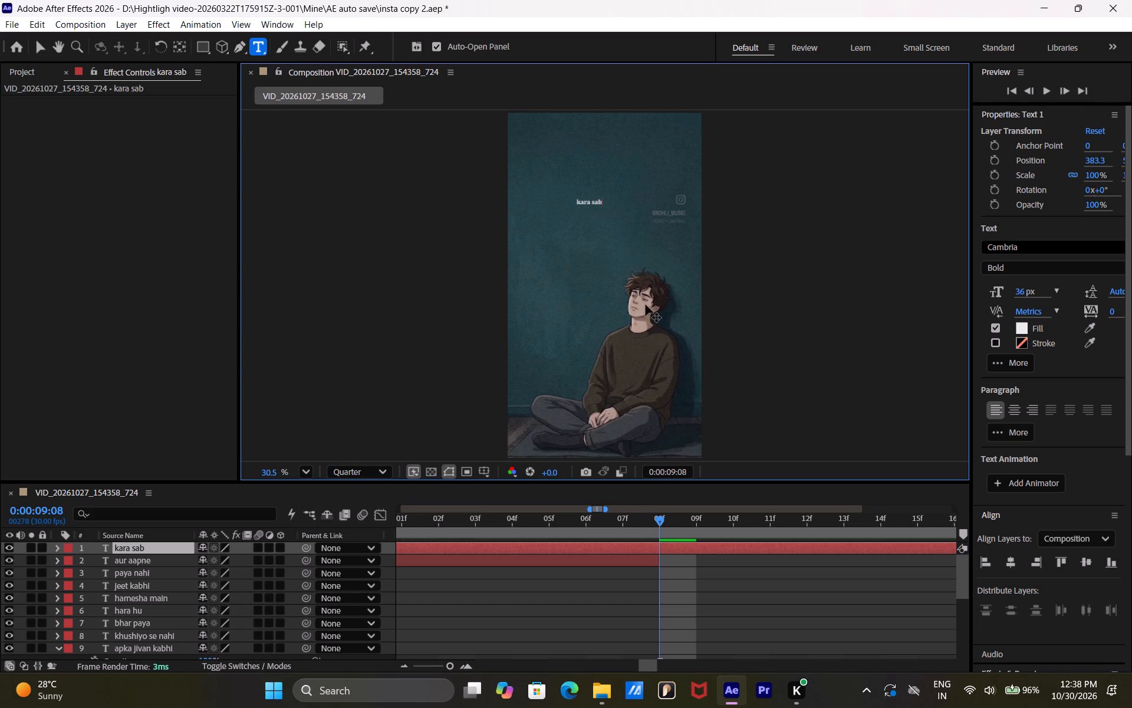
{"action": "left_click", "coordinate": [662, 548]}
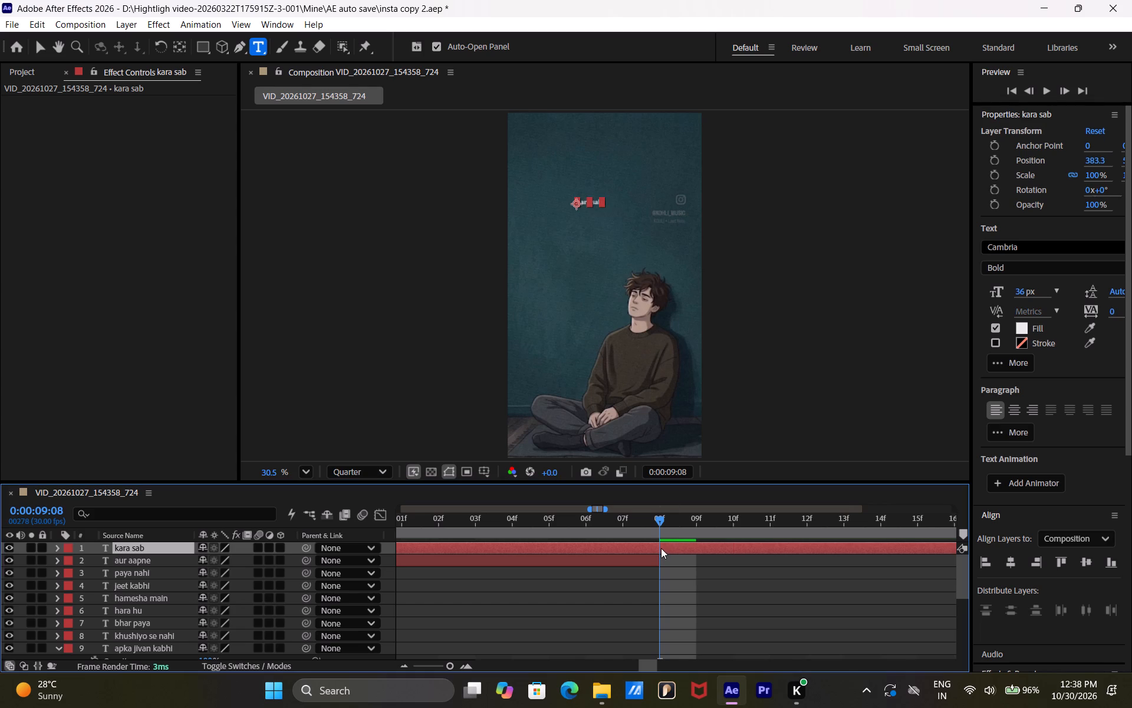
{"action": "key", "text": "alt+bracketleft"}
Trim the end of the "kara sab" layer to 0:00:09:19, just before the video's next lyric.
{"action": "left_click_drag", "start_coordinate": [660, 522], "coordinate": [700, 523]}
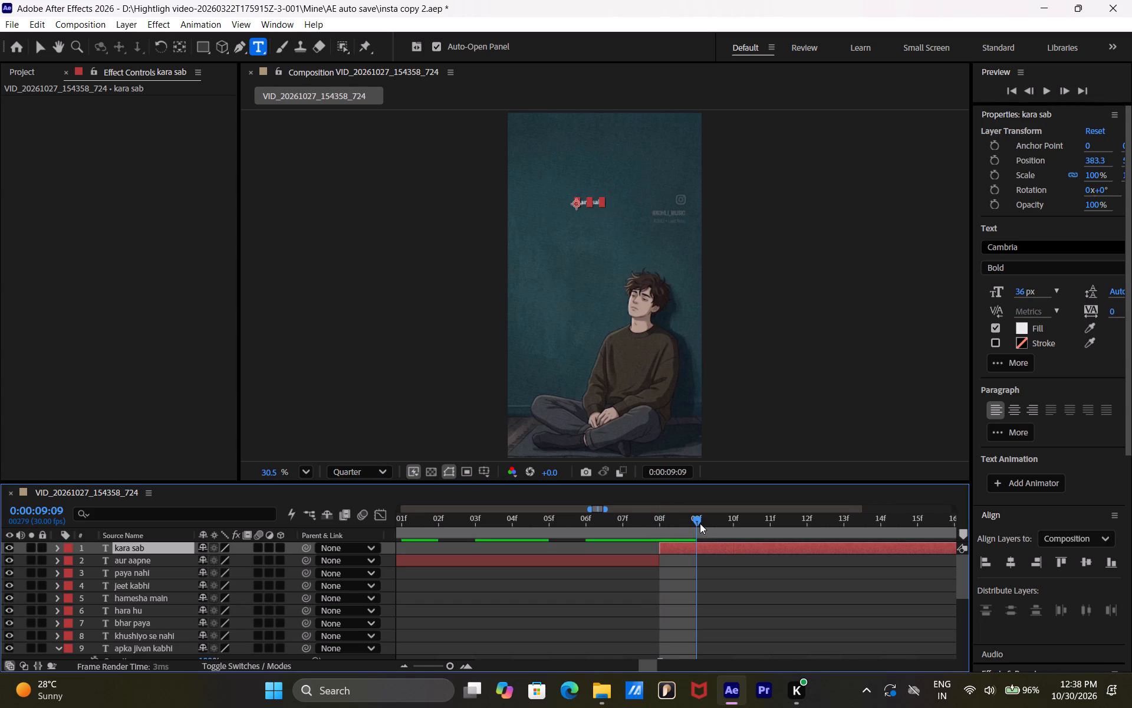
{"action": "left_click_drag", "start_coordinate": [700, 523], "coordinate": [929, 523]}
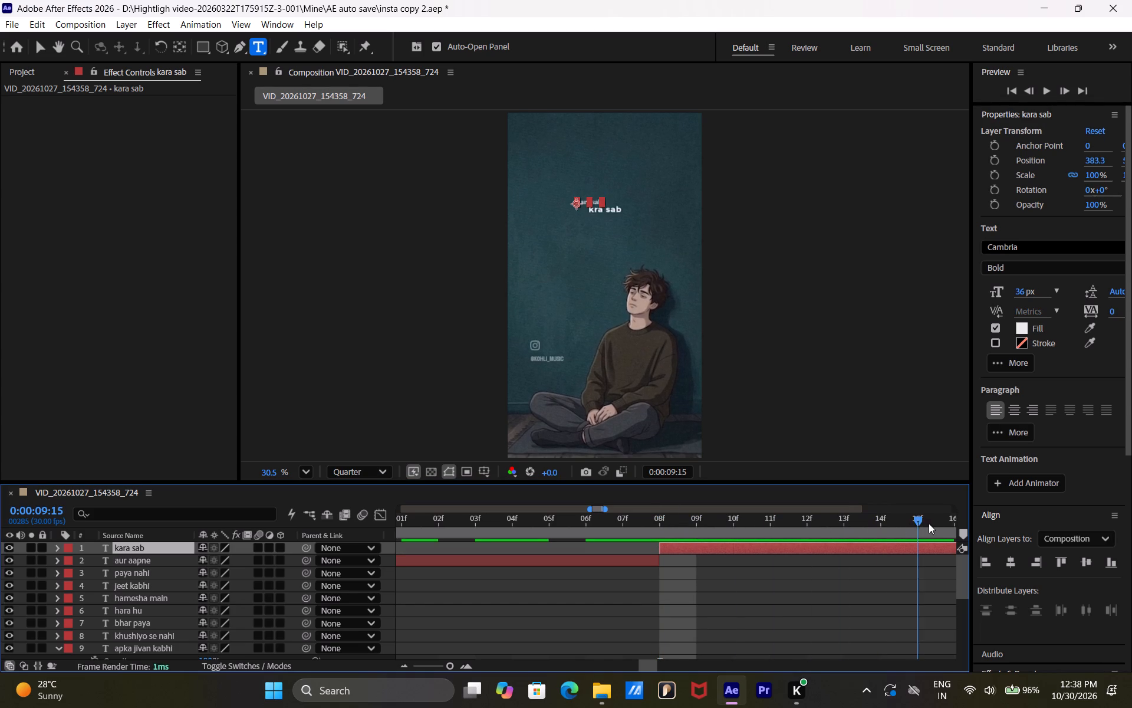
{"action": "left_click_drag", "start_coordinate": [929, 523], "coordinate": [705, 520]}
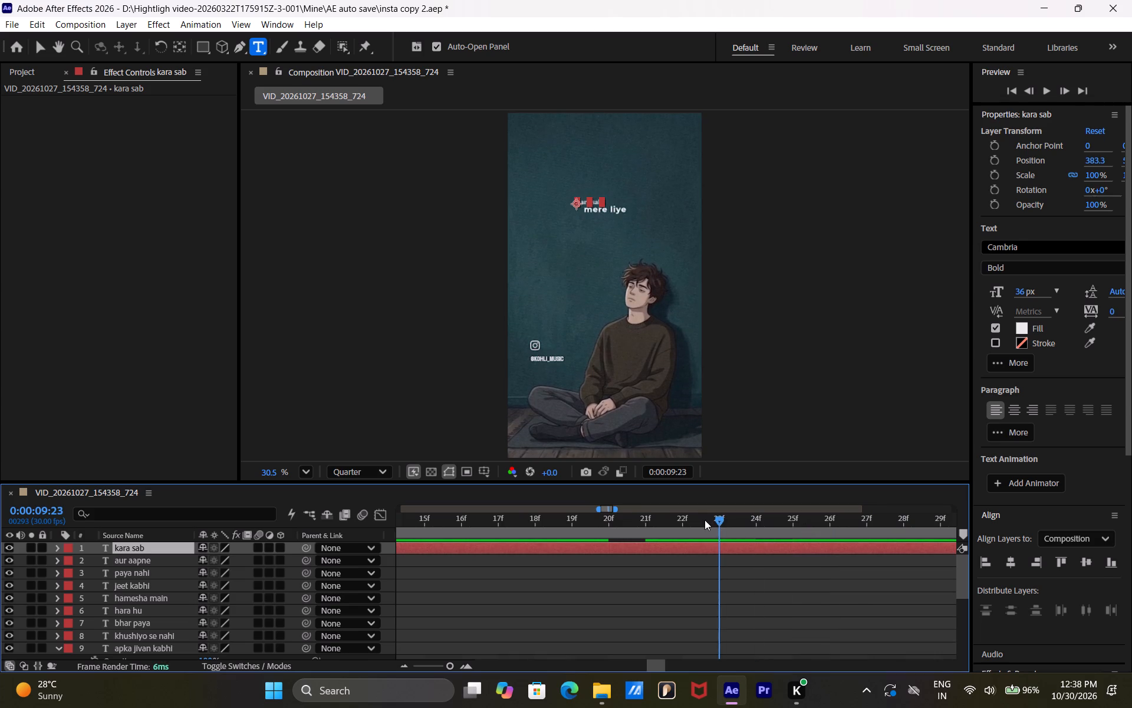
{"action": "left_click_drag", "start_coordinate": [705, 520], "coordinate": [595, 518]}
{"action": "left_click", "coordinate": [572, 525]}
{"action": "left_click", "coordinate": [575, 543]}
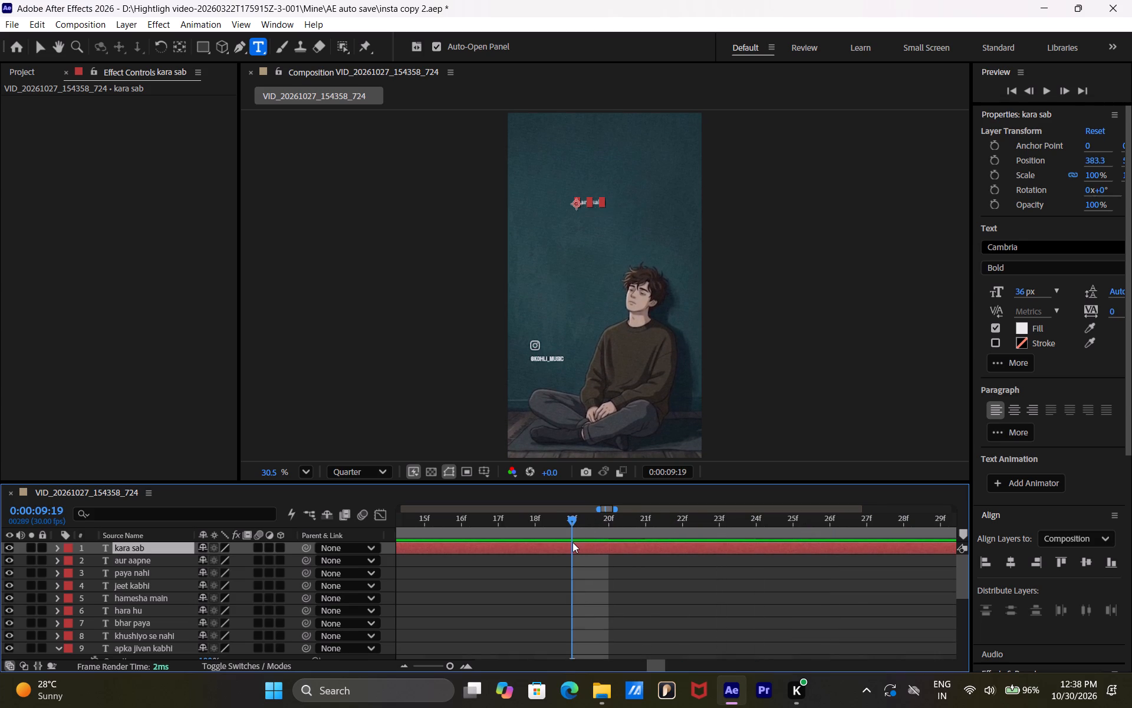
{"action": "key", "text": "alt+bracketright"}
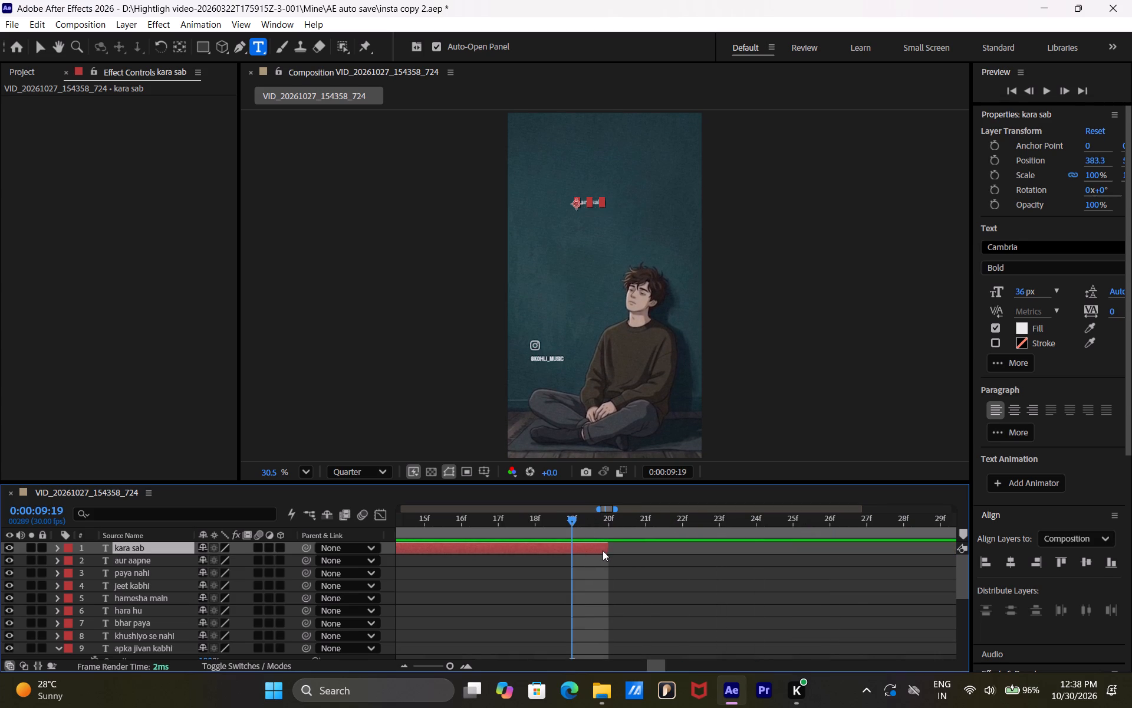
{"action": "left_click", "coordinate": [603, 550]}
{"action": "left_click_drag", "start_coordinate": [607, 549], "coordinate": [584, 548]}
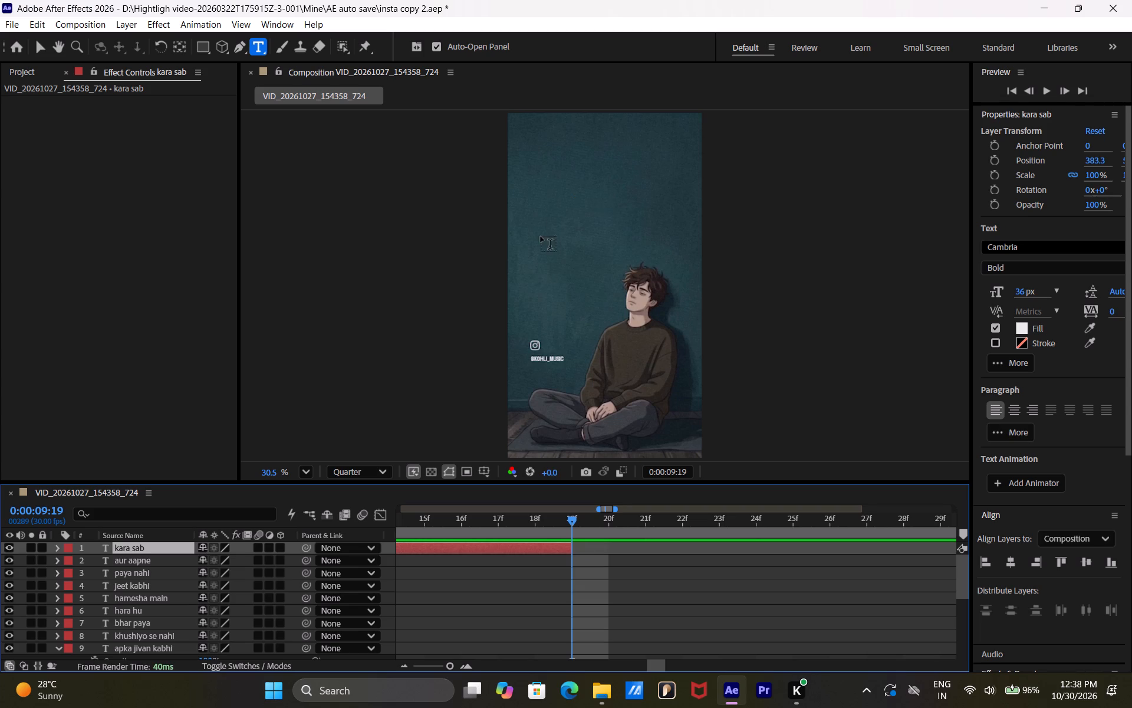
Add a text layer reading "mere liye" where the video's lyric appears, with its start trimmed to 0:00:09:19.
{"action": "left_click", "coordinate": [581, 213]}
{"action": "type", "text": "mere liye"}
{"action": "left_click", "coordinate": [577, 547]}
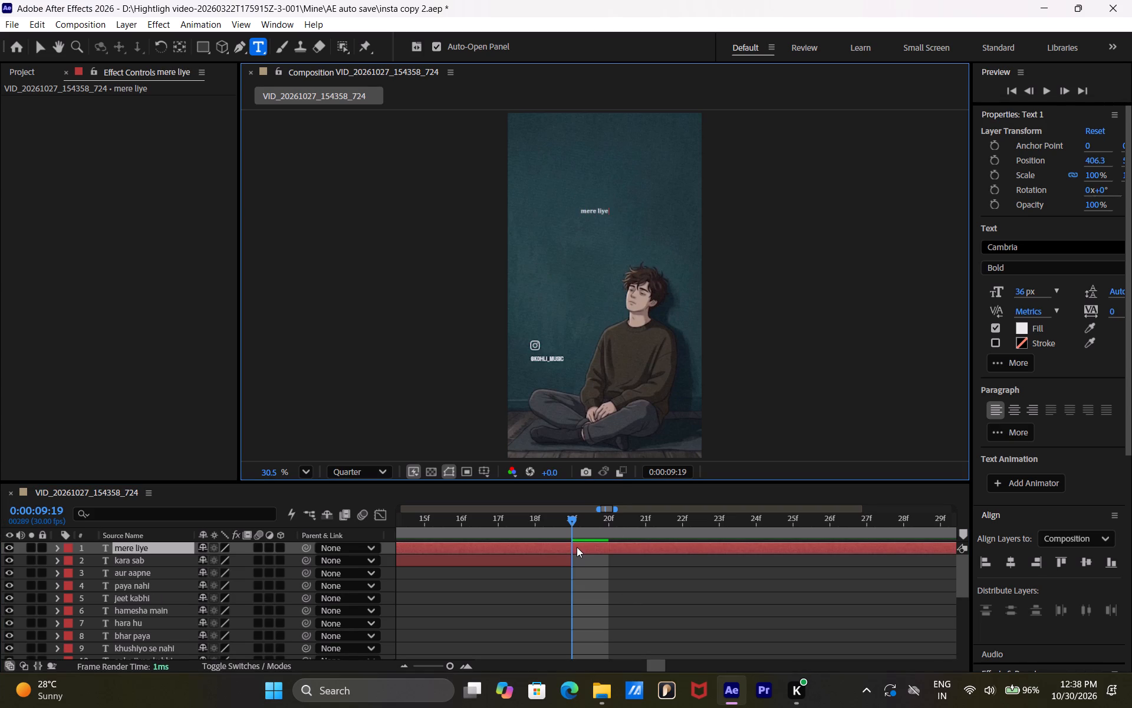
{"action": "key", "text": "alt+bracketleft"}
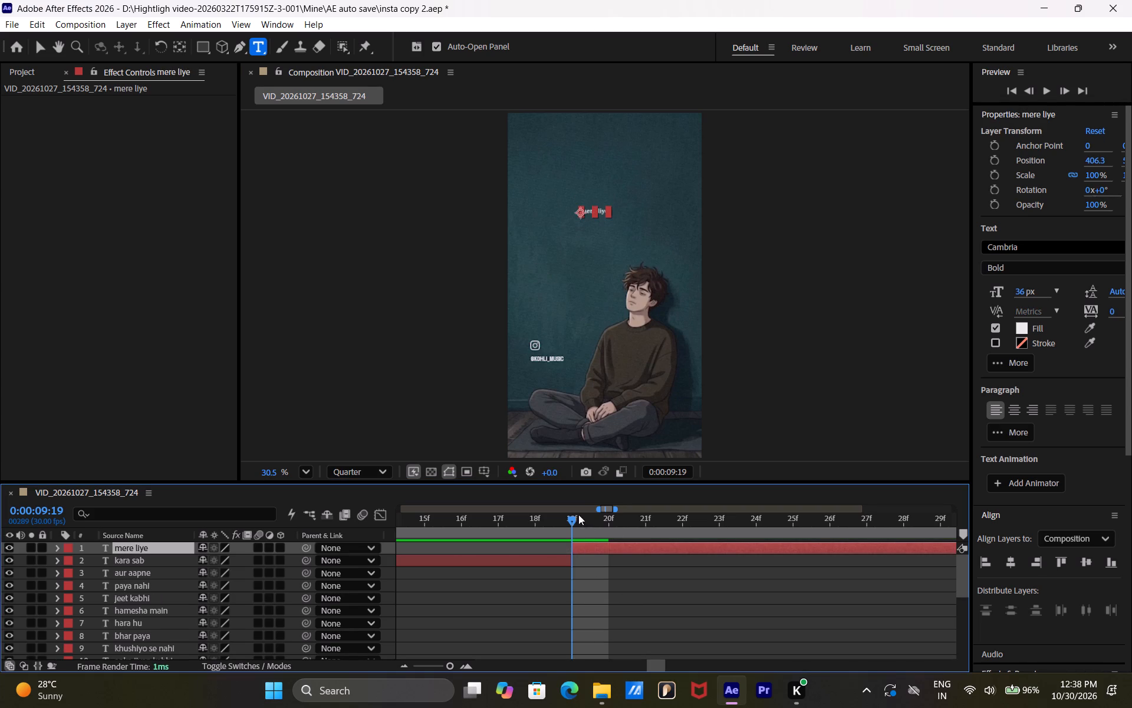
Trim the end of the "mere liye" layer to 0:00:10:12, just before the video's next lyric.
{"action": "left_click_drag", "start_coordinate": [572, 518], "coordinate": [761, 521]}
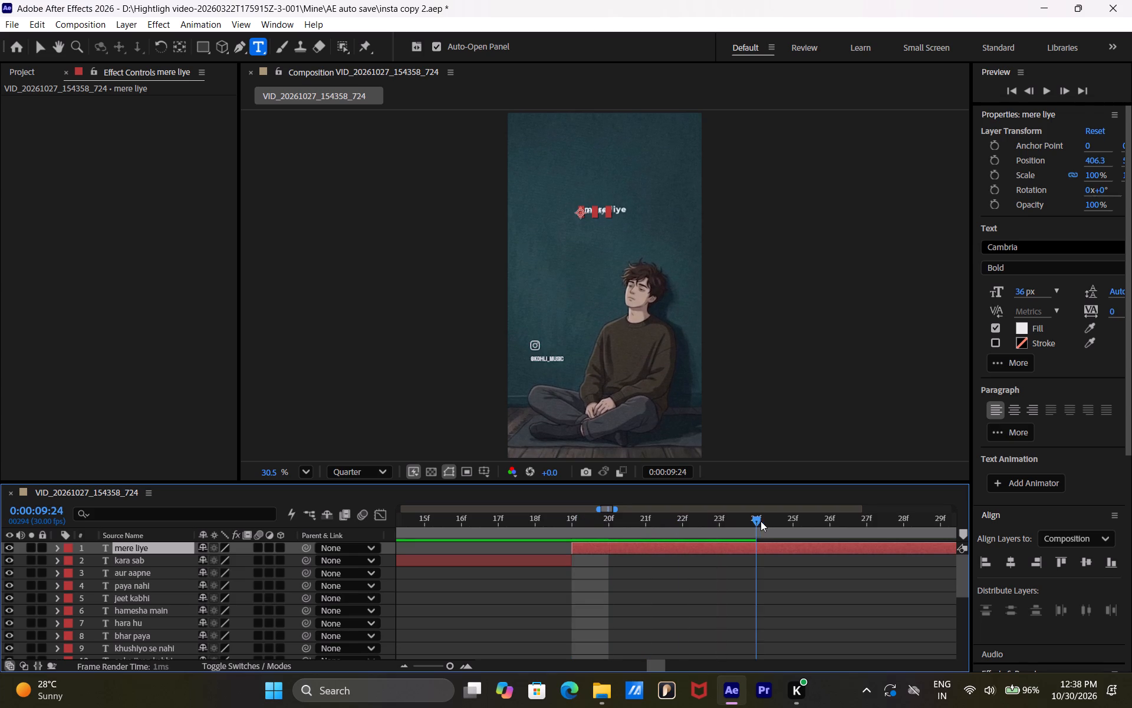
{"action": "left_click_drag", "start_coordinate": [761, 521], "coordinate": [957, 513]}
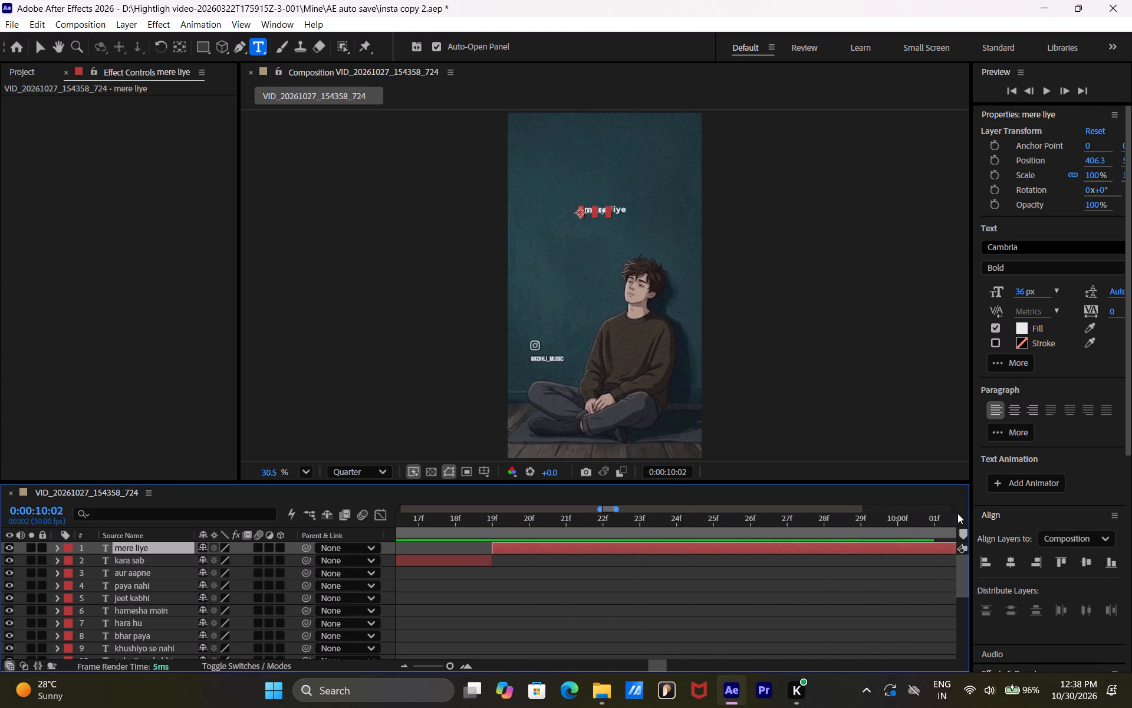
{"action": "left_click_drag", "start_coordinate": [957, 513], "coordinate": [666, 512]}
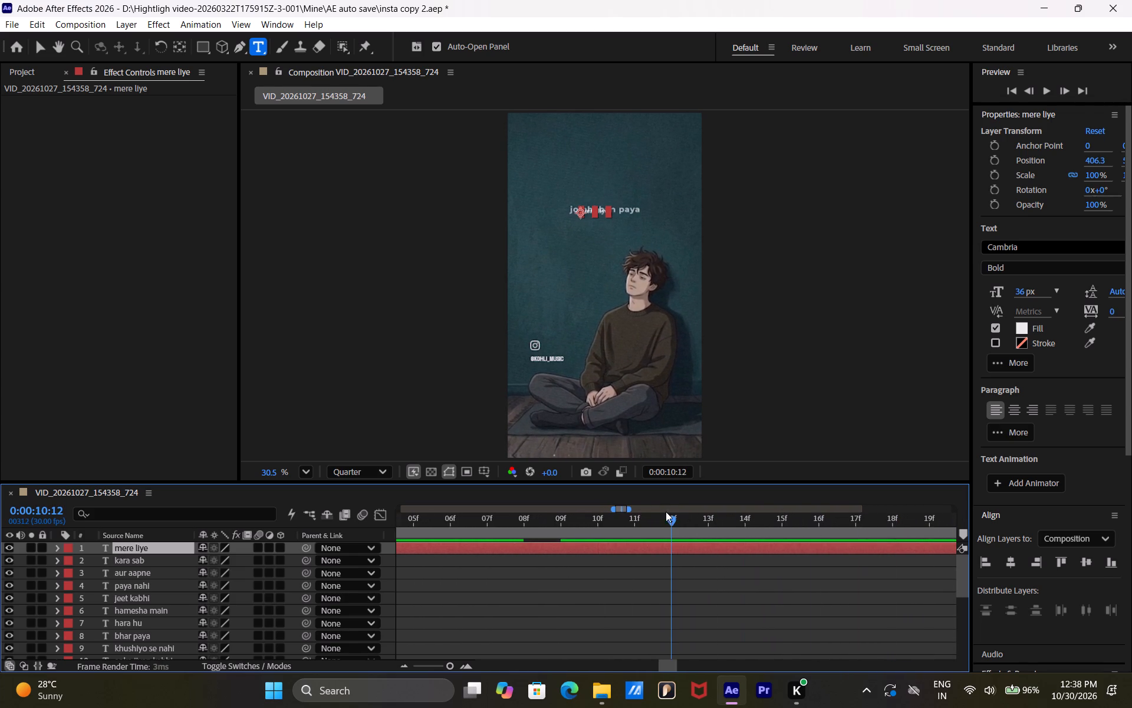
{"action": "left_click_drag", "start_coordinate": [666, 512], "coordinate": [644, 512]}
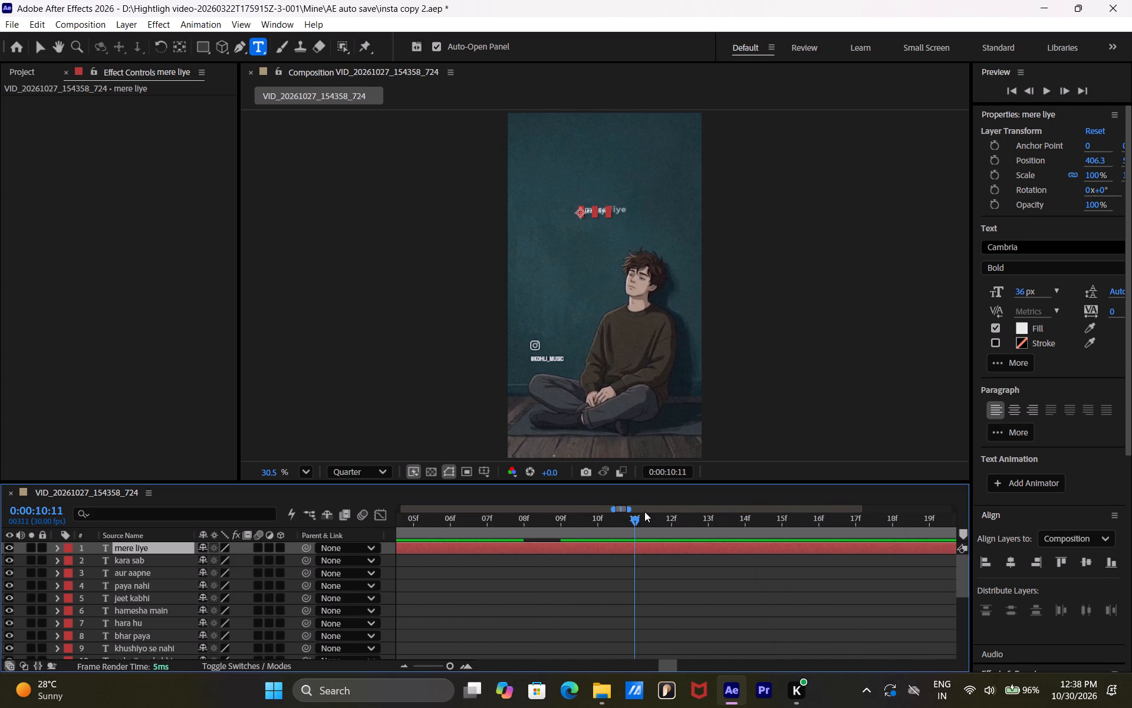
{"action": "left_click_drag", "start_coordinate": [644, 512], "coordinate": [656, 512]}
{"action": "left_click", "coordinate": [658, 549]}
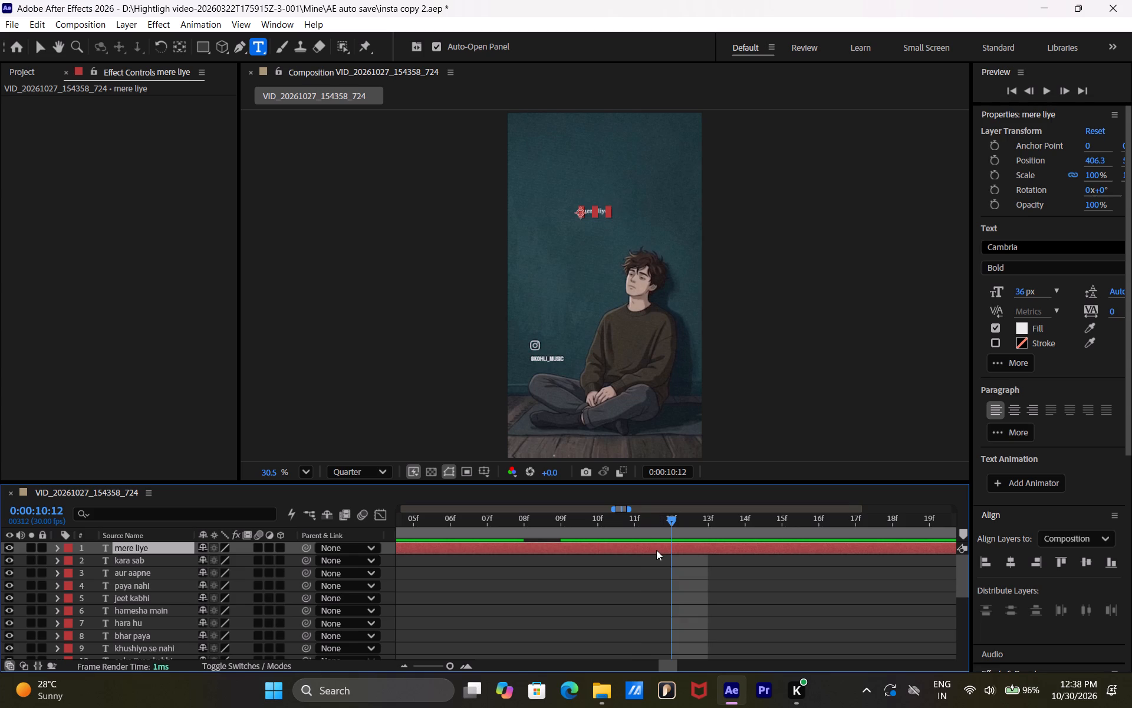
{"action": "key", "text": "alt+bracketright"}
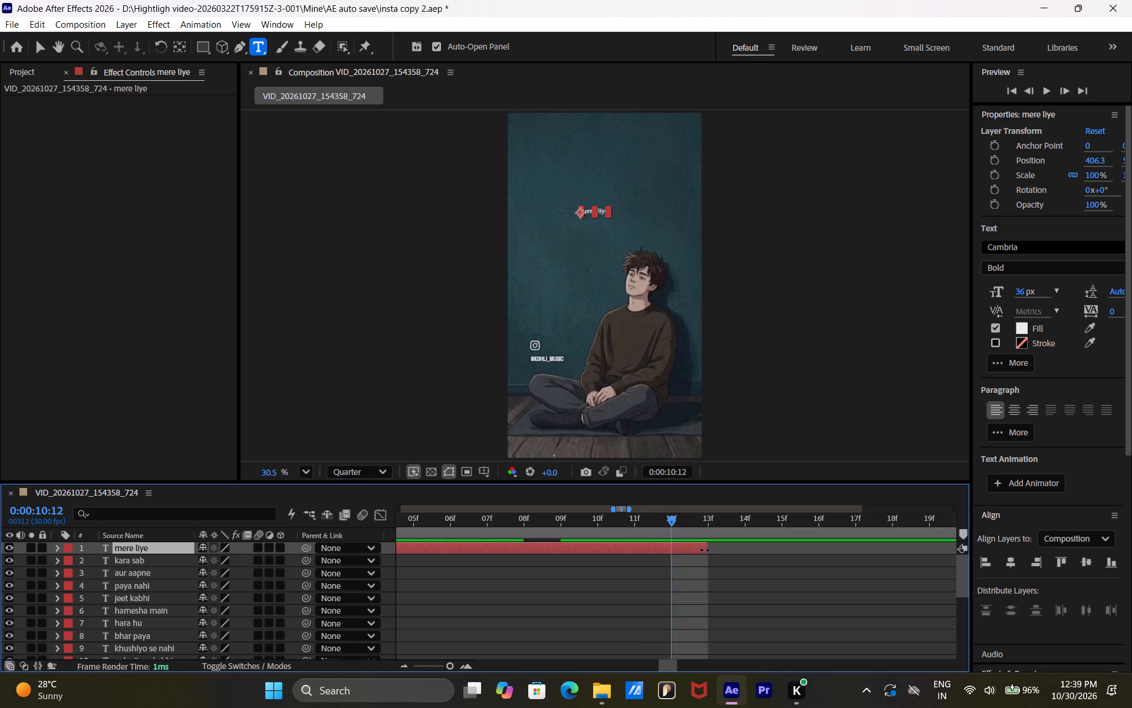
{"action": "left_click_drag", "start_coordinate": [706, 549], "coordinate": [676, 549]}
Examine the frames following the "mere liye" layer to read the video's next lyric and locate where it begins.
{"action": "left_click_drag", "start_coordinate": [668, 520], "coordinate": [673, 520]}
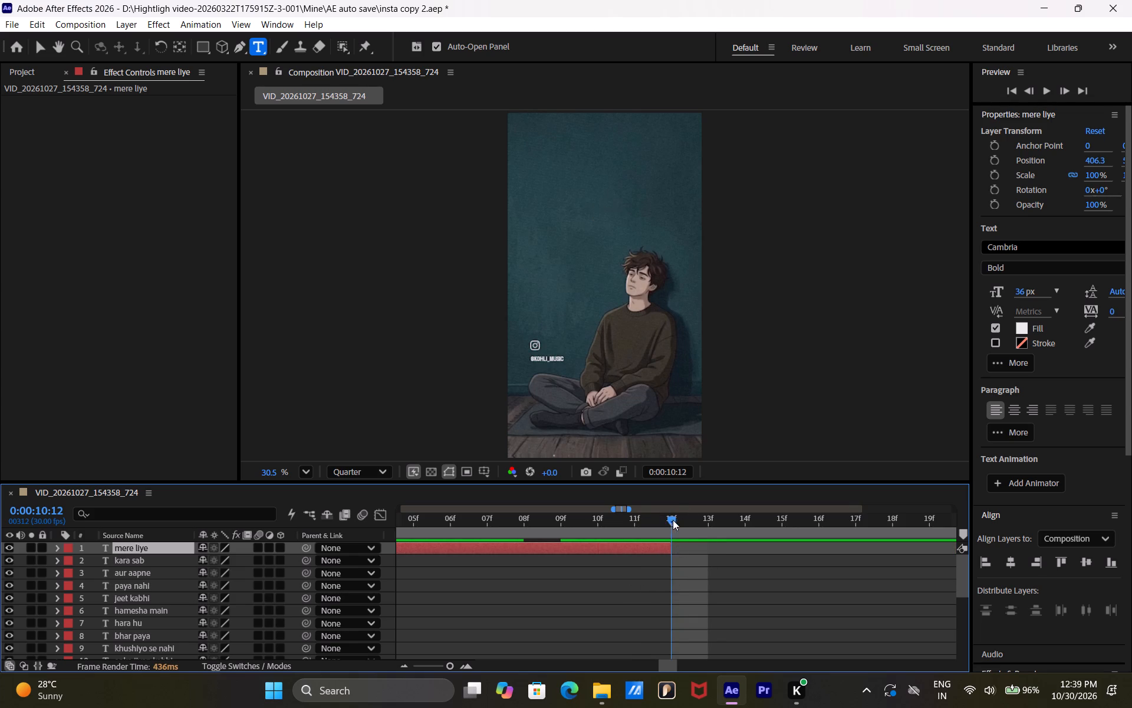
{"action": "left_click_drag", "start_coordinate": [673, 520], "coordinate": [690, 520]}
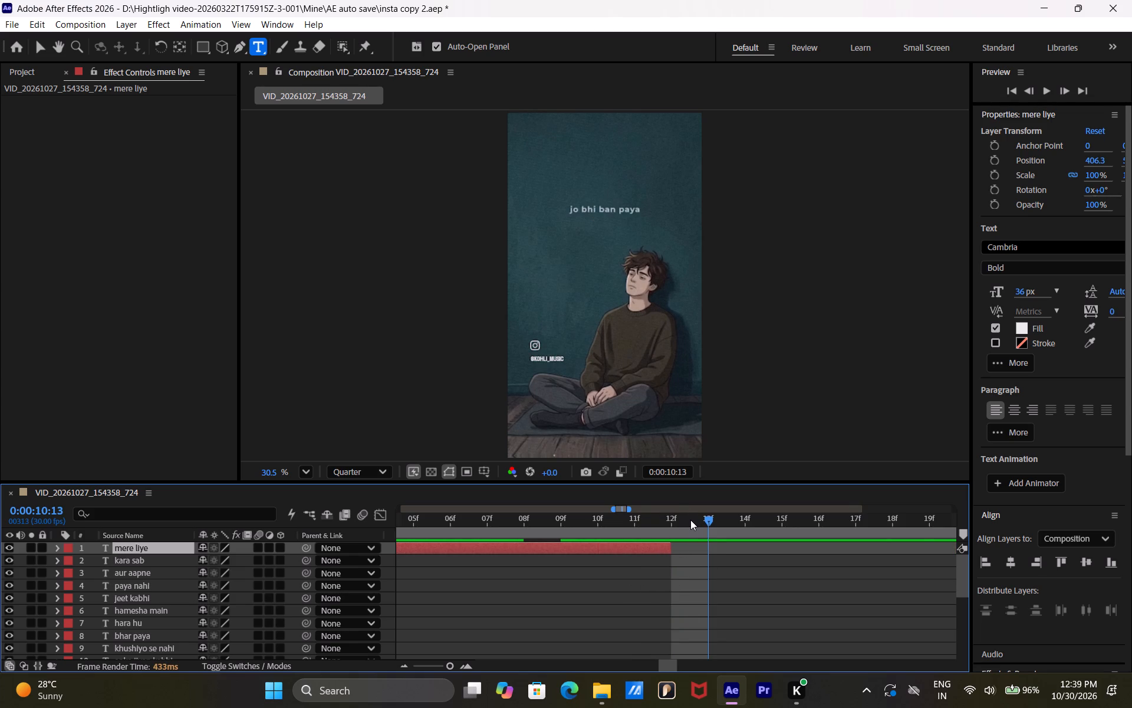
{"action": "left_click_drag", "start_coordinate": [690, 520], "coordinate": [742, 519]}
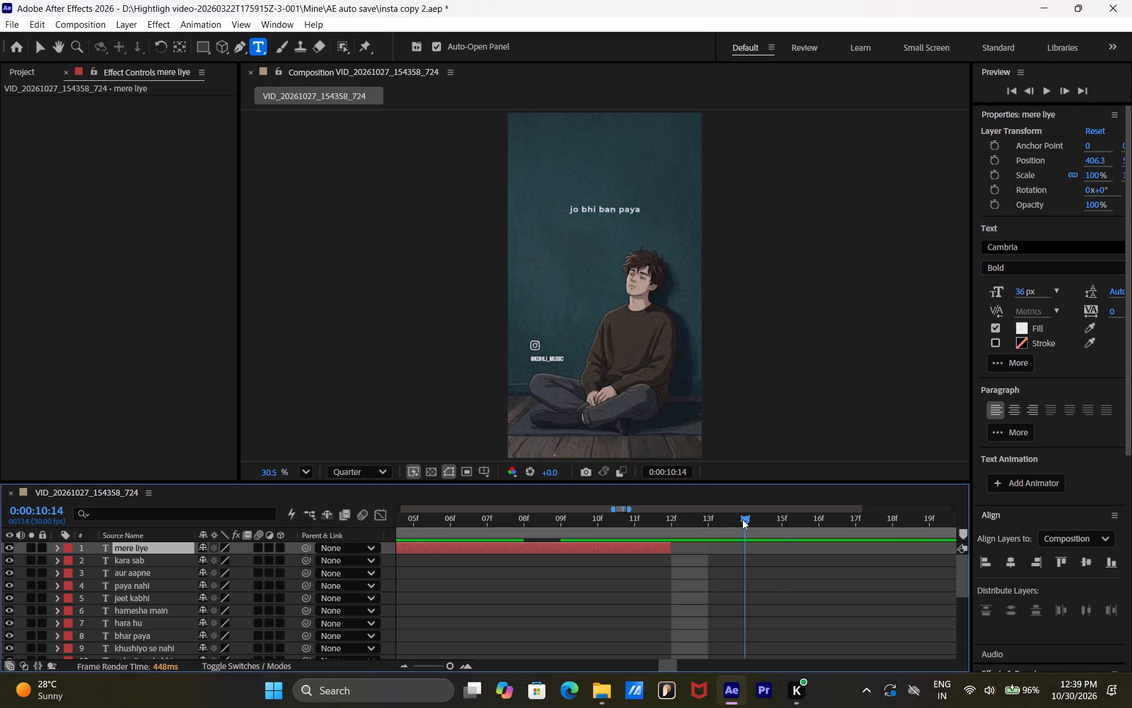
{"action": "left_click_drag", "start_coordinate": [742, 519], "coordinate": [953, 513]}
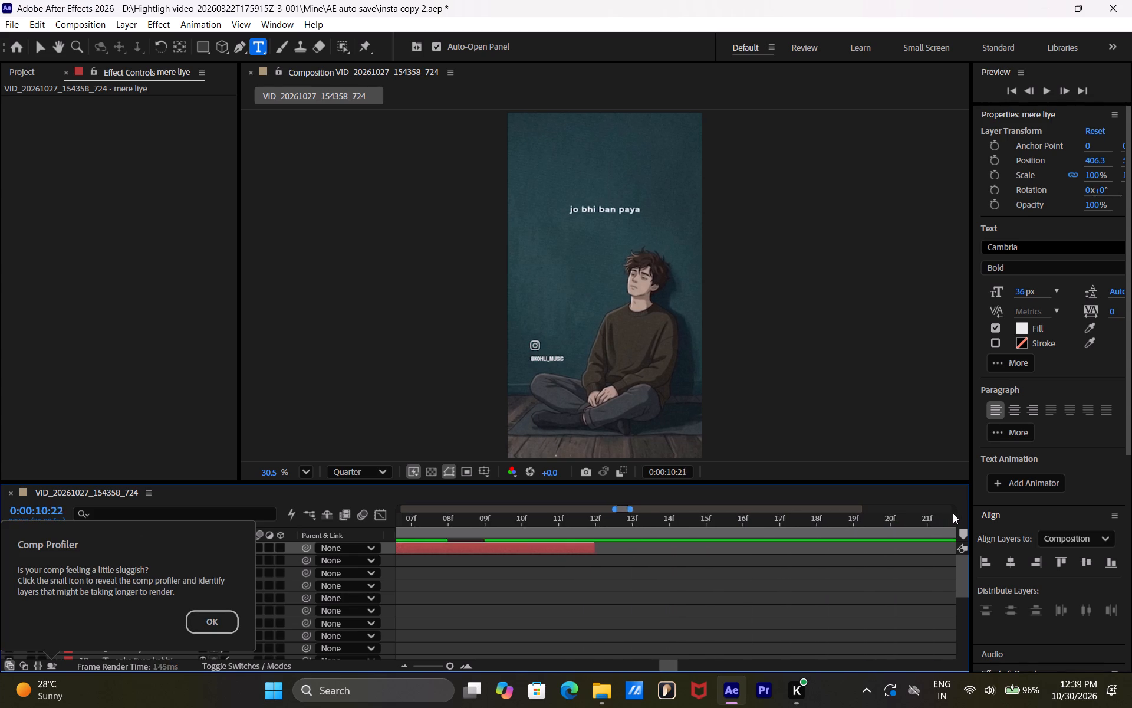
{"action": "left_click_drag", "start_coordinate": [953, 513], "coordinate": [591, 523]}
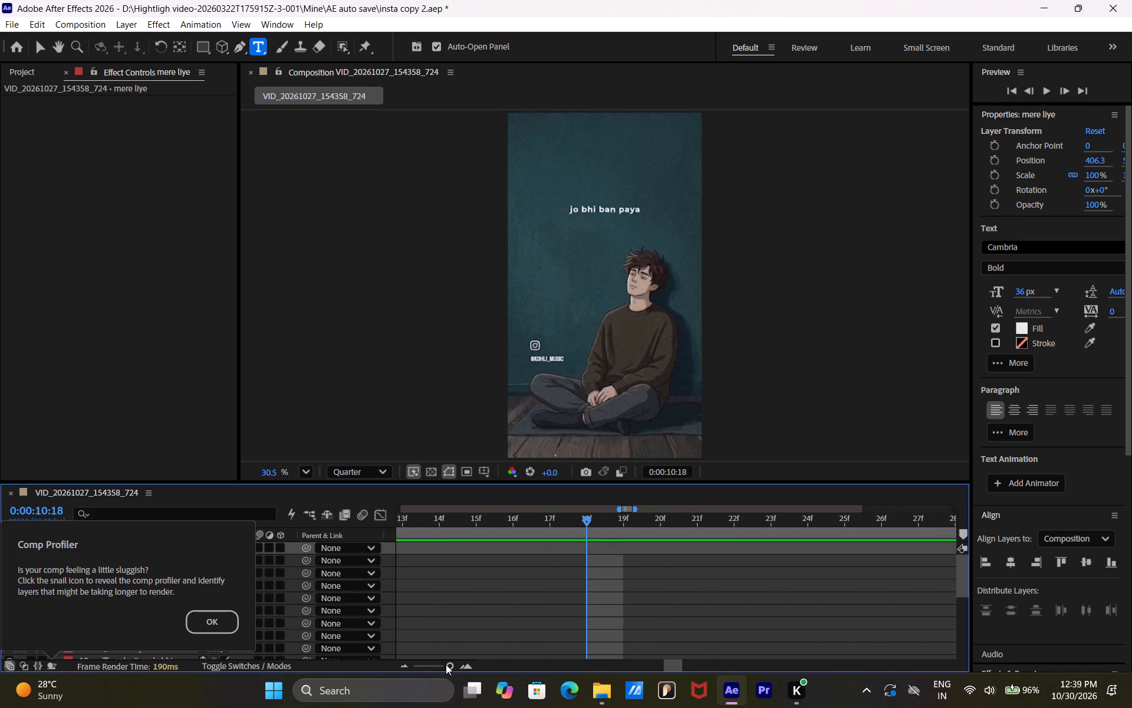
{"action": "left_click_drag", "start_coordinate": [430, 663], "coordinate": [417, 664]}
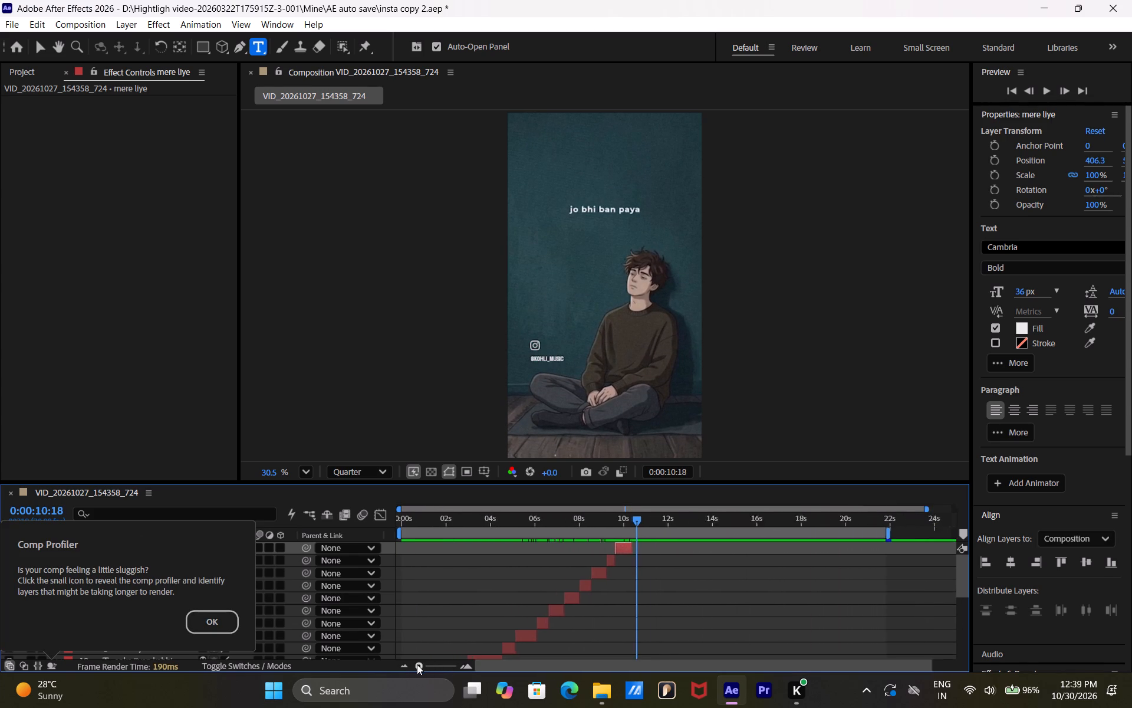
{"action": "left_click_drag", "start_coordinate": [417, 664], "coordinate": [455, 661]}
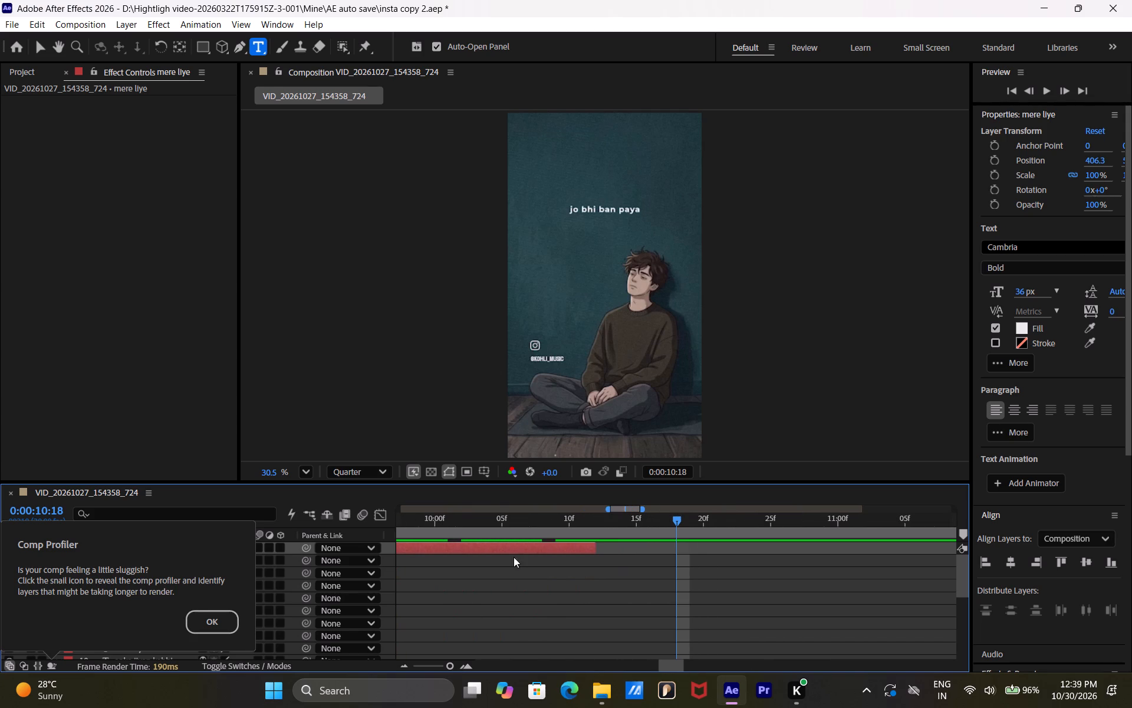
{"action": "left_click", "coordinate": [603, 521]}
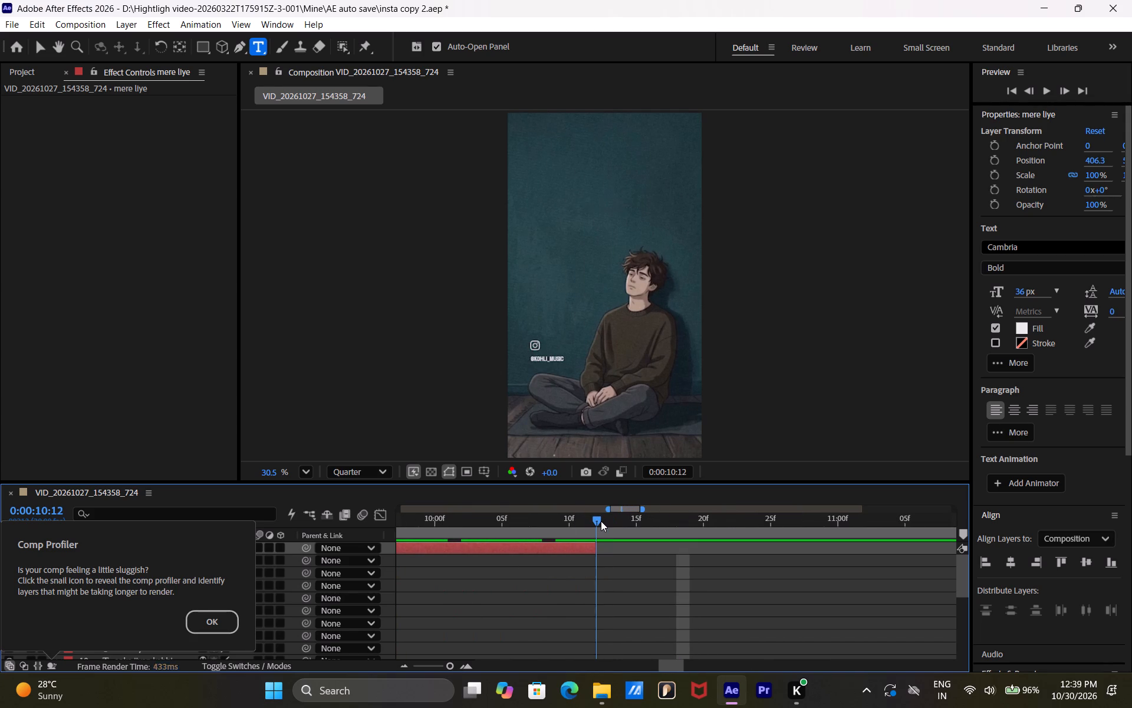
{"action": "left_click_drag", "start_coordinate": [598, 519], "coordinate": [618, 521]}
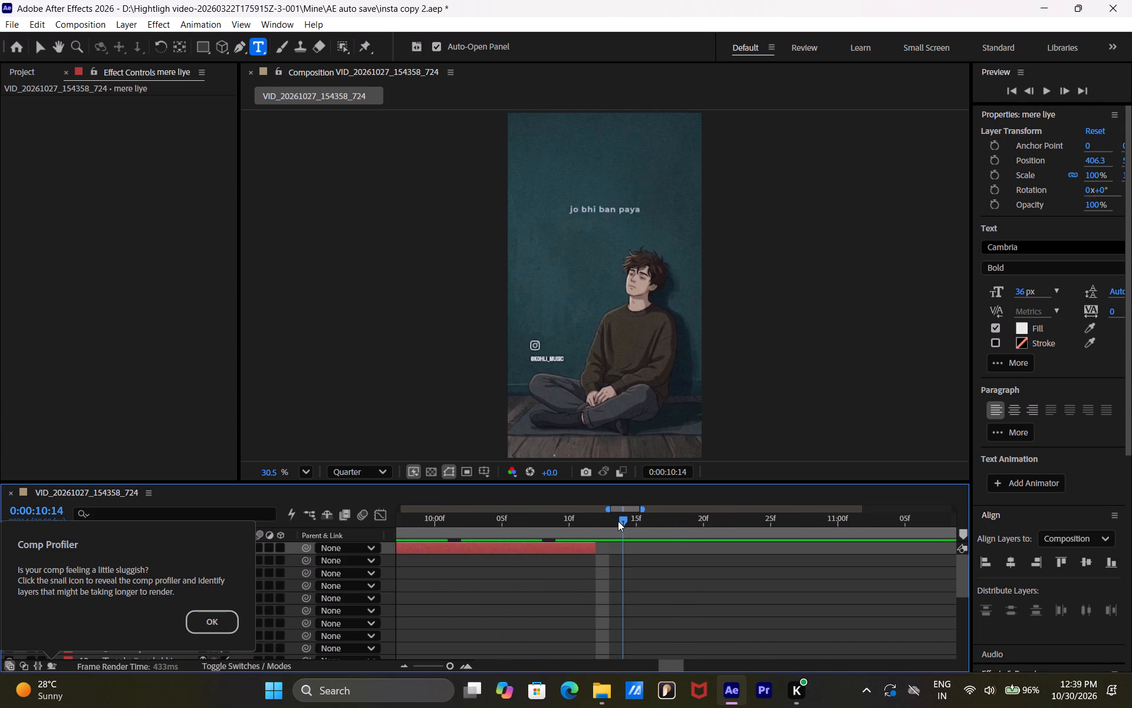
{"action": "left_click_drag", "start_coordinate": [618, 521], "coordinate": [604, 522]}
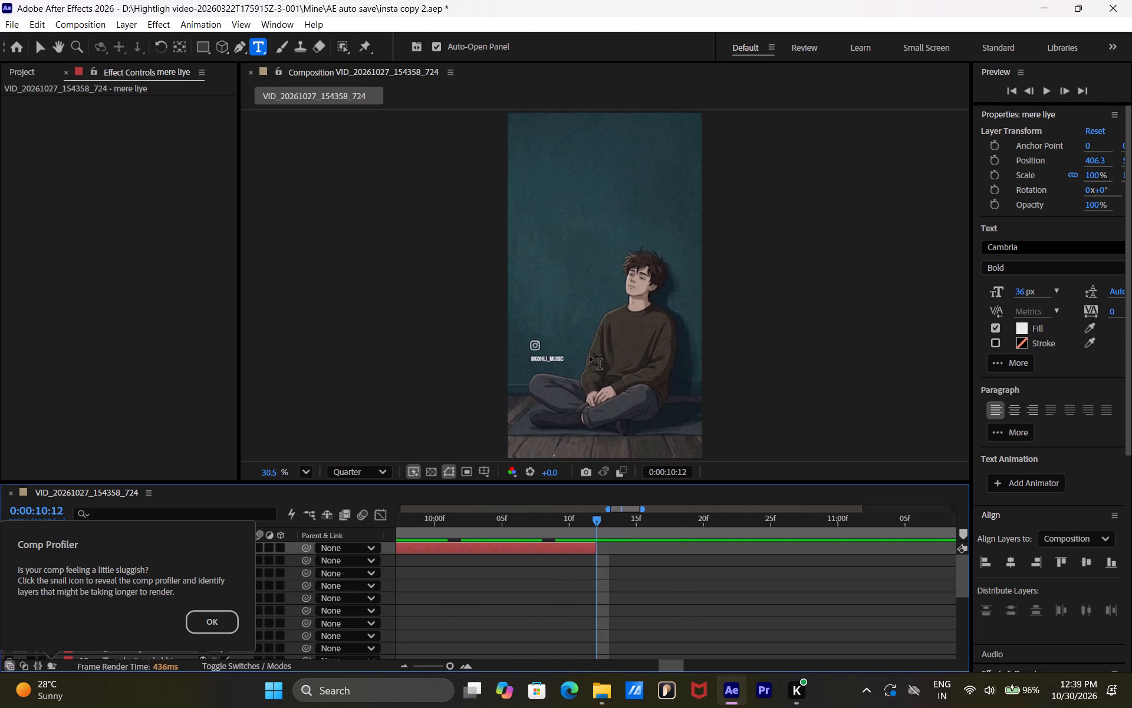
Add a text layer reading "jo bhi ban paya" above the existing lyric, with its start trimmed to 0:00:10:12.
{"action": "left_click", "coordinate": [561, 200]}
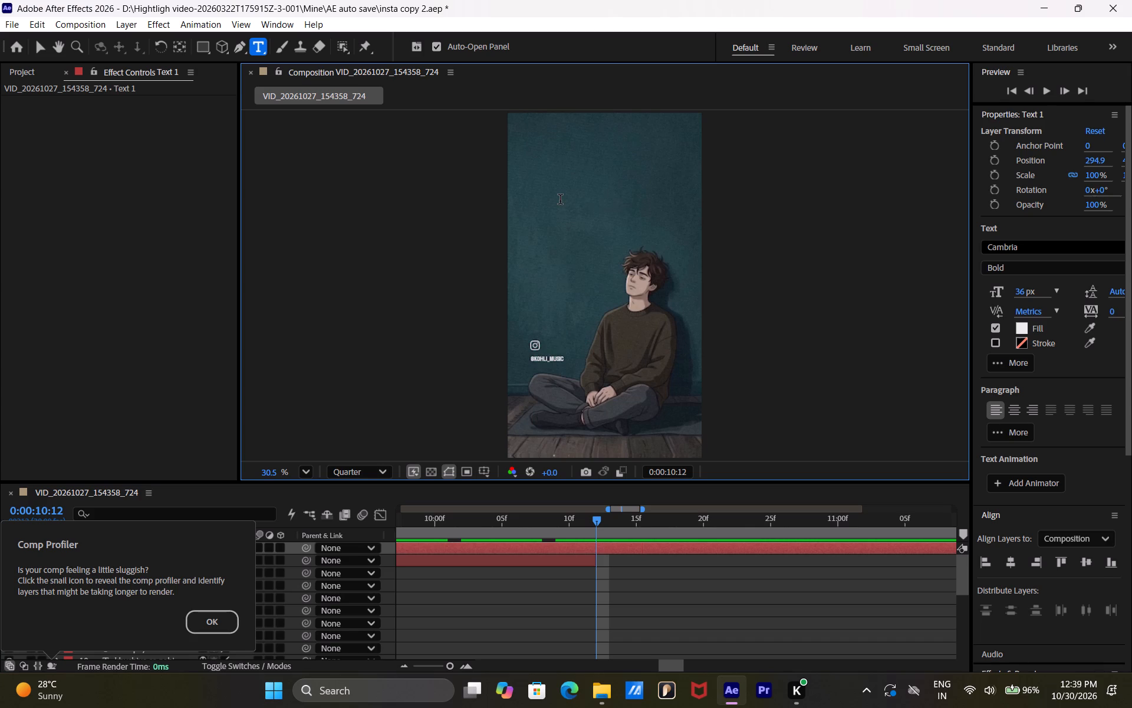
{"action": "type", "text": "jo bhi ban paay"}
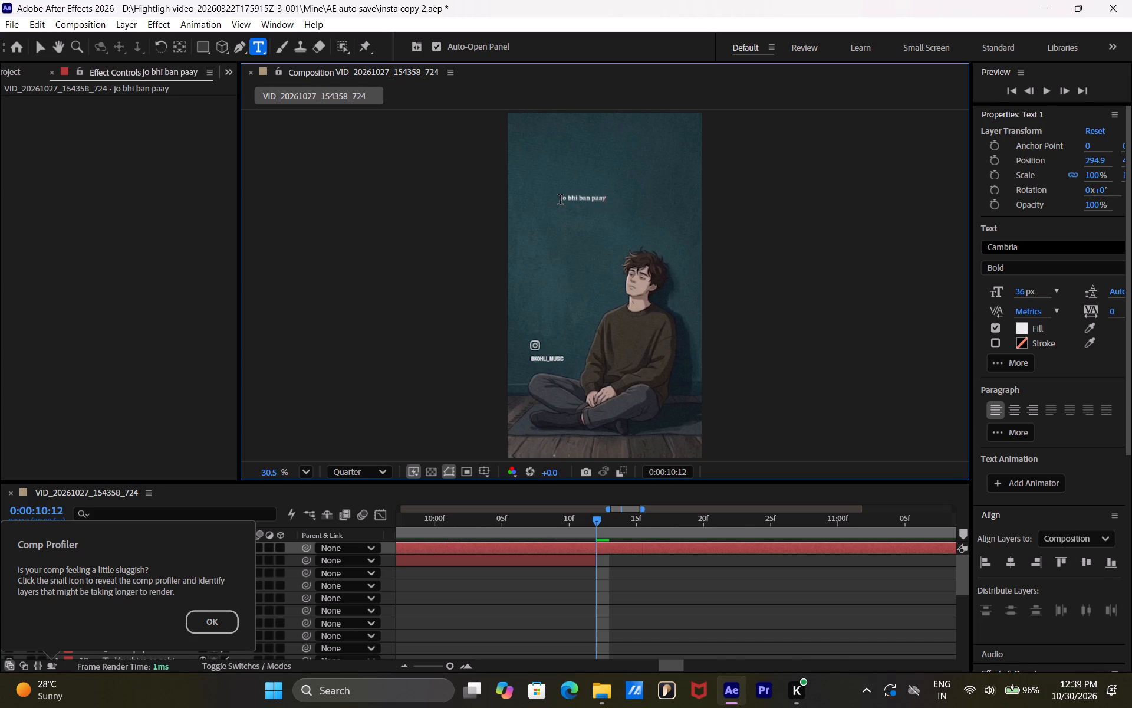
{"action": "key", "text": "BackSpace"}
{"action": "key", "text": "BackSpace"}
{"action": "key", "text": "BackSpace"}
{"action": "type", "text": "aya"}
{"action": "left_click", "coordinate": [606, 549]}
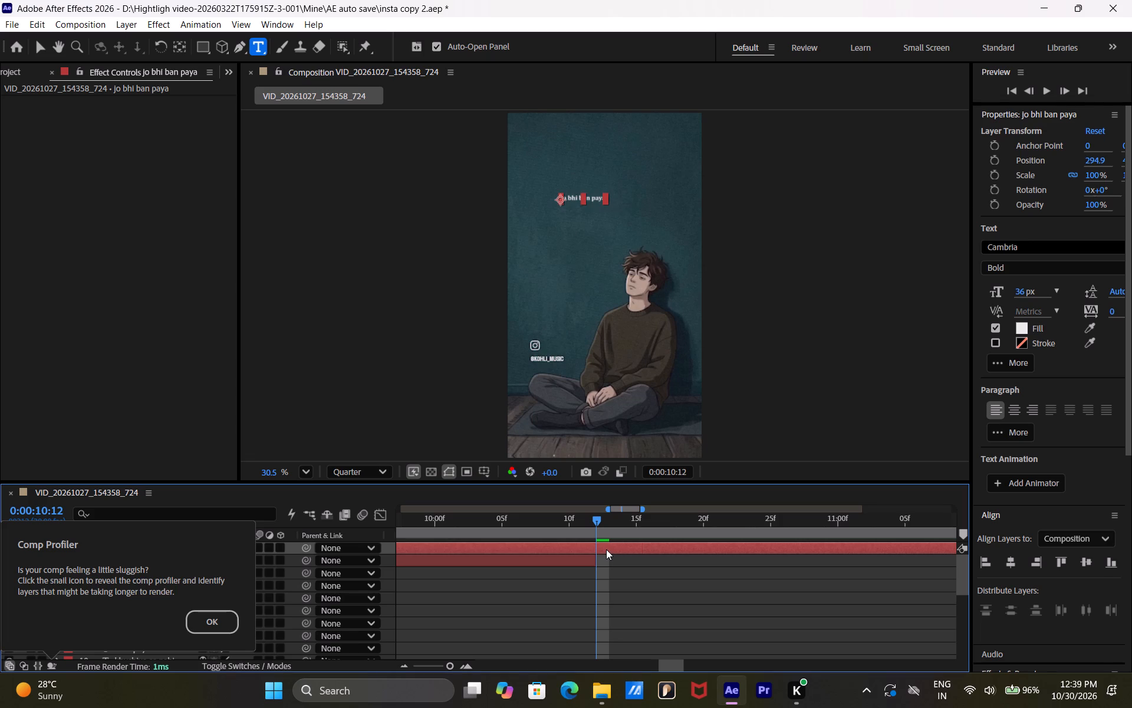
{"action": "key", "text": "alt+bracketleft"}
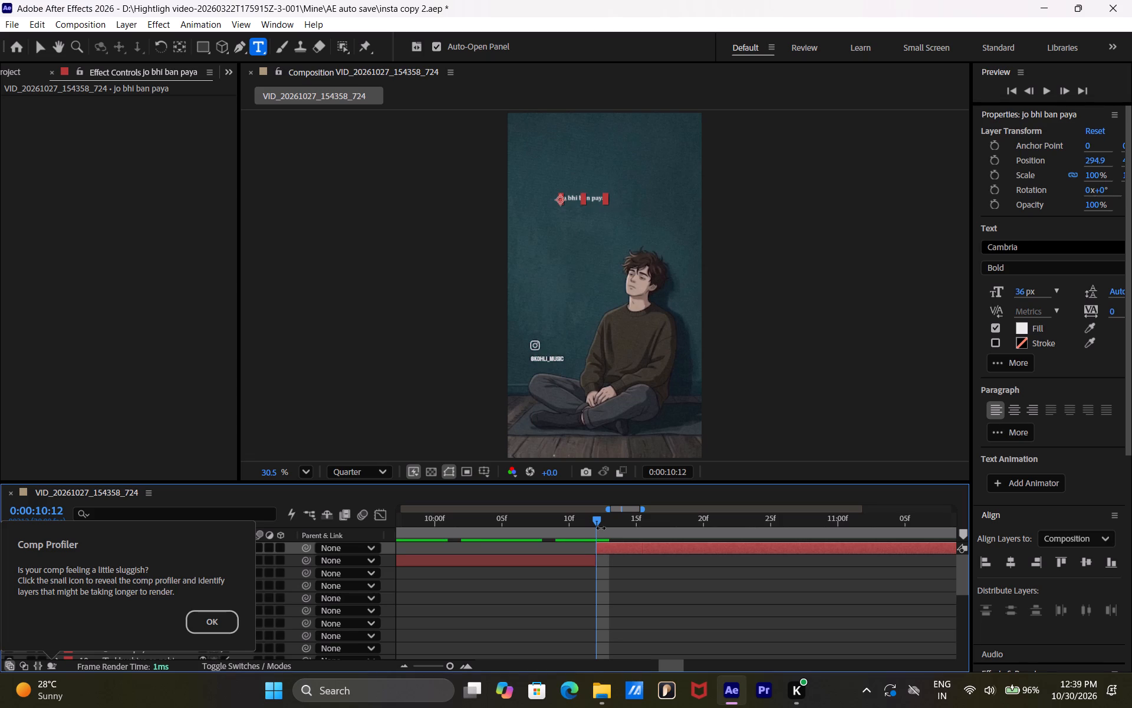
Trim the end of the "jo bhi ban paya" layer at the 0:00:11:13 frame, just before the video's "bachpan se" lyric.
{"action": "left_click_drag", "start_coordinate": [597, 521], "coordinate": [707, 525]}
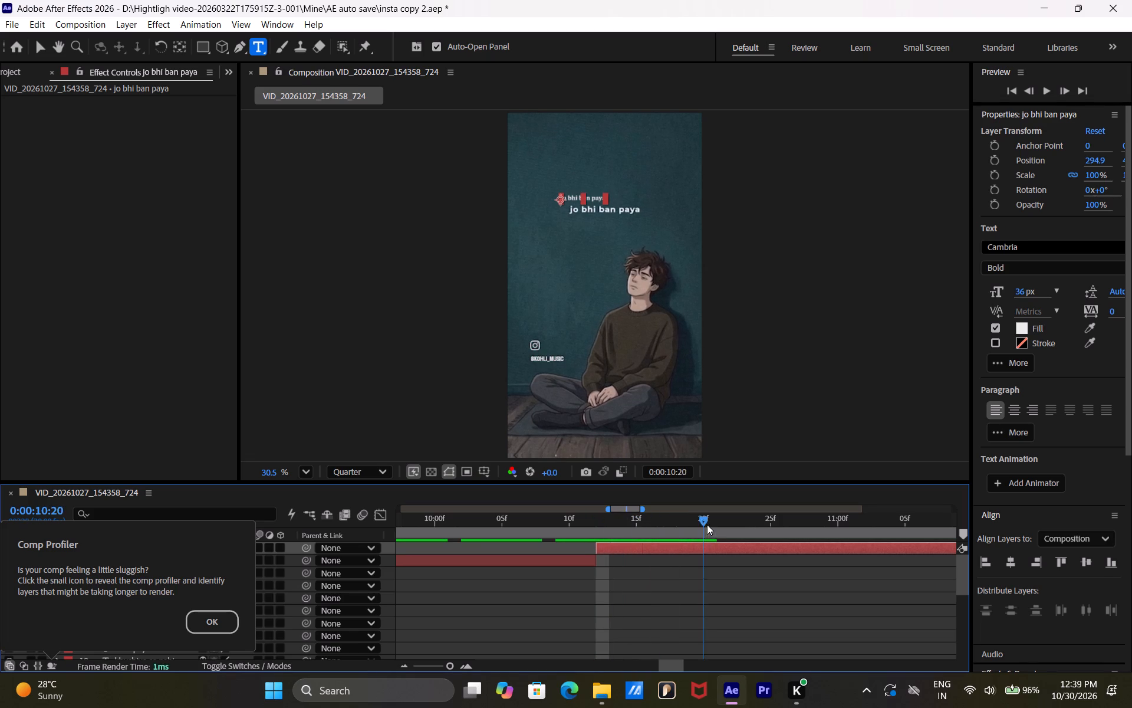
{"action": "left_click_drag", "start_coordinate": [707, 525], "coordinate": [834, 526]}
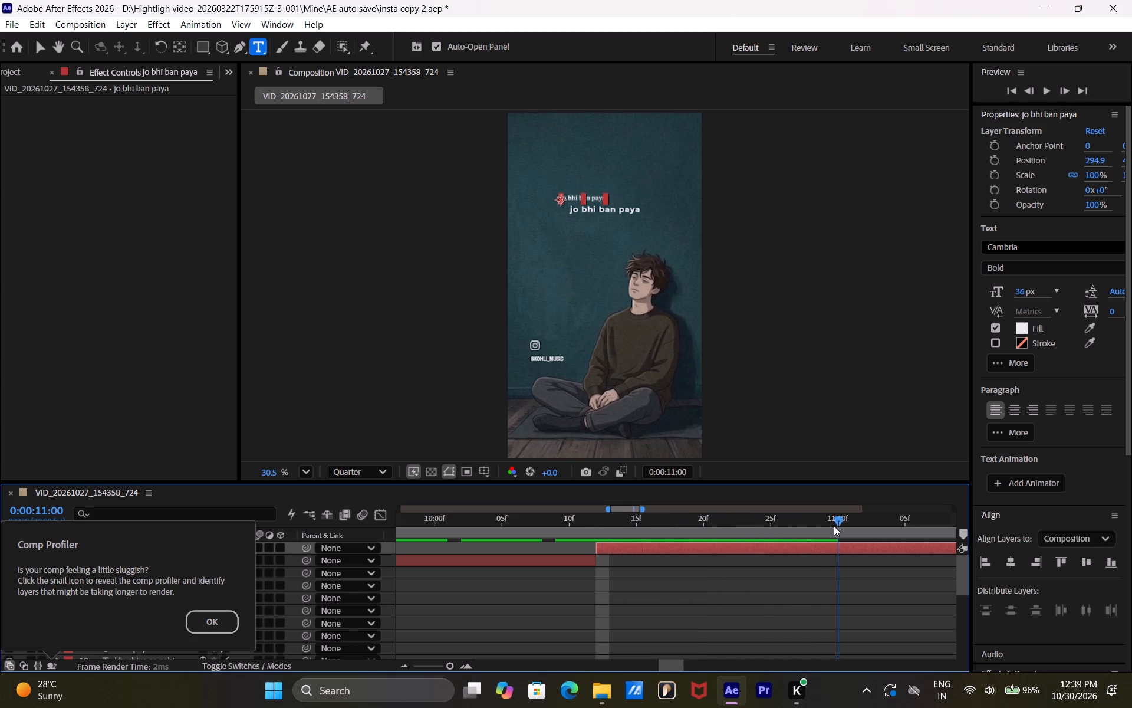
{"action": "left_click_drag", "start_coordinate": [834, 526], "coordinate": [958, 527]}
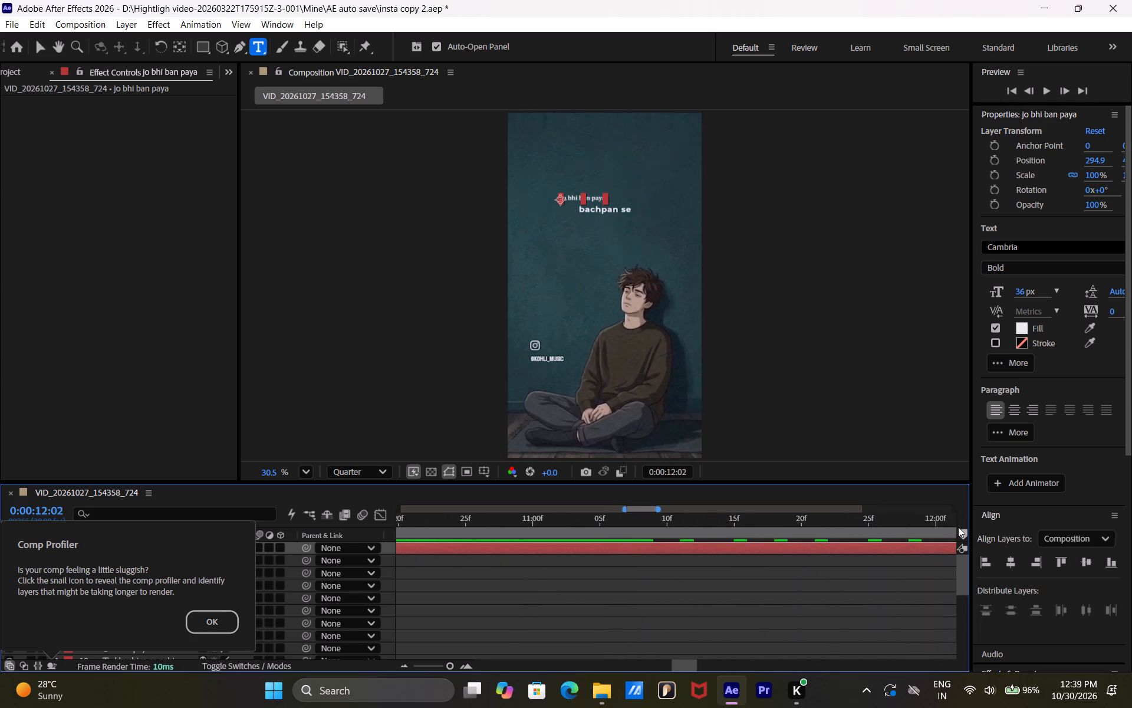
{"action": "left_click_drag", "start_coordinate": [958, 527], "coordinate": [787, 524]}
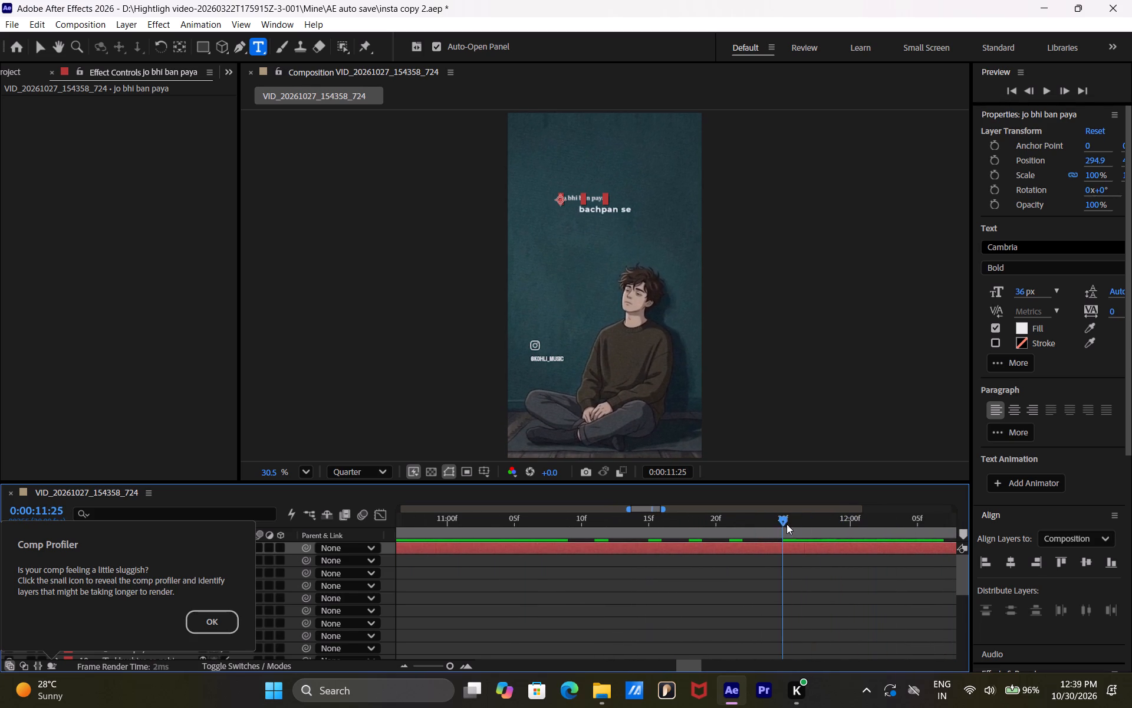
{"action": "left_click_drag", "start_coordinate": [787, 524], "coordinate": [628, 525]}
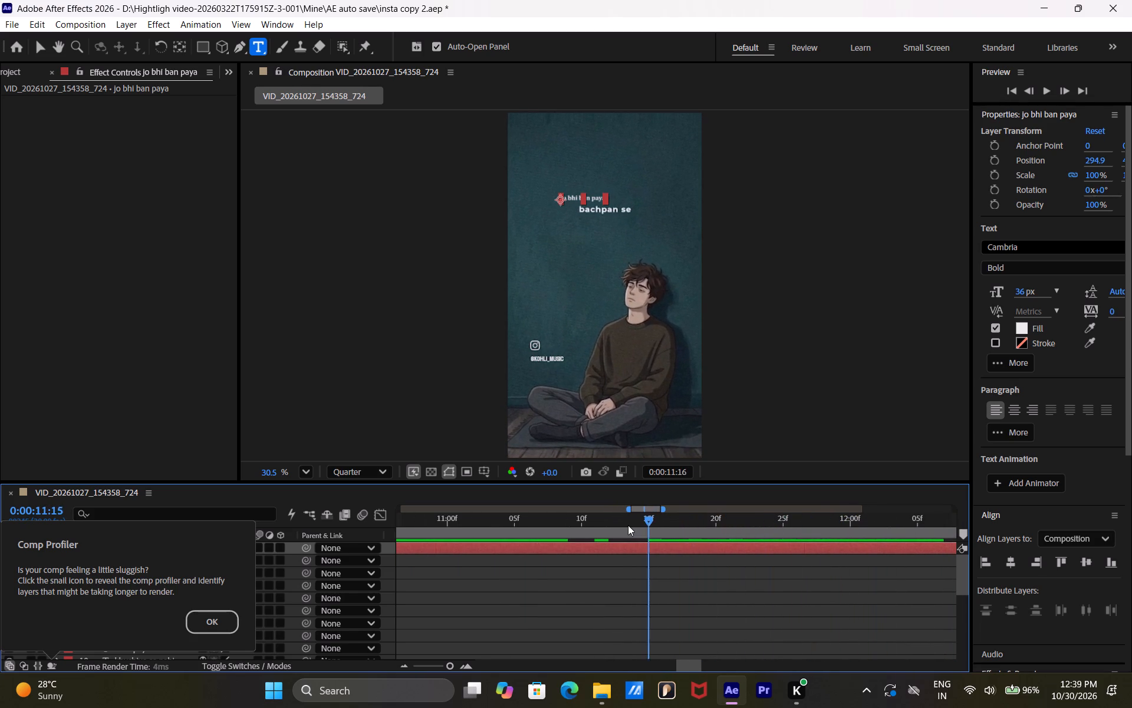
{"action": "left_click_drag", "start_coordinate": [628, 525], "coordinate": [623, 527]}
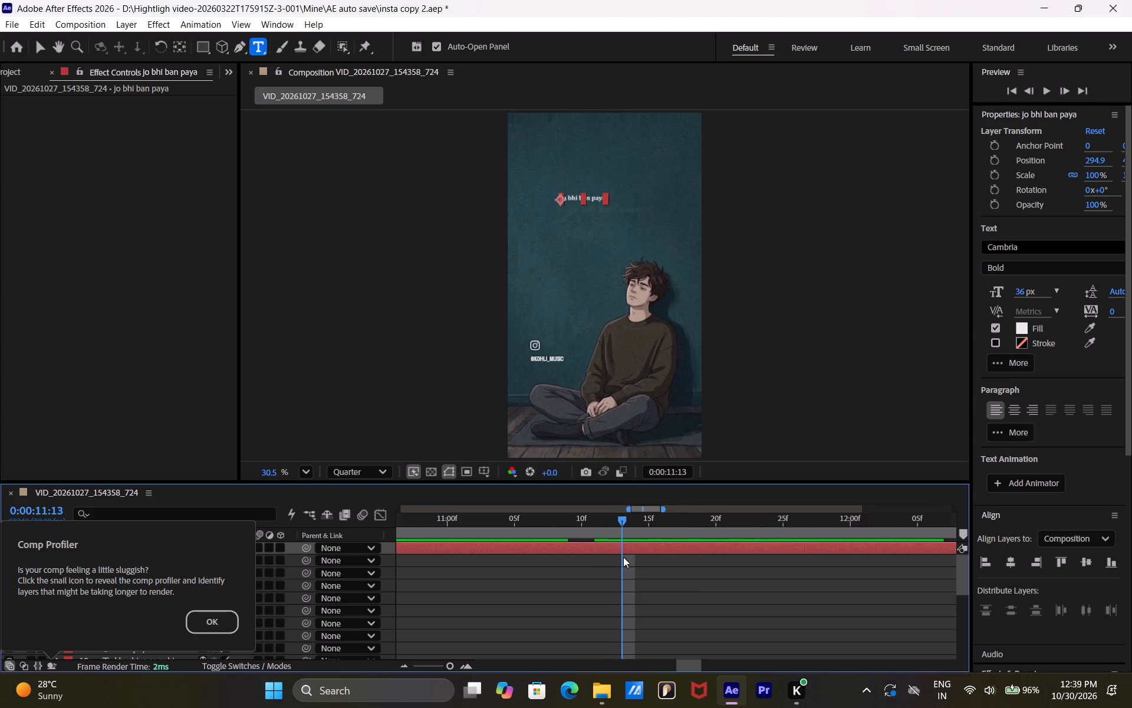
{"action": "left_click", "coordinate": [623, 557]}
{"action": "left_click", "coordinate": [623, 543]}
{"action": "key", "text": "alt+bracketright"}
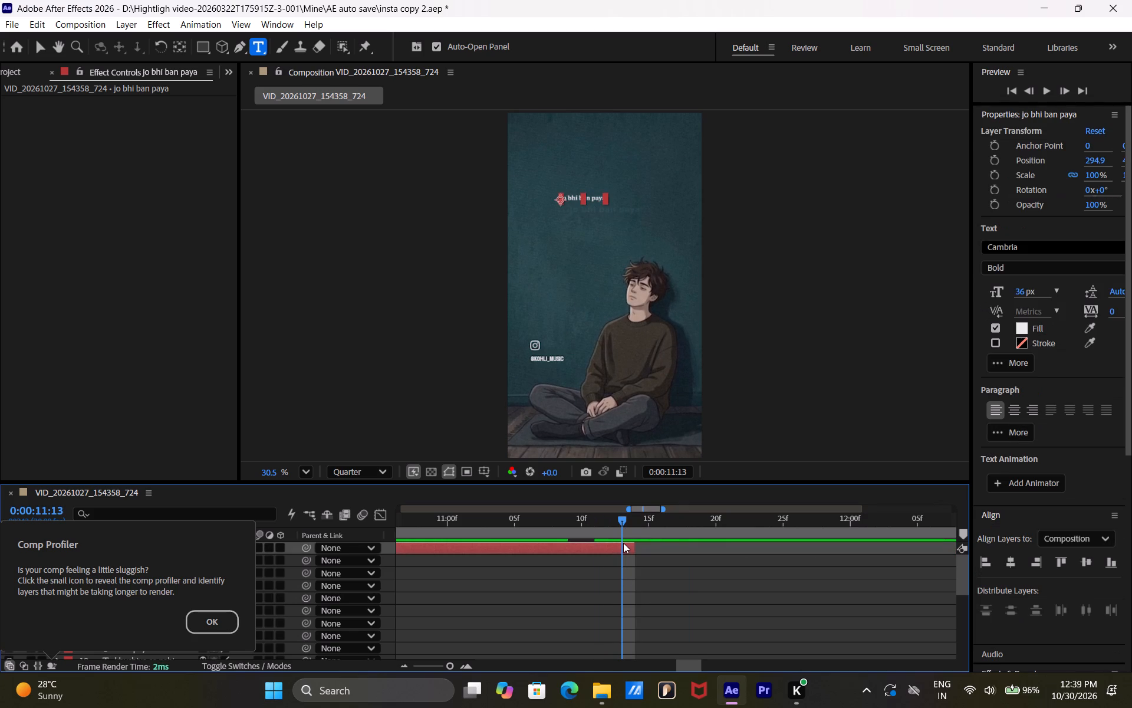
Shorten the "jo bhi ban paya" layer's end by one frame so that it stops exactly at 0:00:11:13.
{"action": "left_click_drag", "start_coordinate": [621, 519], "coordinate": [633, 519]}
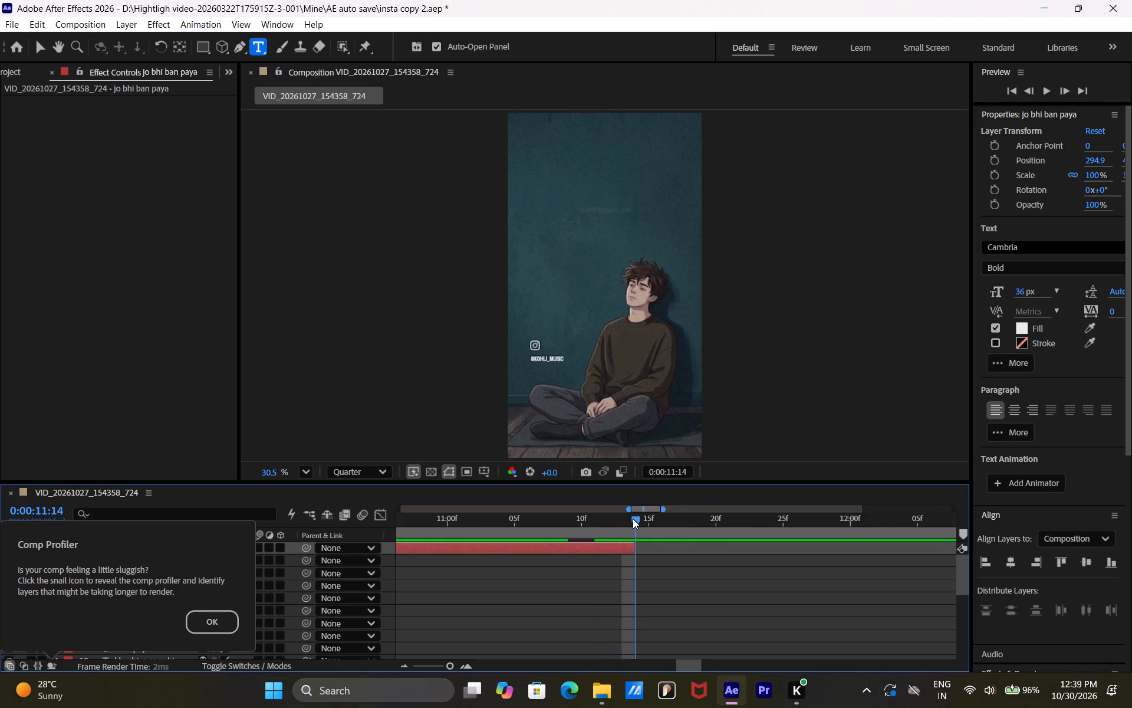
{"action": "left_click_drag", "start_coordinate": [633, 519], "coordinate": [636, 519]}
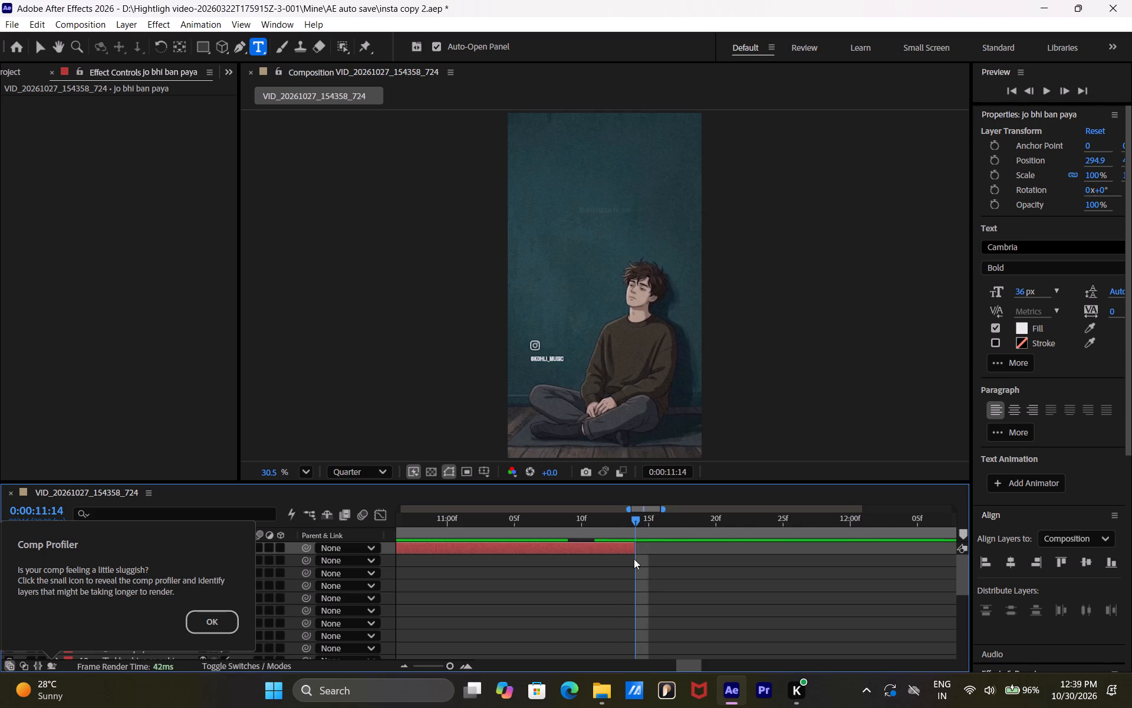
{"action": "left_click_drag", "start_coordinate": [450, 662], "coordinate": [452, 661]}
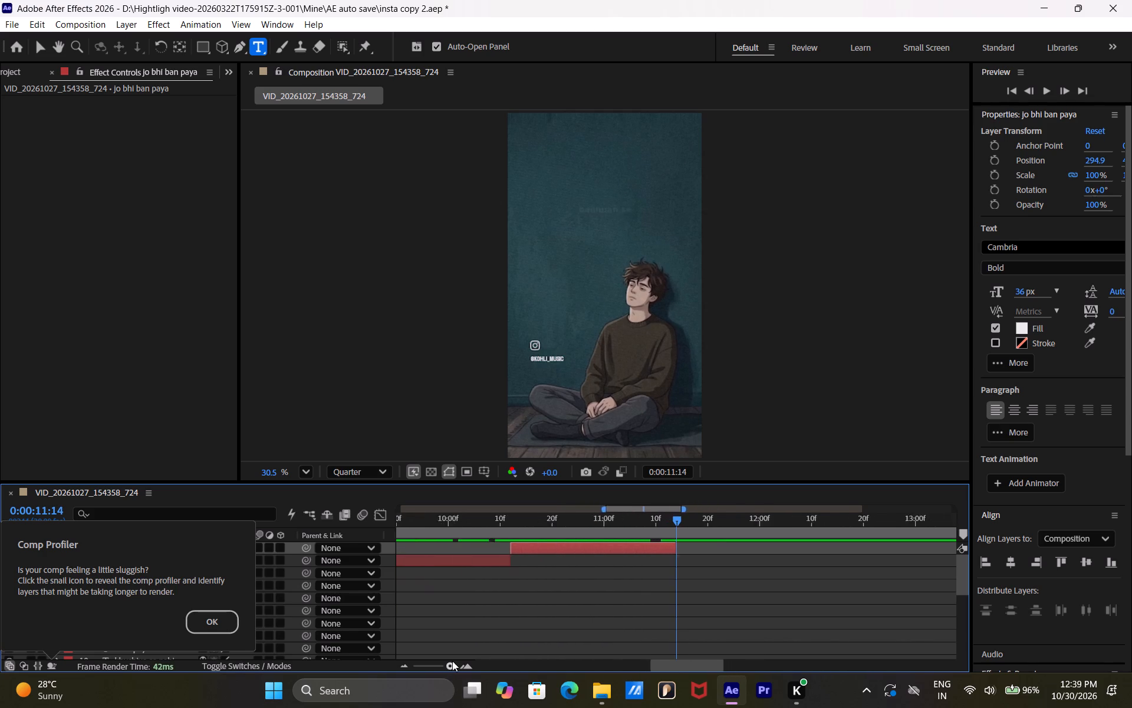
{"action": "left_click_drag", "start_coordinate": [452, 661], "coordinate": [463, 659]}
{"action": "left_click", "coordinate": [640, 522]}
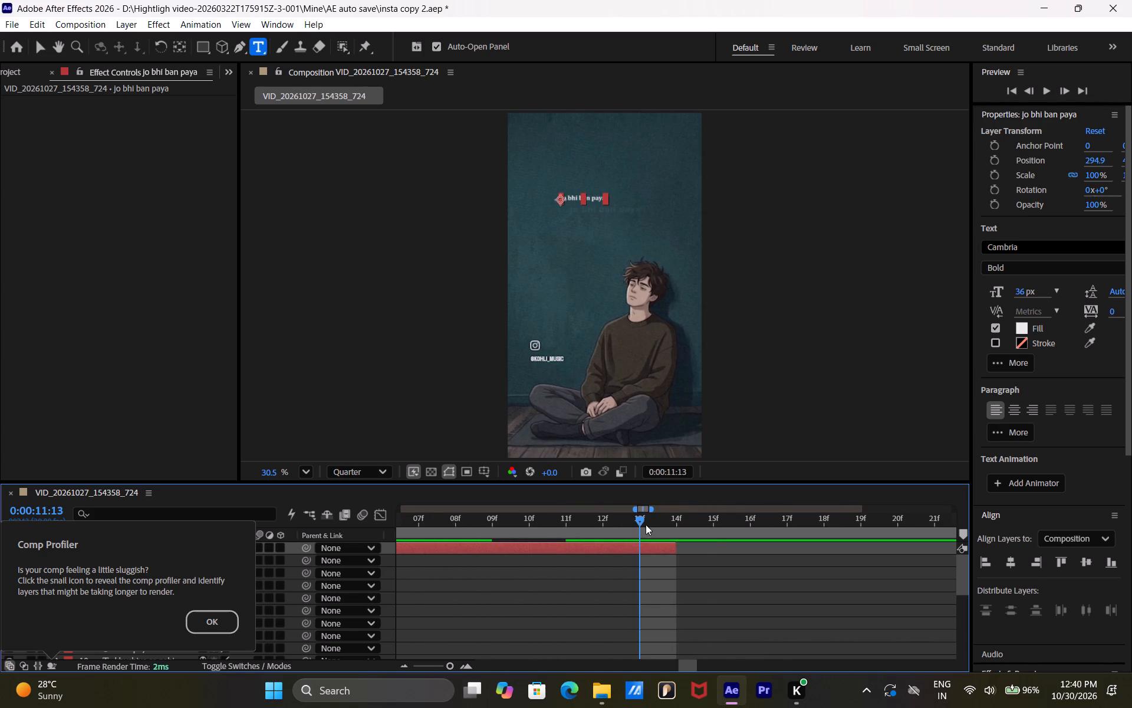
{"action": "left_click_drag", "start_coordinate": [673, 549], "coordinate": [653, 550]}
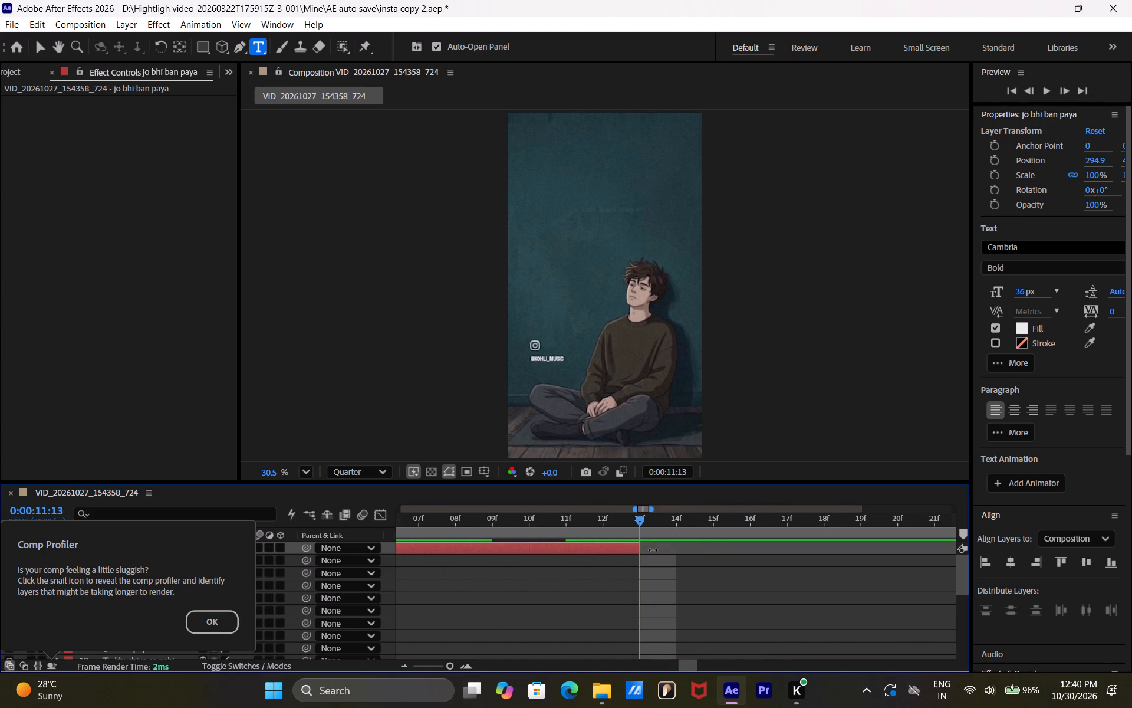
{"action": "left_click_drag", "start_coordinate": [653, 550], "coordinate": [650, 550]}
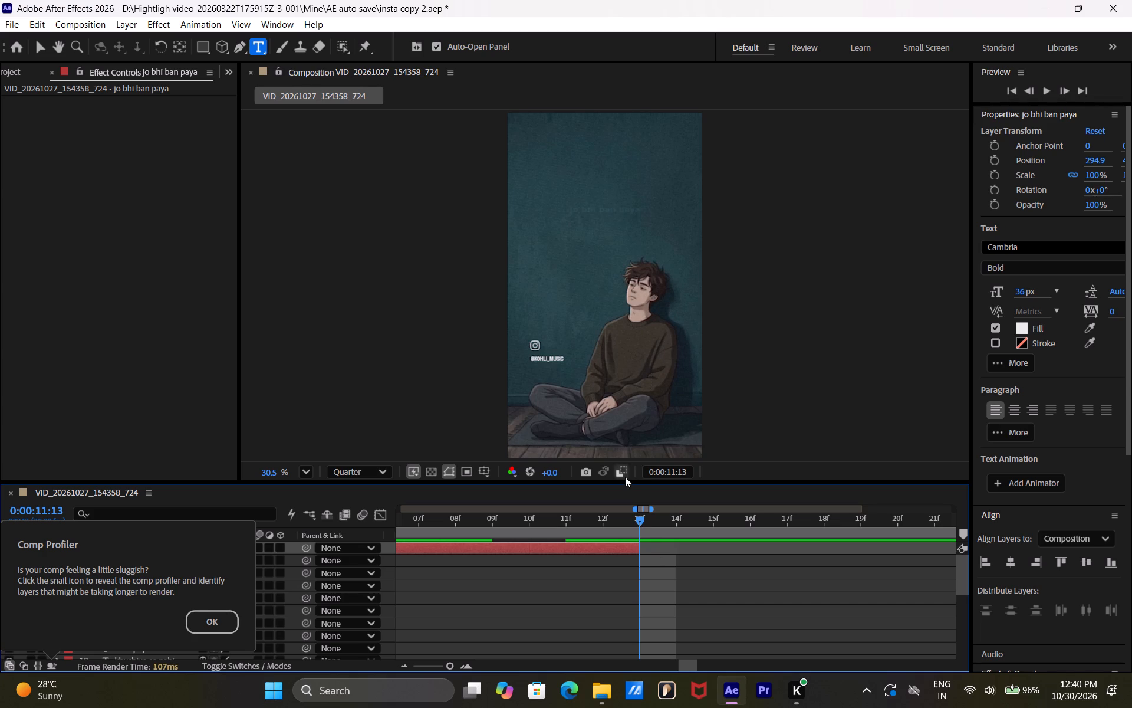
Add a text layer reading "bachpan se" at 0:00:11:13, placed near the existing lyric.
{"action": "left_click", "coordinate": [564, 206]}
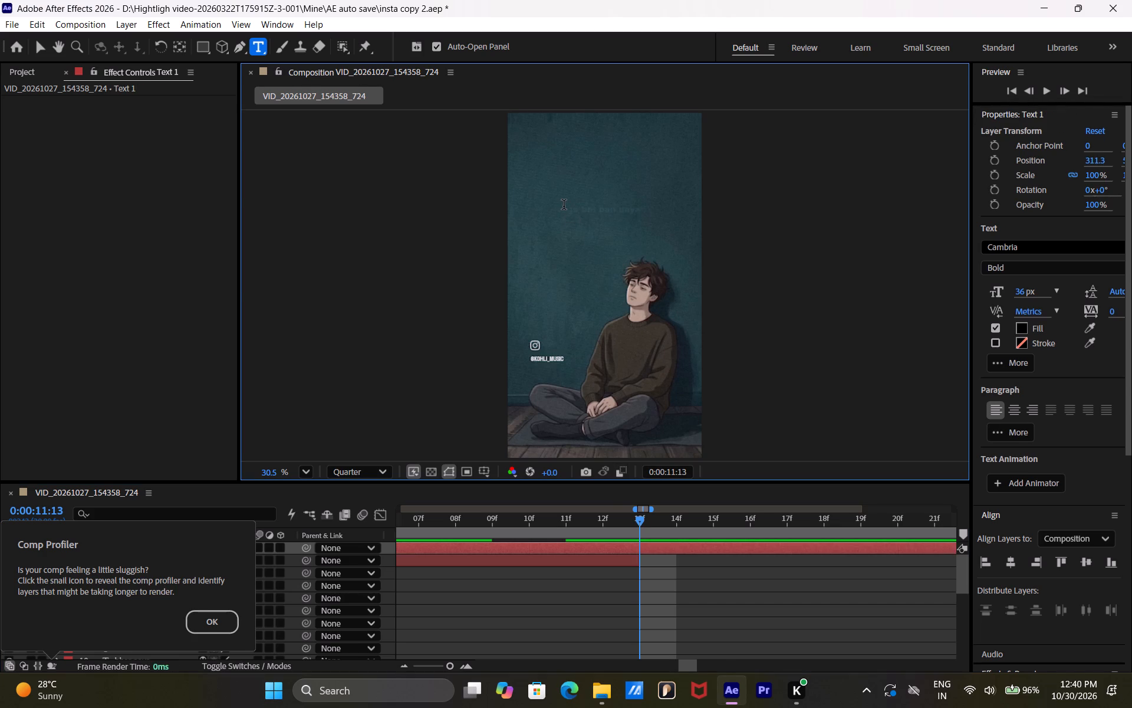
{"action": "type", "text": "bachpan s"}
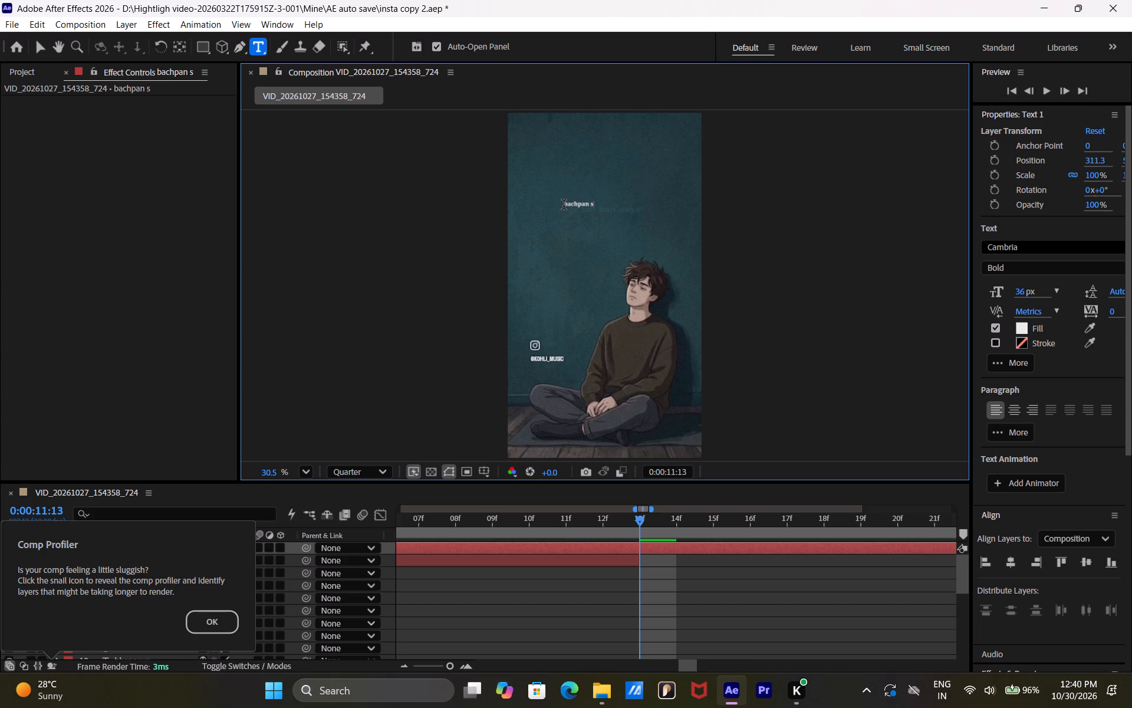
{"action": "key", "text": "e"}
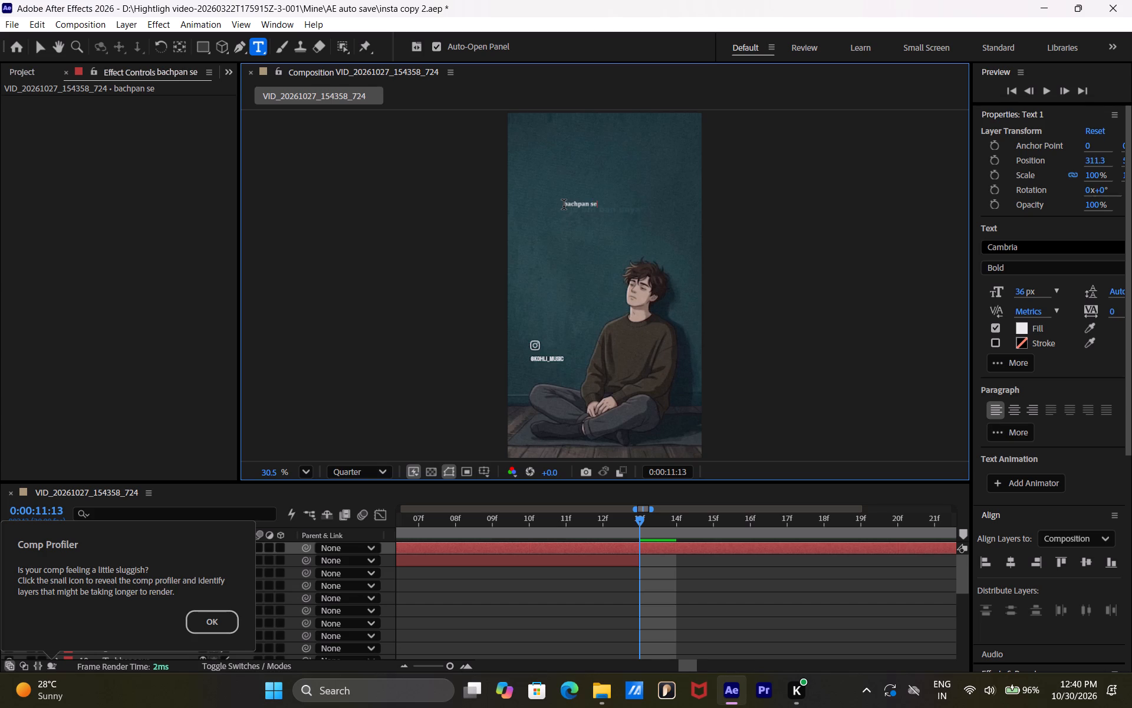
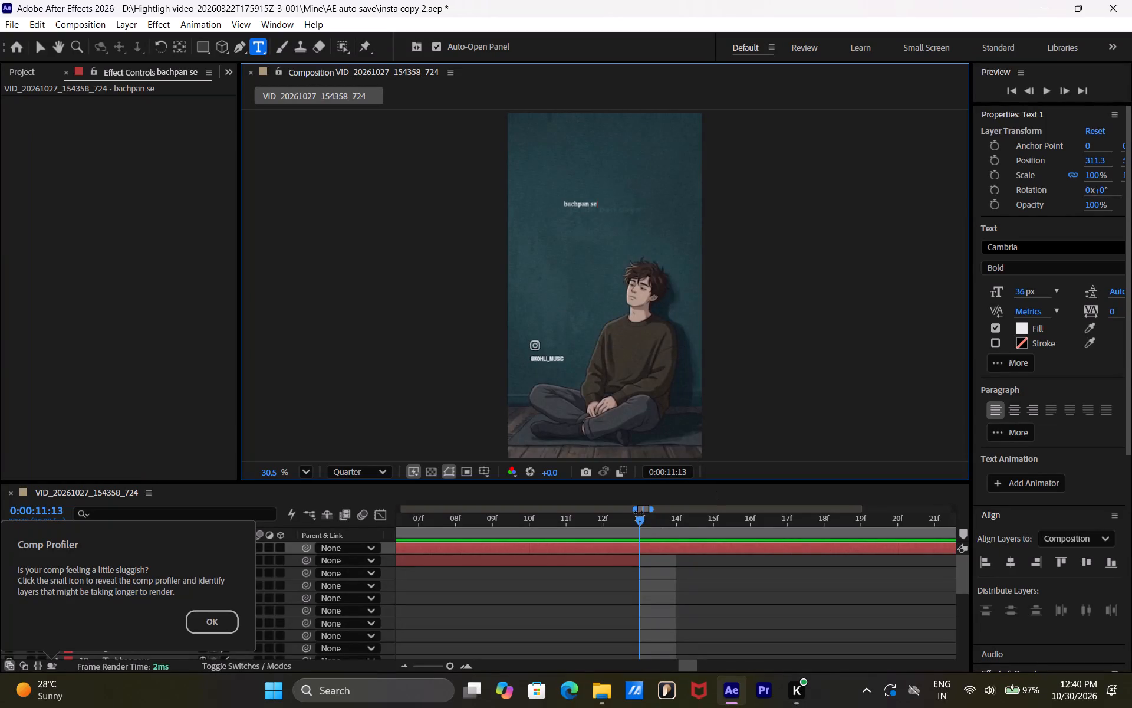
Examine the frames just after 0:00:11:13 for the timing of the video's "bachpan se" lyric.
{"action": "left_click_drag", "start_coordinate": [641, 519], "coordinate": [685, 522]}
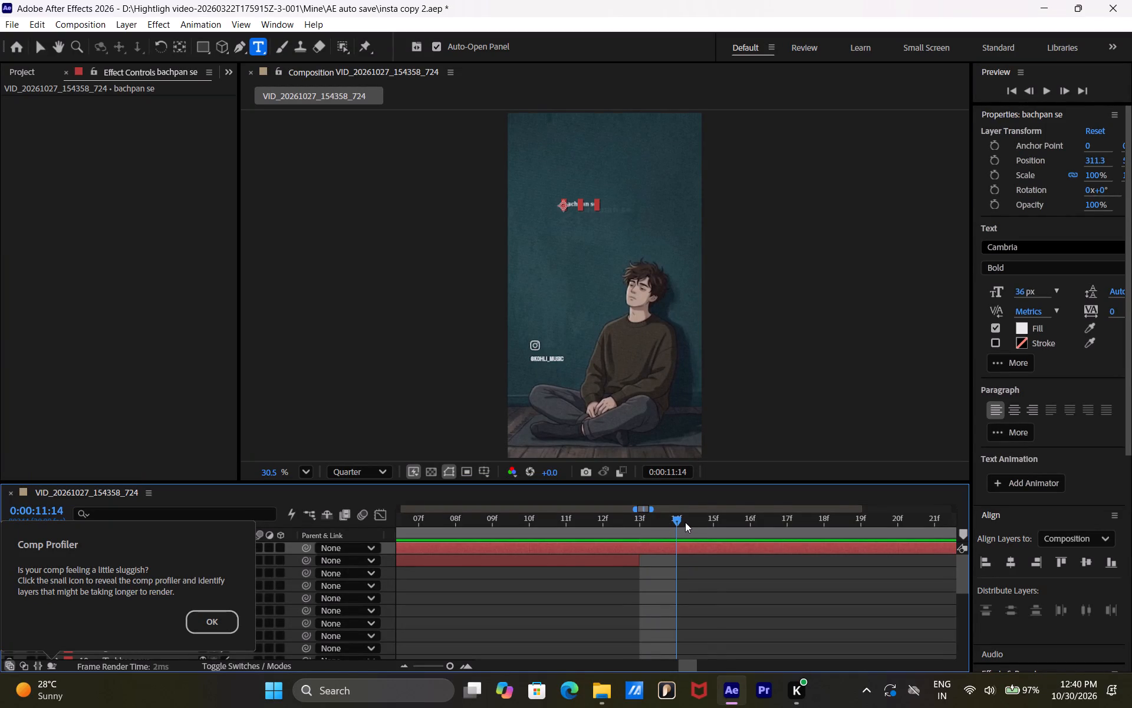
{"action": "left_click_drag", "start_coordinate": [685, 522], "coordinate": [687, 523]}
{"action": "left_click_drag", "start_coordinate": [676, 520], "coordinate": [702, 522]}
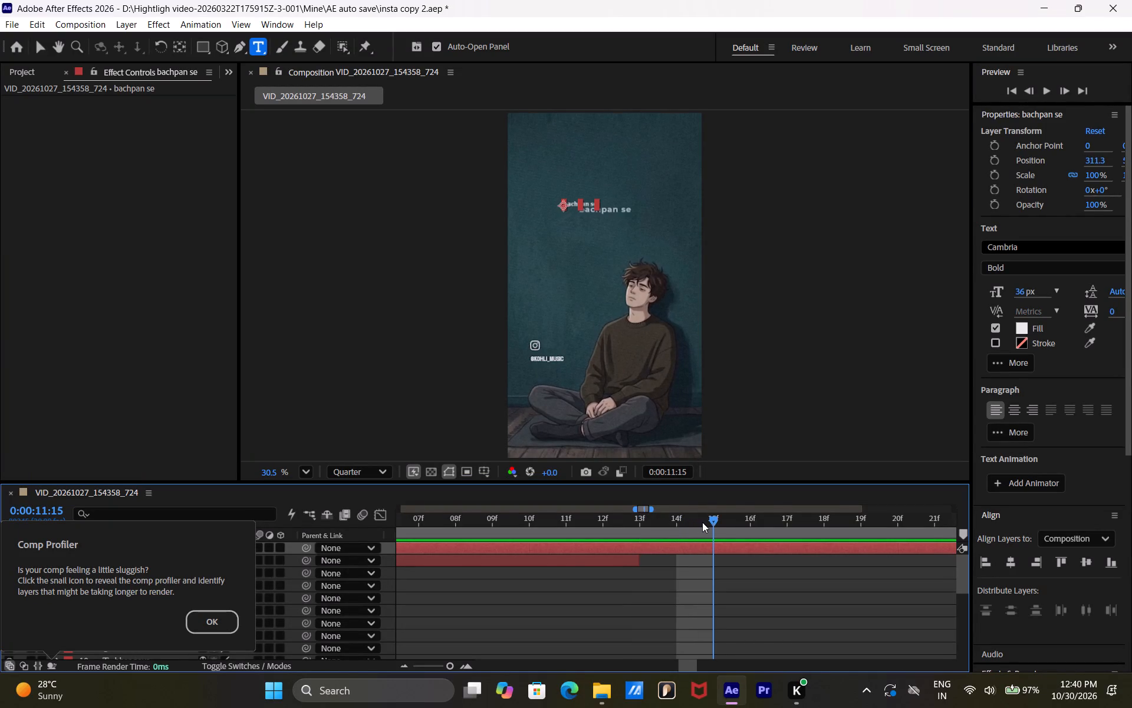
Trim the end of the "bachpan se" layer to exactly 0:00:12:00, just before the video's "mujhko hamesha" lyric.
{"action": "left_click_drag", "start_coordinate": [702, 522], "coordinate": [782, 526]}
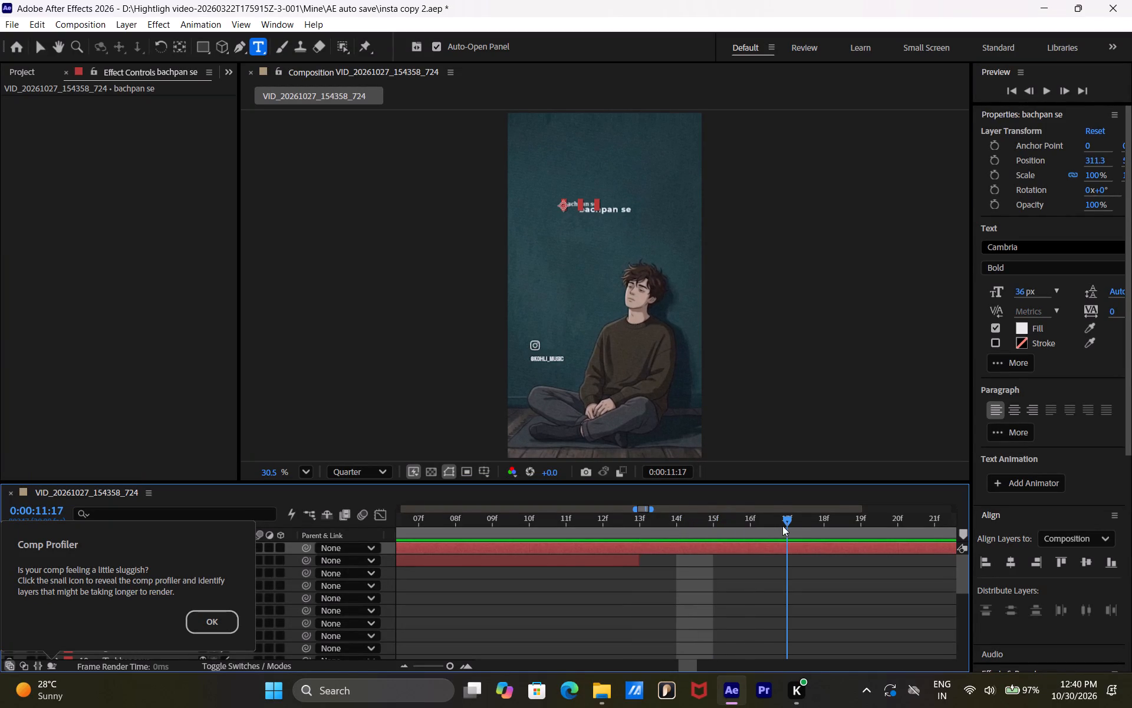
{"action": "left_click_drag", "start_coordinate": [782, 526], "coordinate": [845, 529]}
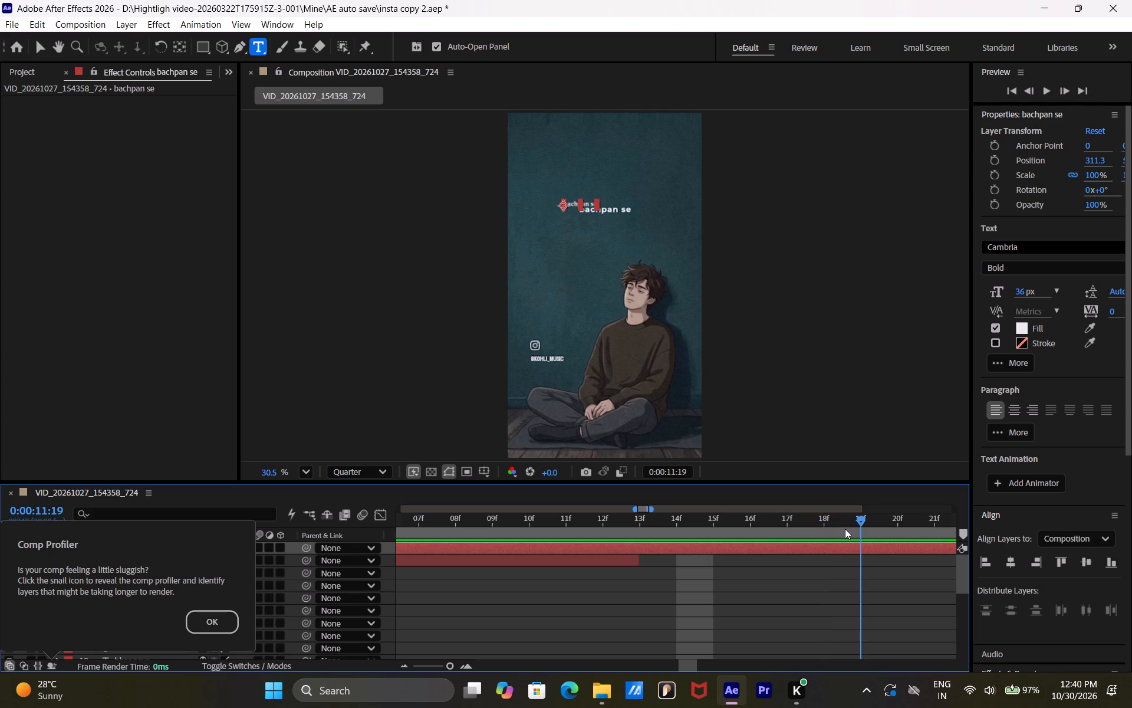
{"action": "left_click_drag", "start_coordinate": [845, 529], "coordinate": [924, 530]}
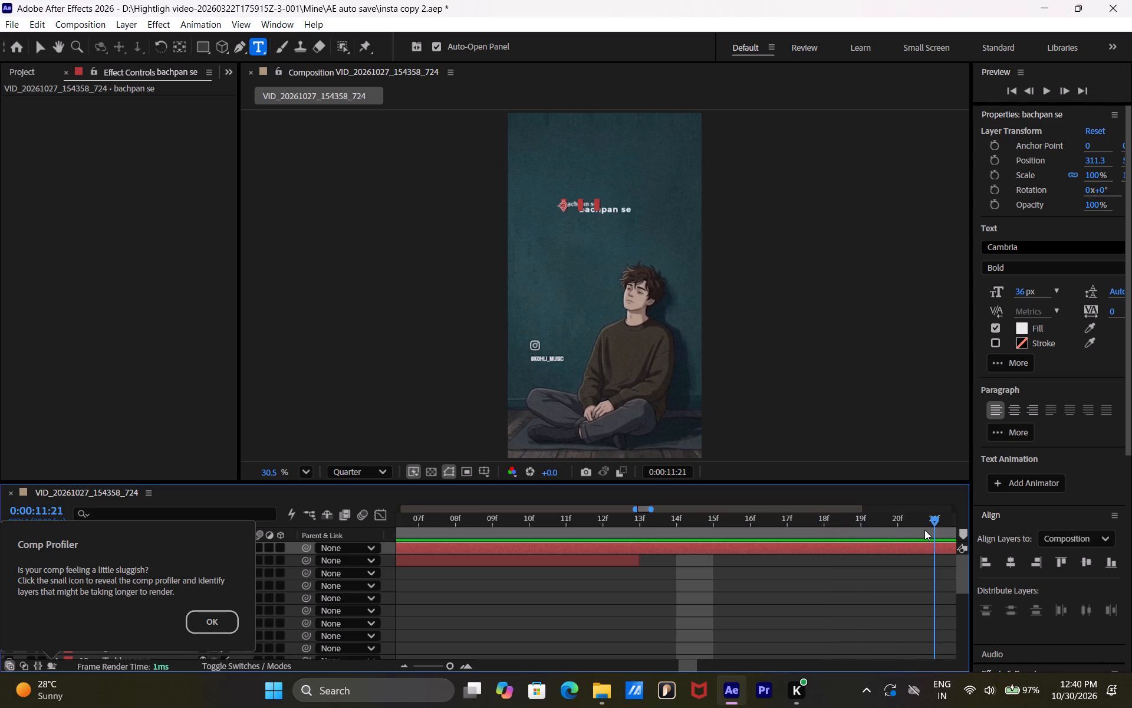
{"action": "left_click_drag", "start_coordinate": [924, 530], "coordinate": [958, 529]}
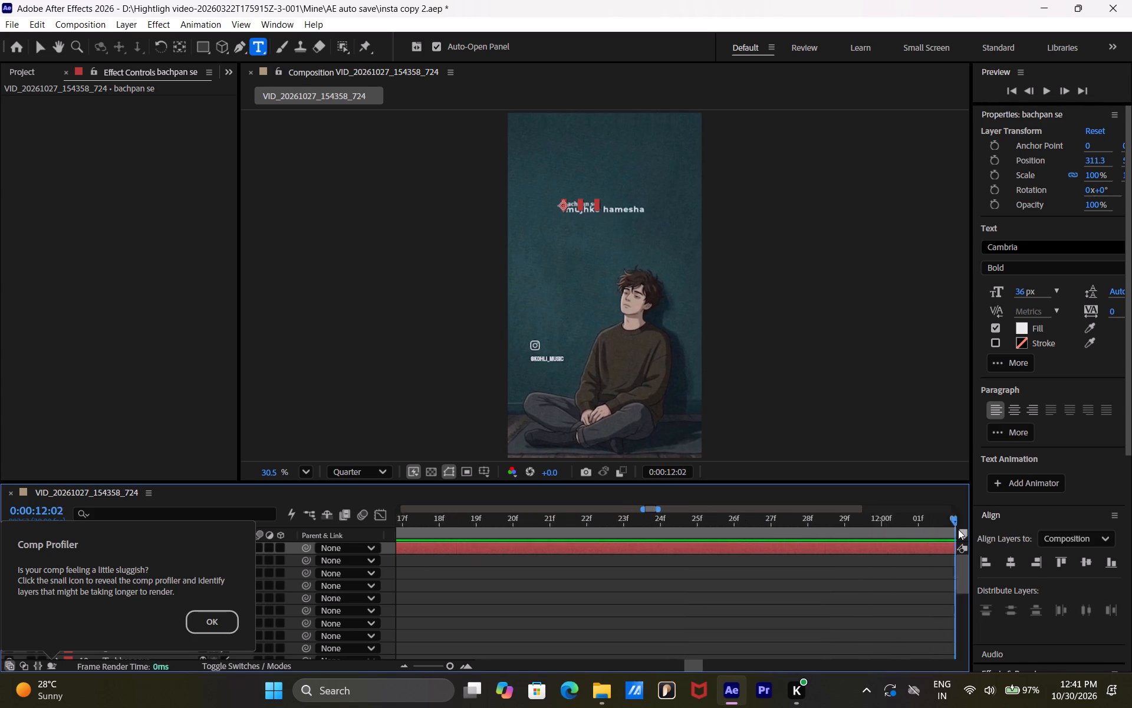
{"action": "left_click_drag", "start_coordinate": [958, 529], "coordinate": [765, 514]}
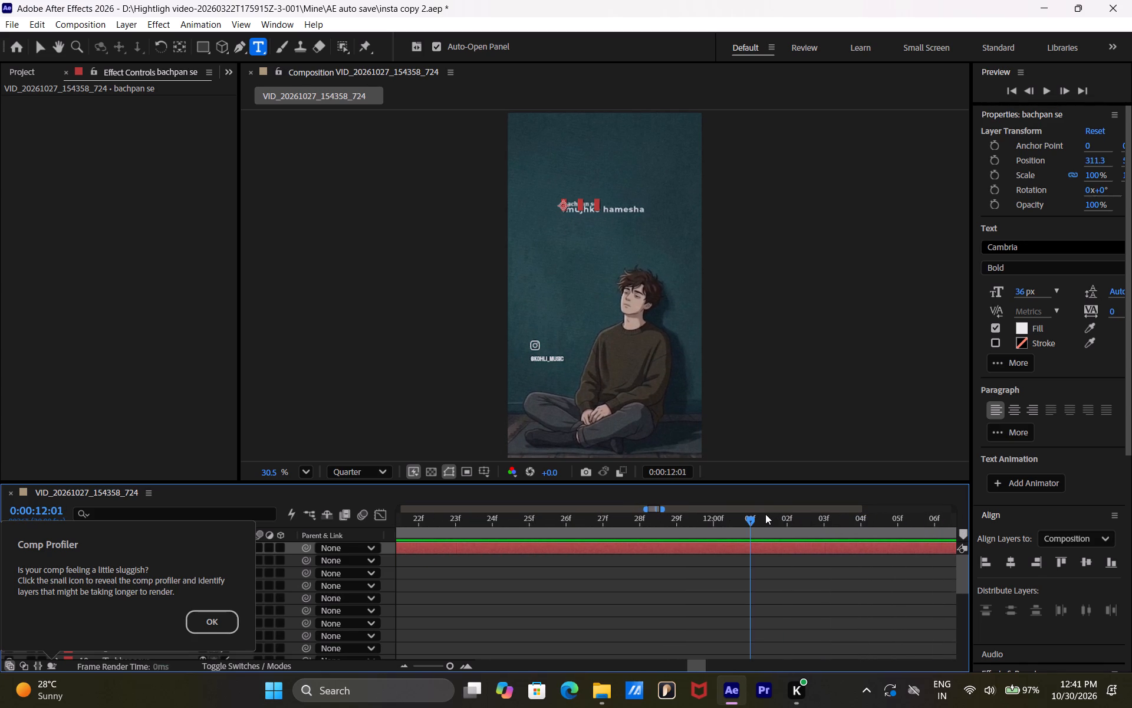
{"action": "left_click_drag", "start_coordinate": [765, 514], "coordinate": [719, 507]}
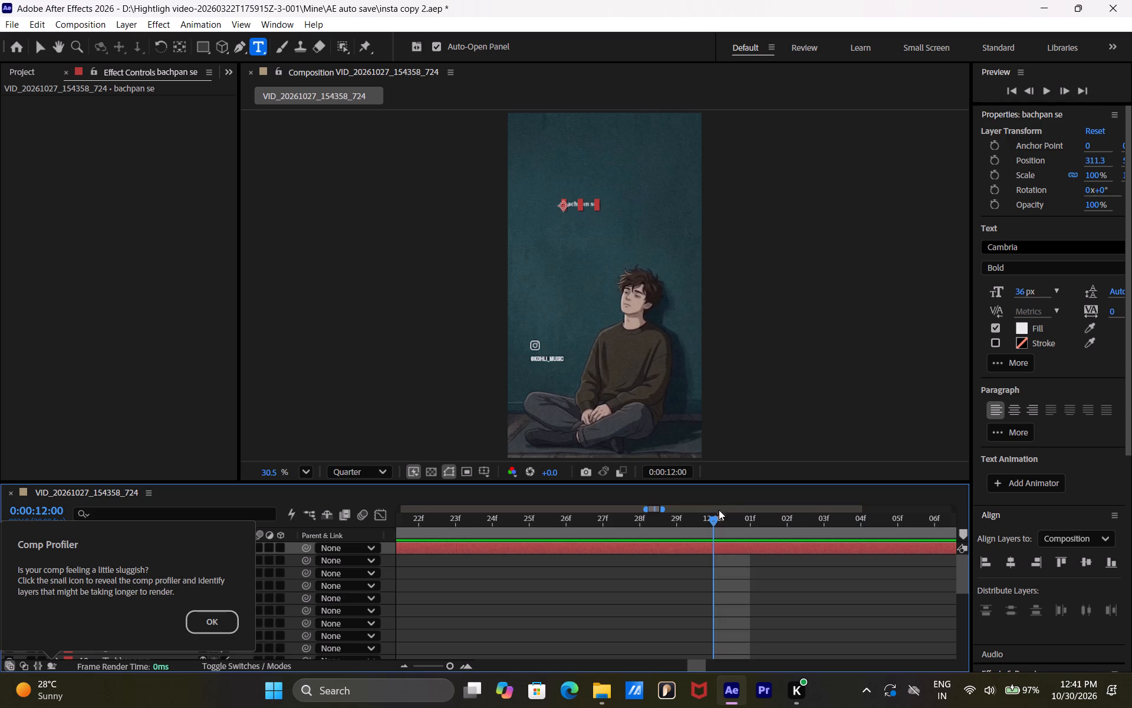
{"action": "left_click", "coordinate": [717, 546]}
{"action": "key", "text": "alt+bracketright"}
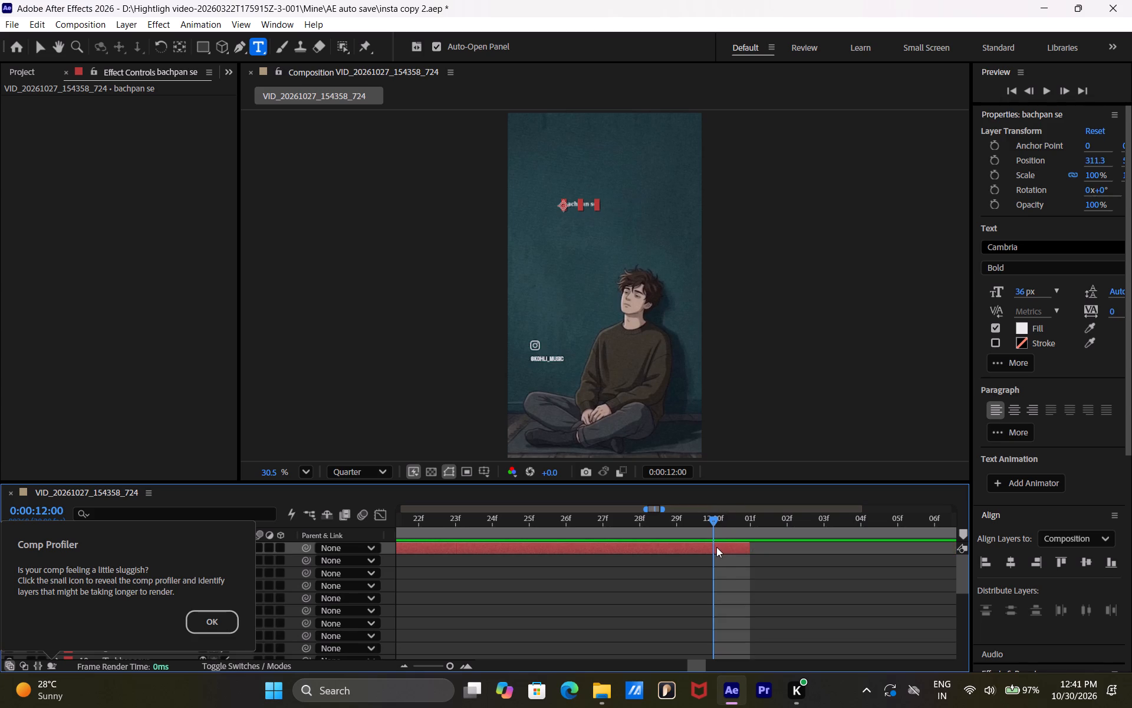
{"action": "left_click_drag", "start_coordinate": [746, 548], "coordinate": [725, 548]}
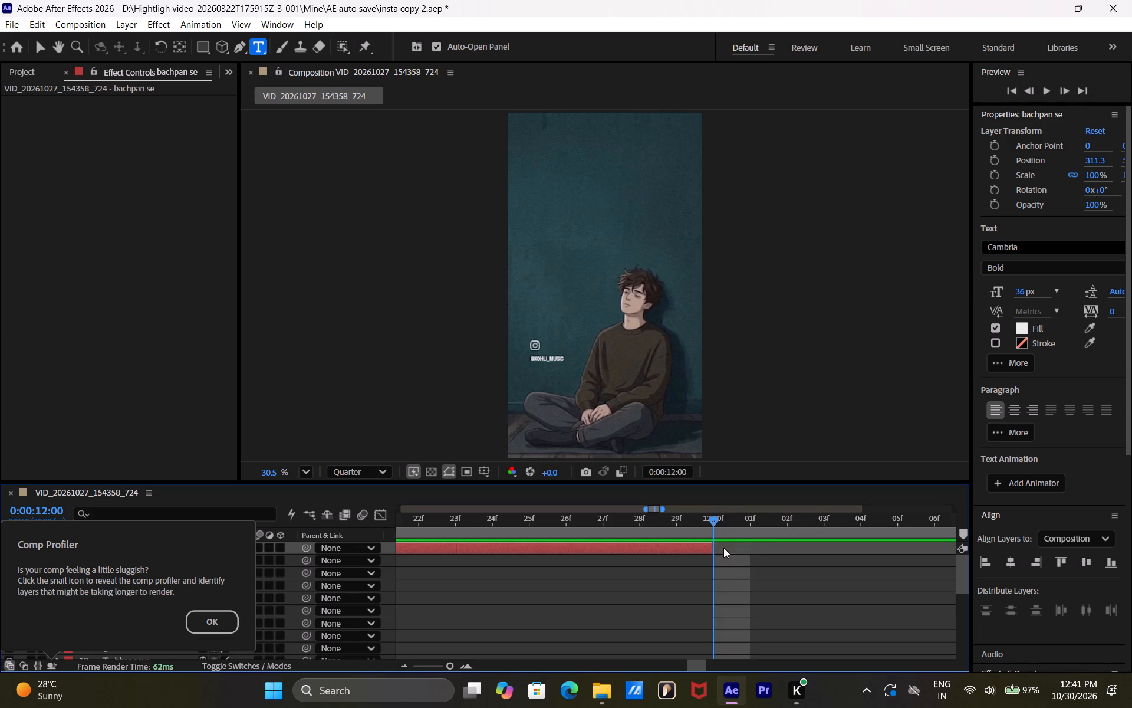
Add a text layer reading "mujhko hamesha" near the video's lyric position, with its start trimmed to 0:00:12:00.
{"action": "left_click_drag", "start_coordinate": [712, 517], "coordinate": [749, 517]}
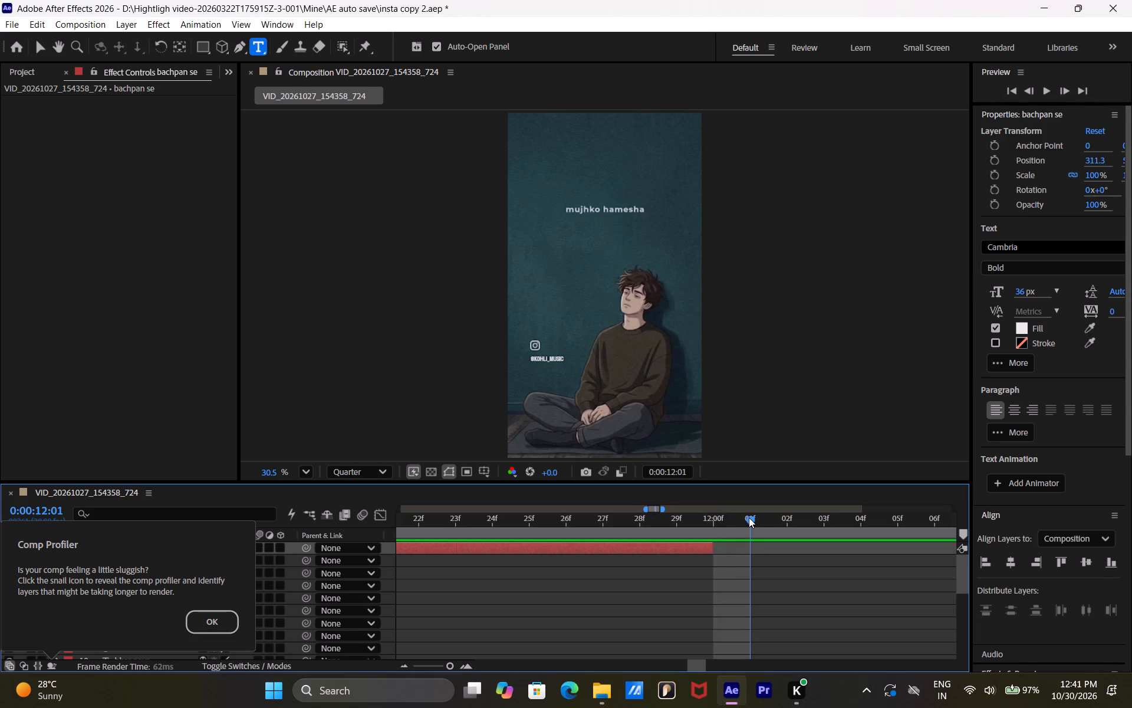
{"action": "left_click_drag", "start_coordinate": [749, 517], "coordinate": [727, 519]}
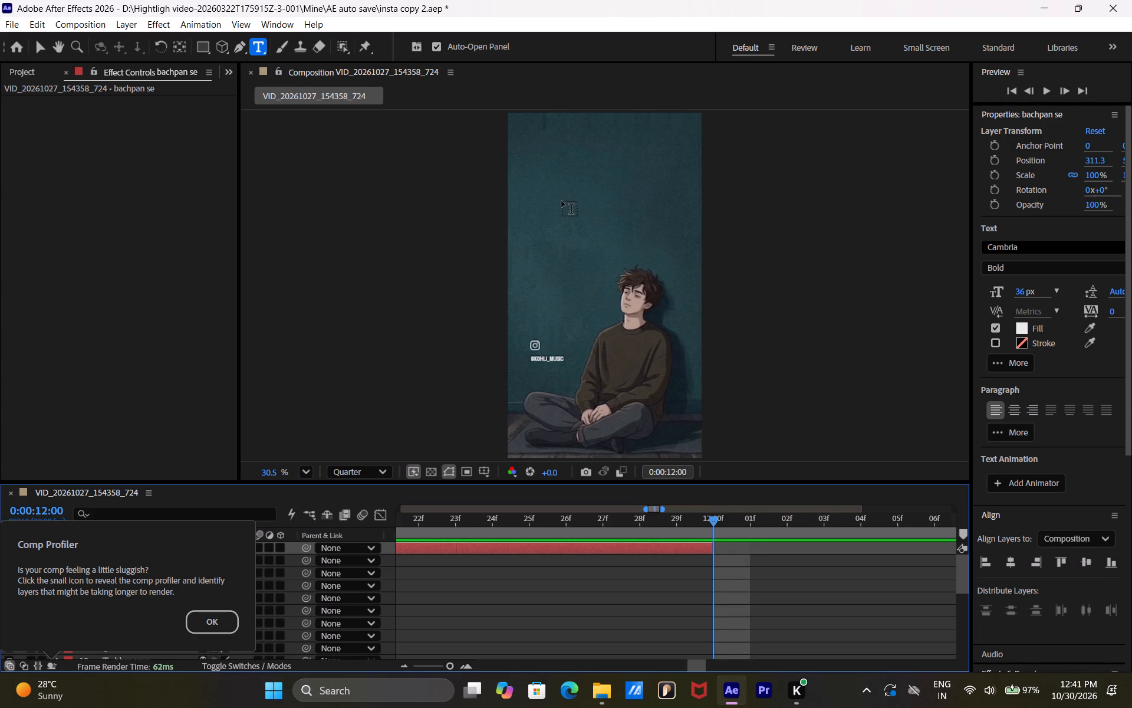
{"action": "left_click", "coordinate": [557, 205]}
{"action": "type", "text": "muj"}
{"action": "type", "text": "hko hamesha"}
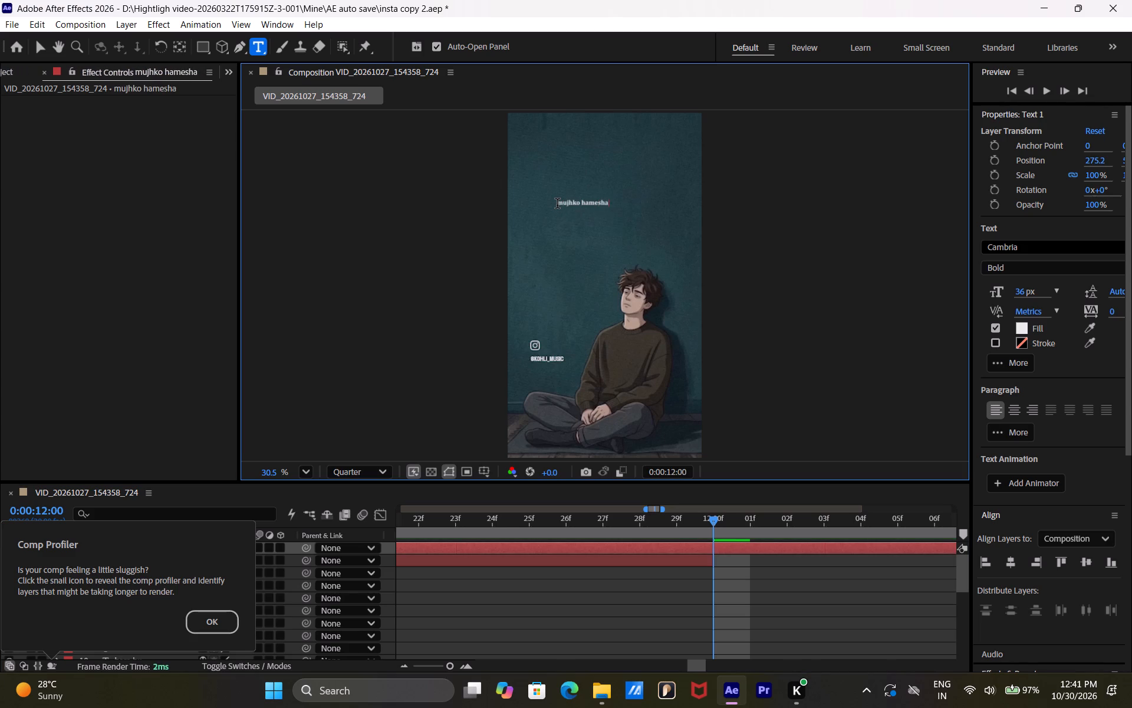
{"action": "left_click", "coordinate": [716, 549]}
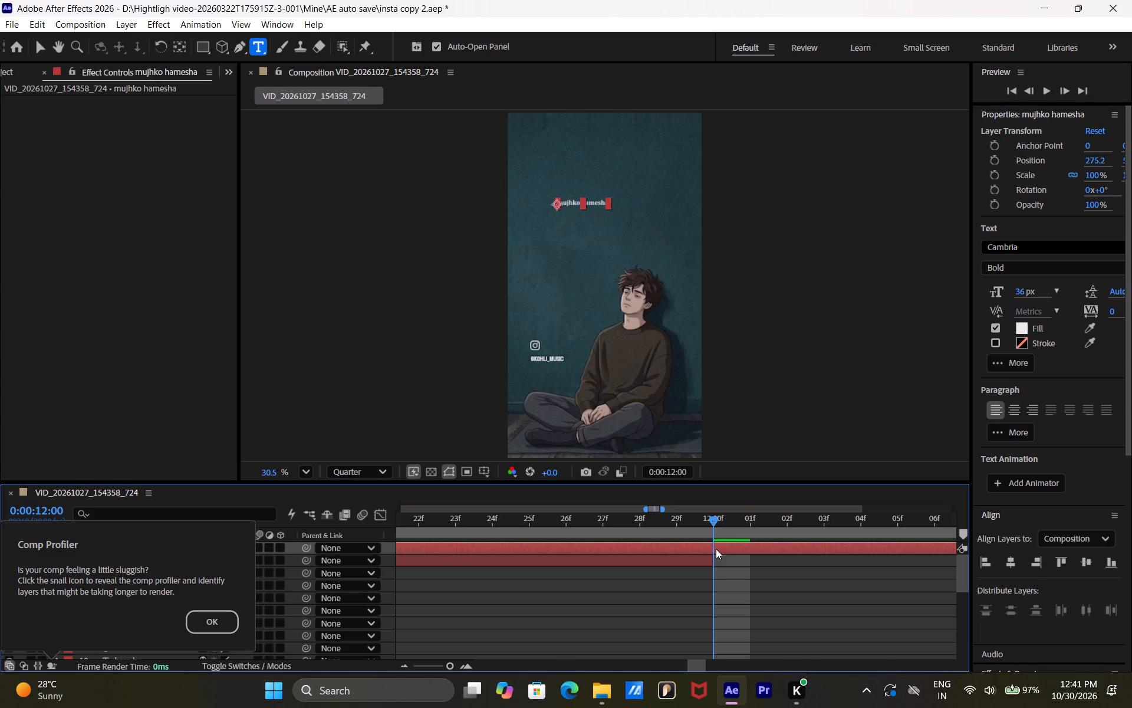
{"action": "key", "text": "alt+bracketleft"}
Examine the frames after 0:00:12:00 for the end of the video's "mujhko hamesha" lyric.
{"action": "left_click_drag", "start_coordinate": [710, 519], "coordinate": [736, 519]}
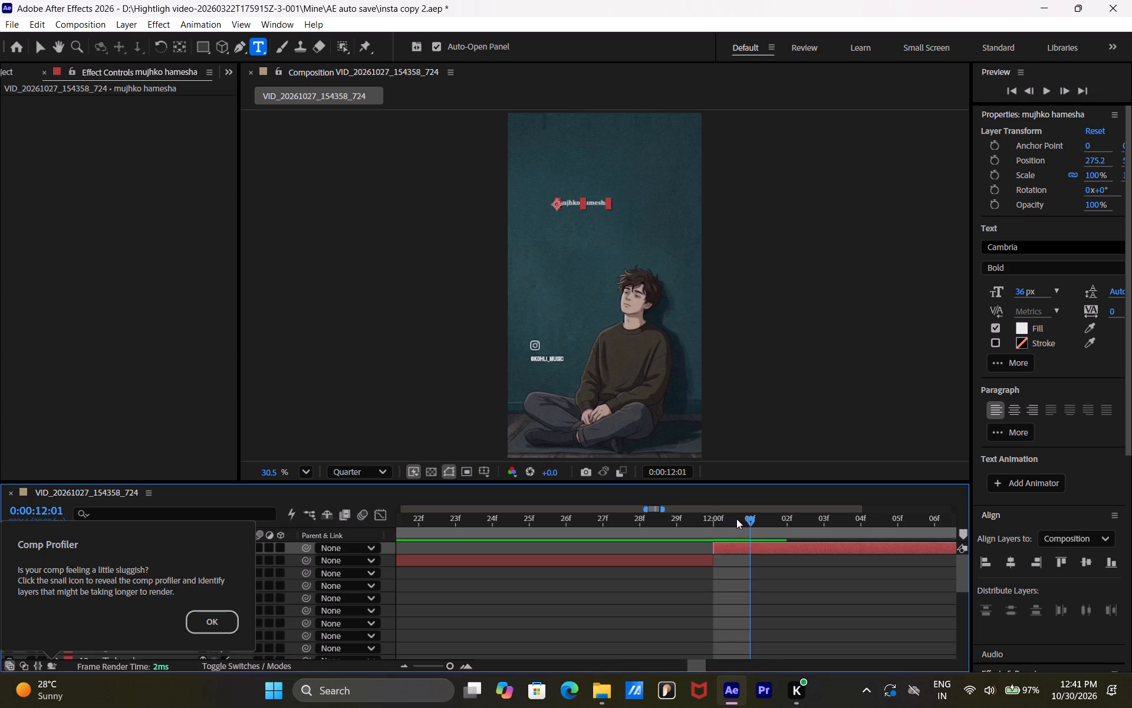
{"action": "left_click_drag", "start_coordinate": [736, 519], "coordinate": [960, 514]}
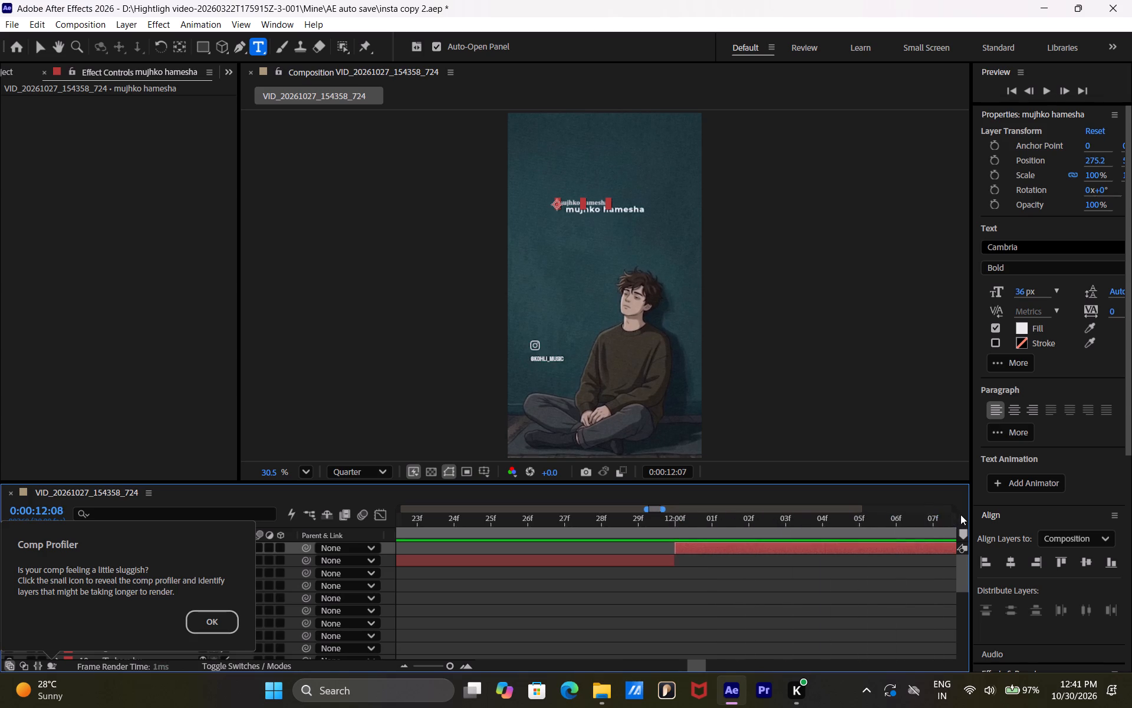
Trim the end of the "mujhko hamesha" layer to 0:00:12:22, just before the video's "accha hi pehnaya" lyric.
{"action": "left_click_drag", "start_coordinate": [960, 514], "coordinate": [930, 514]}
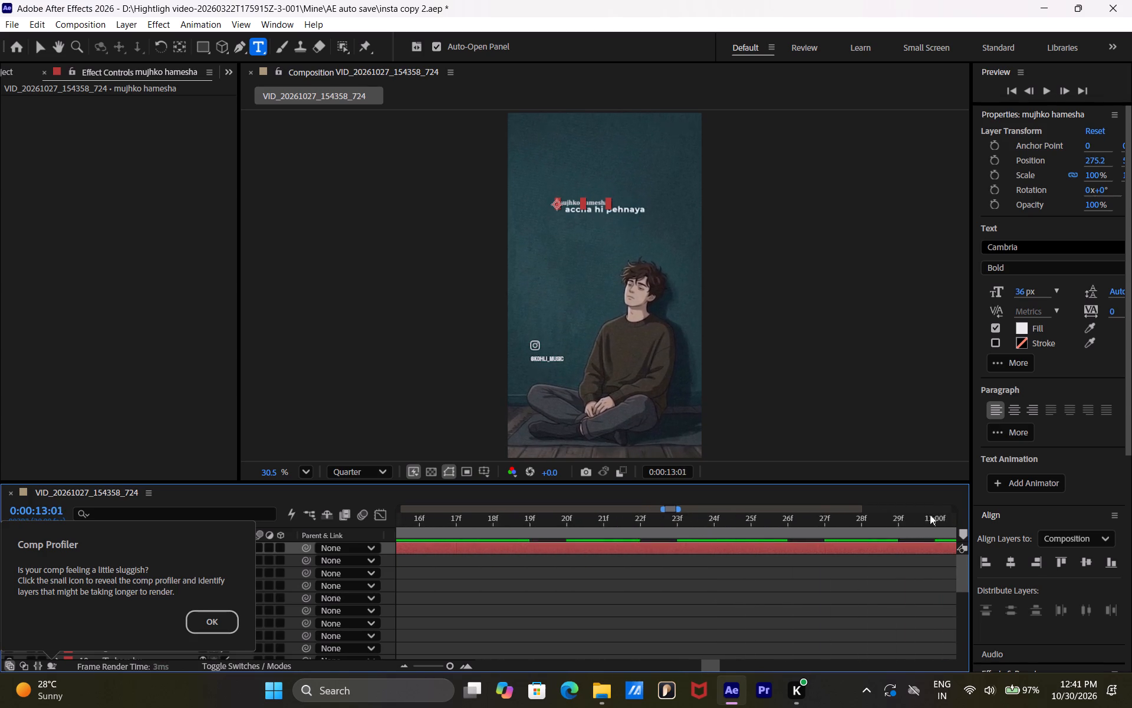
{"action": "left_click_drag", "start_coordinate": [930, 514], "coordinate": [611, 509]}
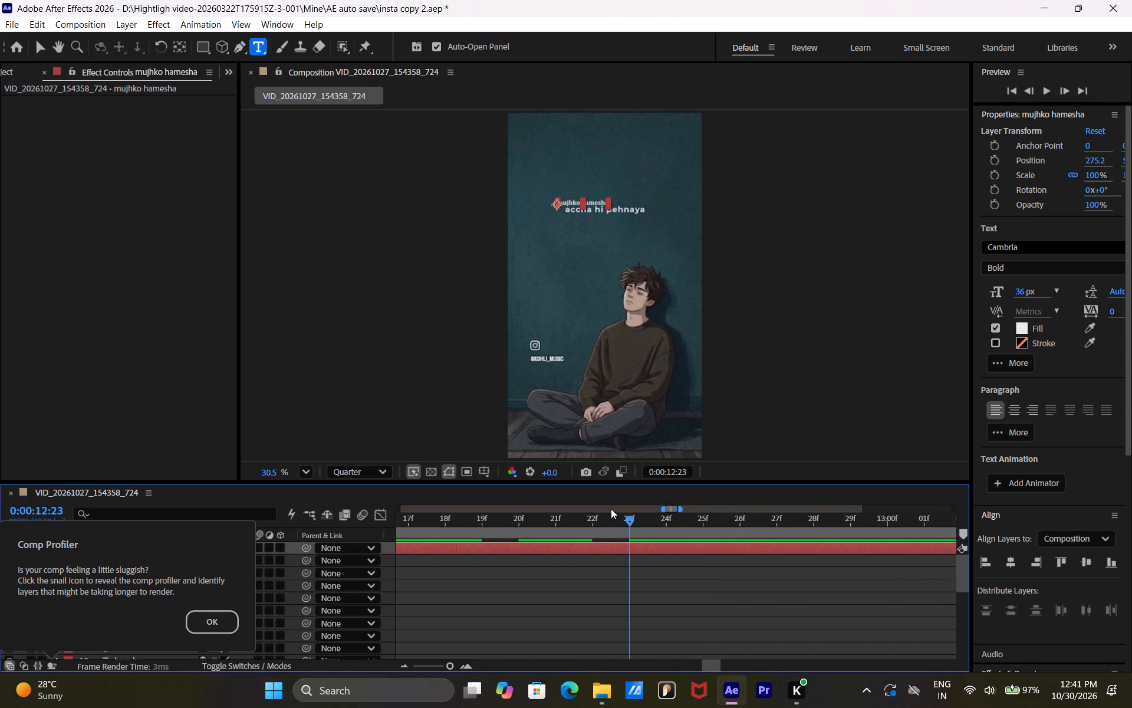
{"action": "left_click_drag", "start_coordinate": [611, 509], "coordinate": [608, 507]}
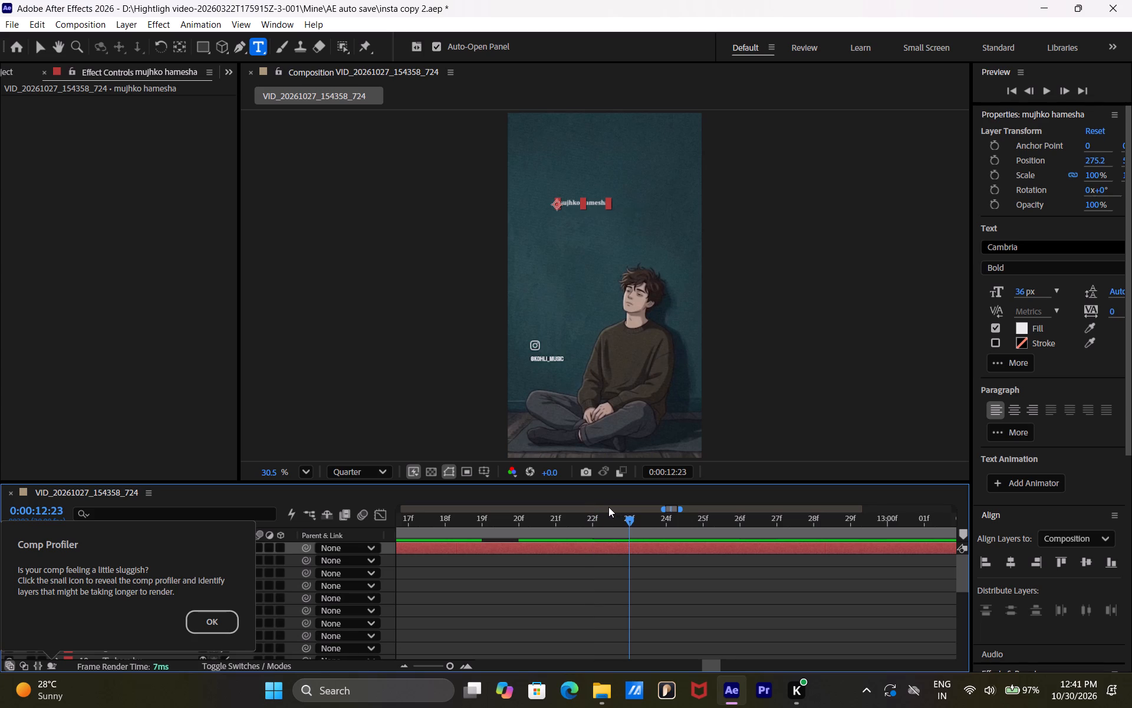
{"action": "left_click_drag", "start_coordinate": [608, 507], "coordinate": [606, 507]}
{"action": "left_click", "coordinate": [598, 550]}
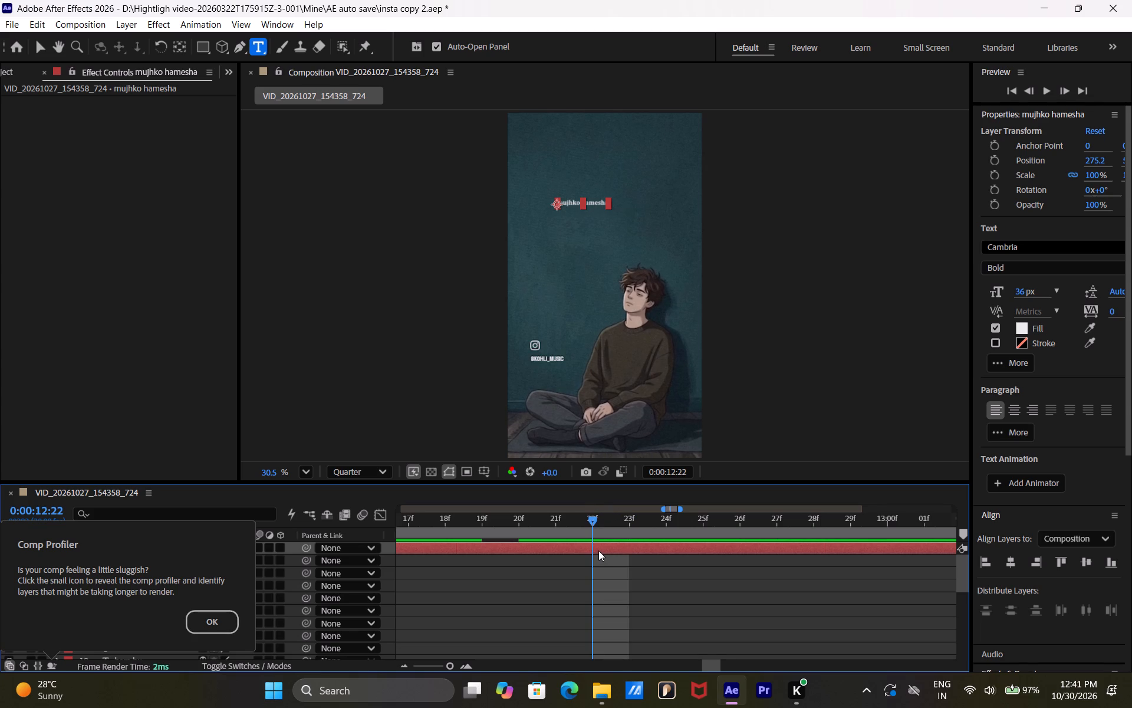
{"action": "key", "text": "alt+bracketright"}
{"action": "left_click_drag", "start_coordinate": [626, 550], "coordinate": [605, 550]}
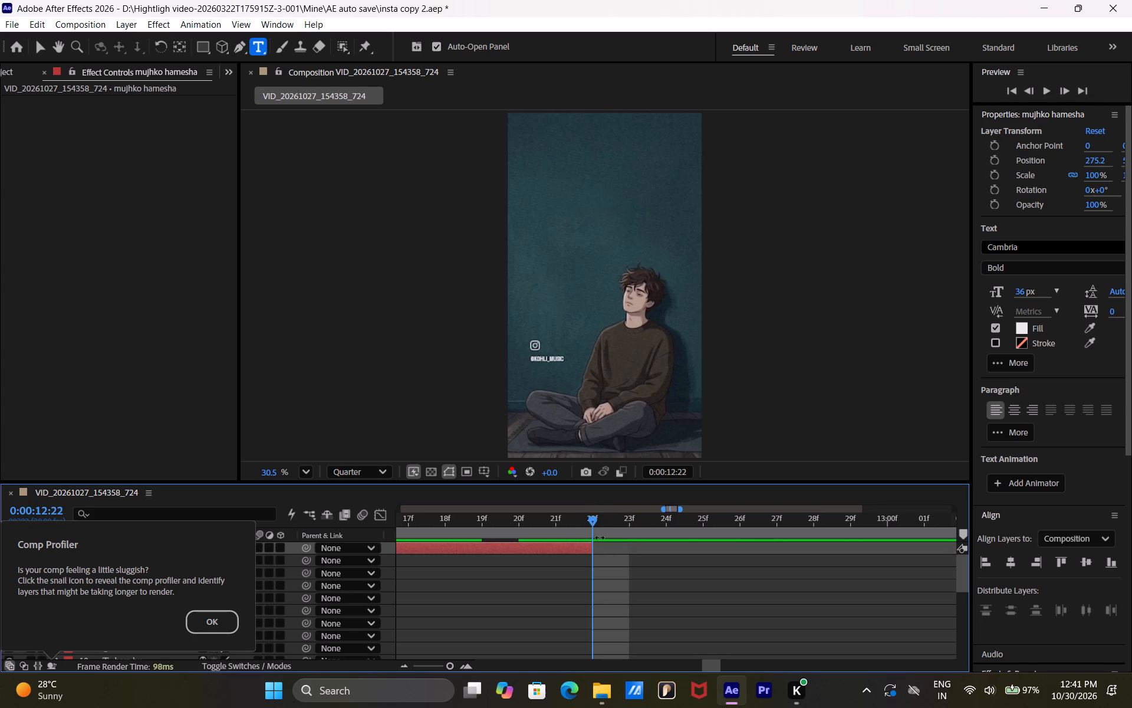
Add a text layer reading "achcha hi pehanaya" just above the existing lyric's position, with its start trimmed to 0:00:12:22.
{"action": "left_click", "coordinate": [567, 200]}
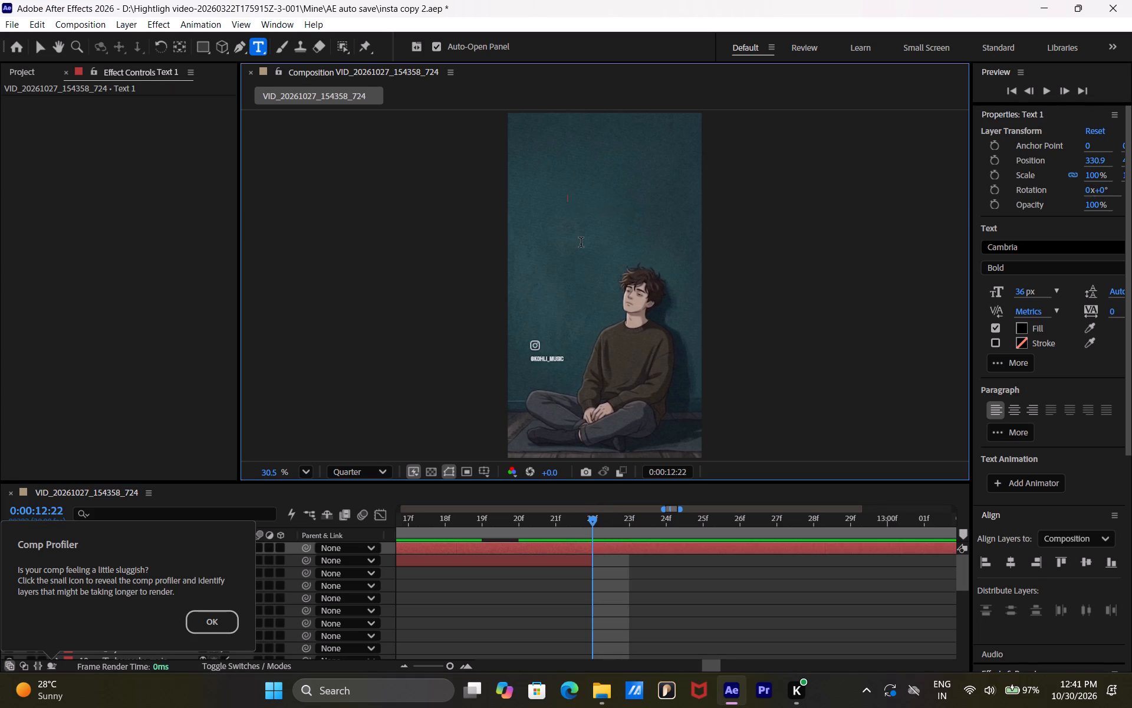
{"action": "type", "text": "achcha hi pehanaya"}
{"action": "left_click", "coordinate": [597, 548]}
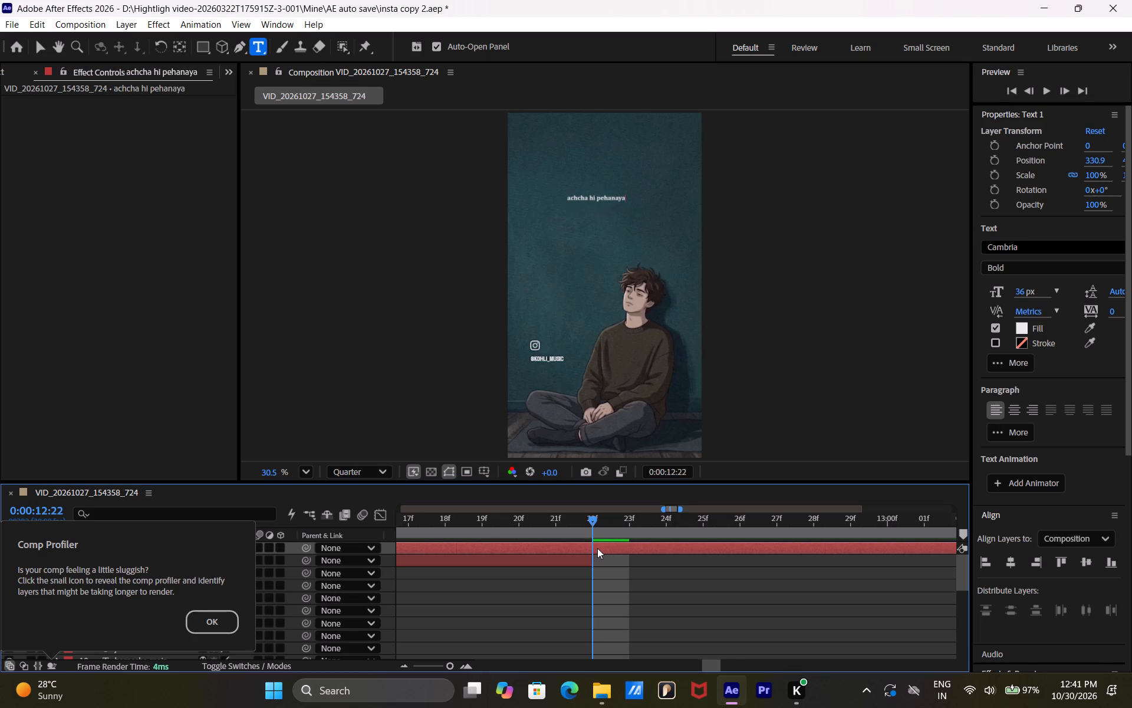
{"action": "key", "text": "alt+bracketleft"}
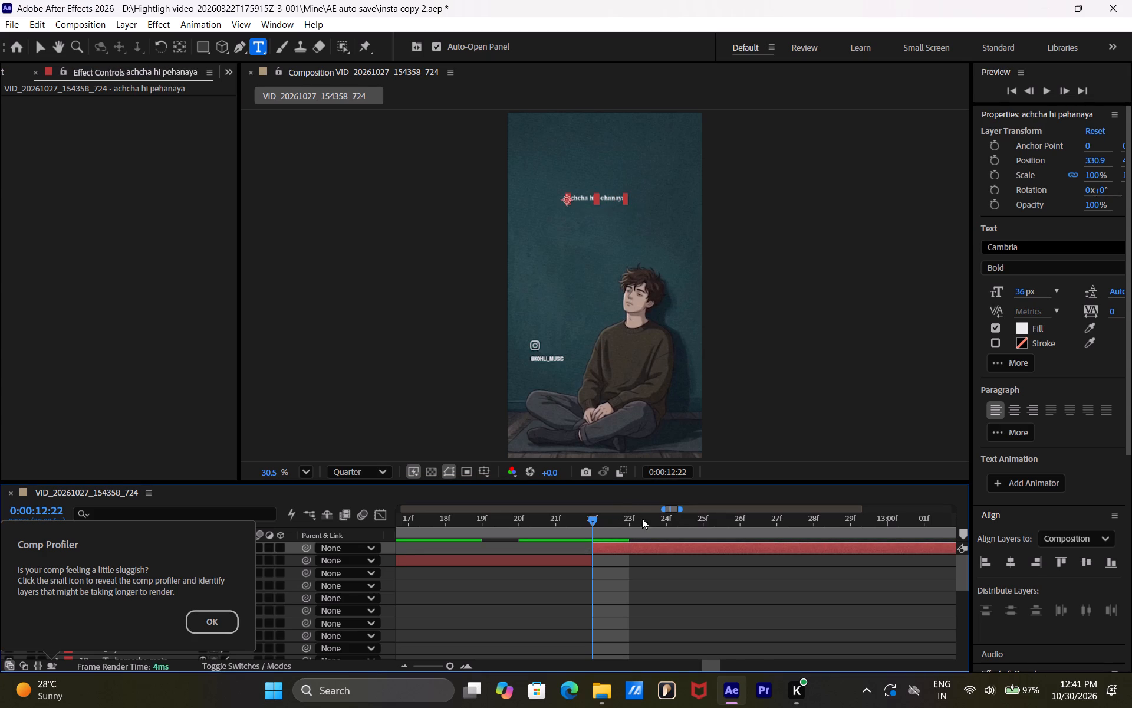
Trim the end of the "achcha hi pehanaya" layer to 0:00:14:00, just before the video's "mann marzi ka meri" lyric.
{"action": "left_click", "coordinate": [812, 523]}
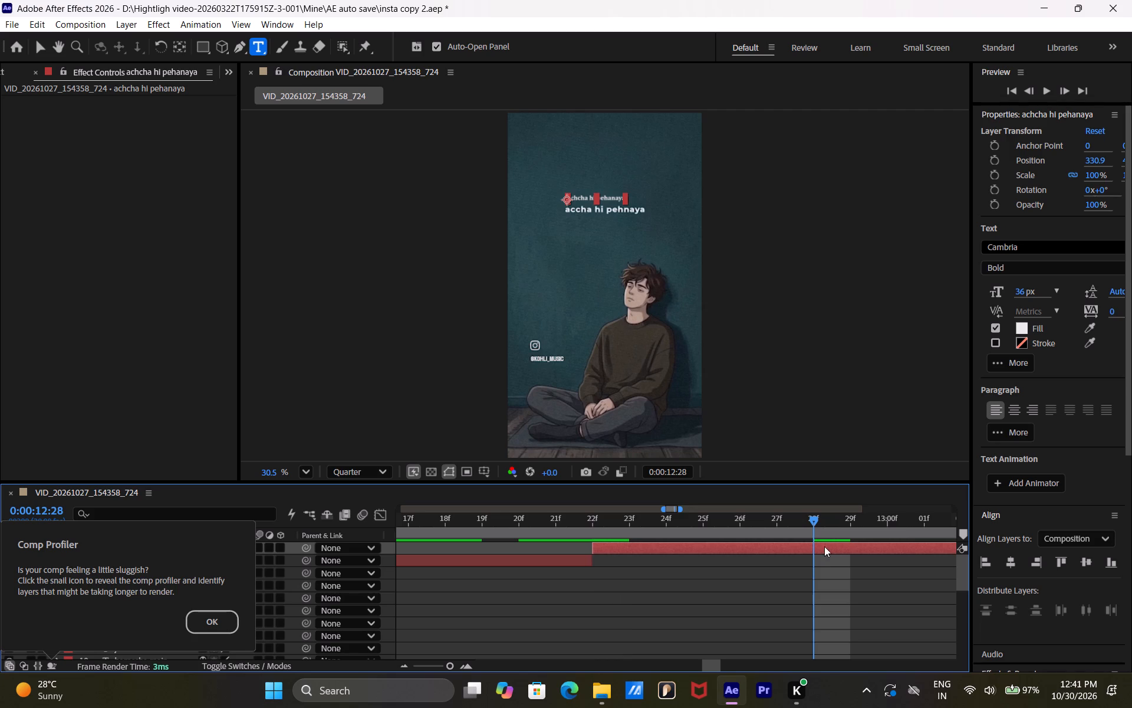
{"action": "scroll", "coordinate": [824, 562], "scroll_direction": "down", "scroll_amount": 2}
{"action": "scroll", "coordinate": [824, 563], "scroll_direction": "up", "scroll_amount": 2}
{"action": "scroll", "coordinate": [878, 558], "scroll_direction": "left", "scroll_amount": 2}
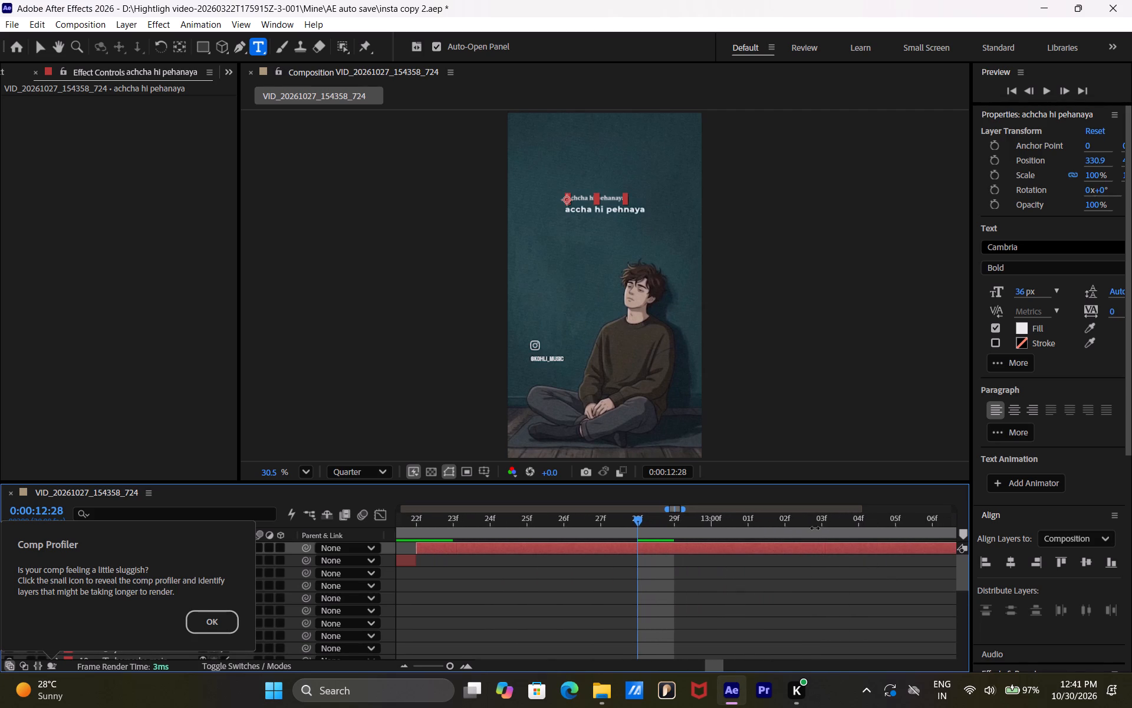
{"action": "left_click", "coordinate": [824, 525]}
{"action": "left_click", "coordinate": [932, 525]}
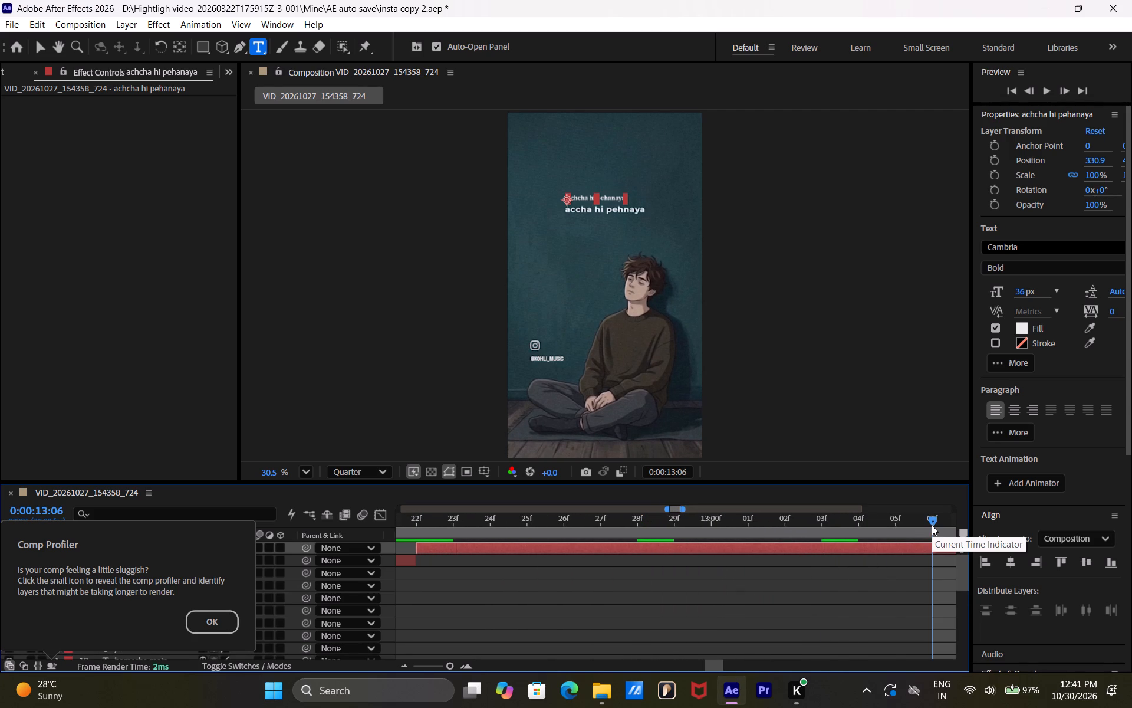
{"action": "scroll", "coordinate": [930, 525], "scroll_direction": "left", "scroll_amount": 2}
{"action": "left_click", "coordinate": [902, 525]}
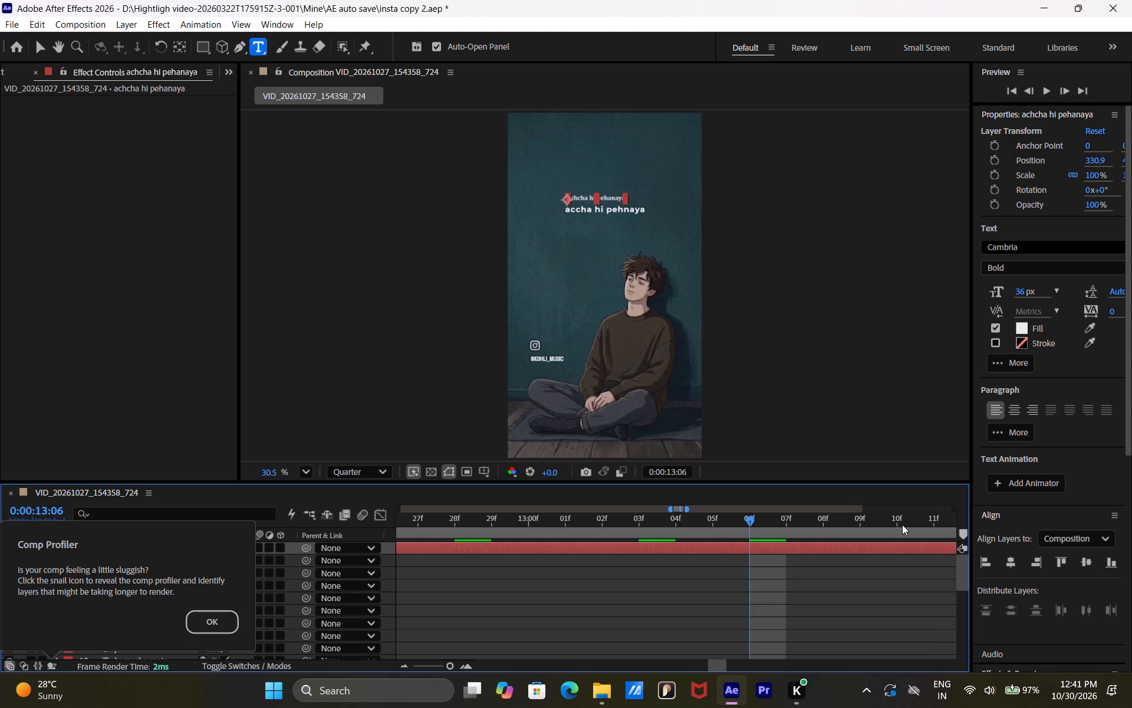
{"action": "scroll", "coordinate": [899, 524], "scroll_direction": "left", "scroll_amount": 4}
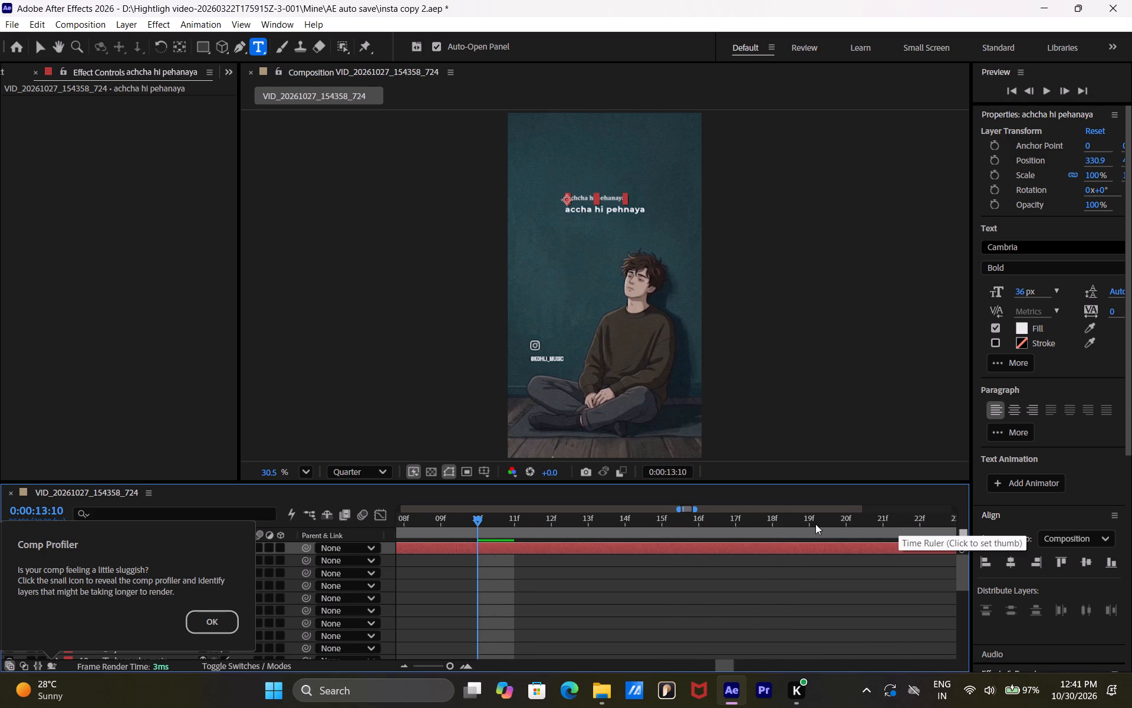
{"action": "left_click", "coordinate": [806, 525]}
{"action": "scroll", "coordinate": [815, 526], "scroll_direction": "left", "scroll_amount": 2}
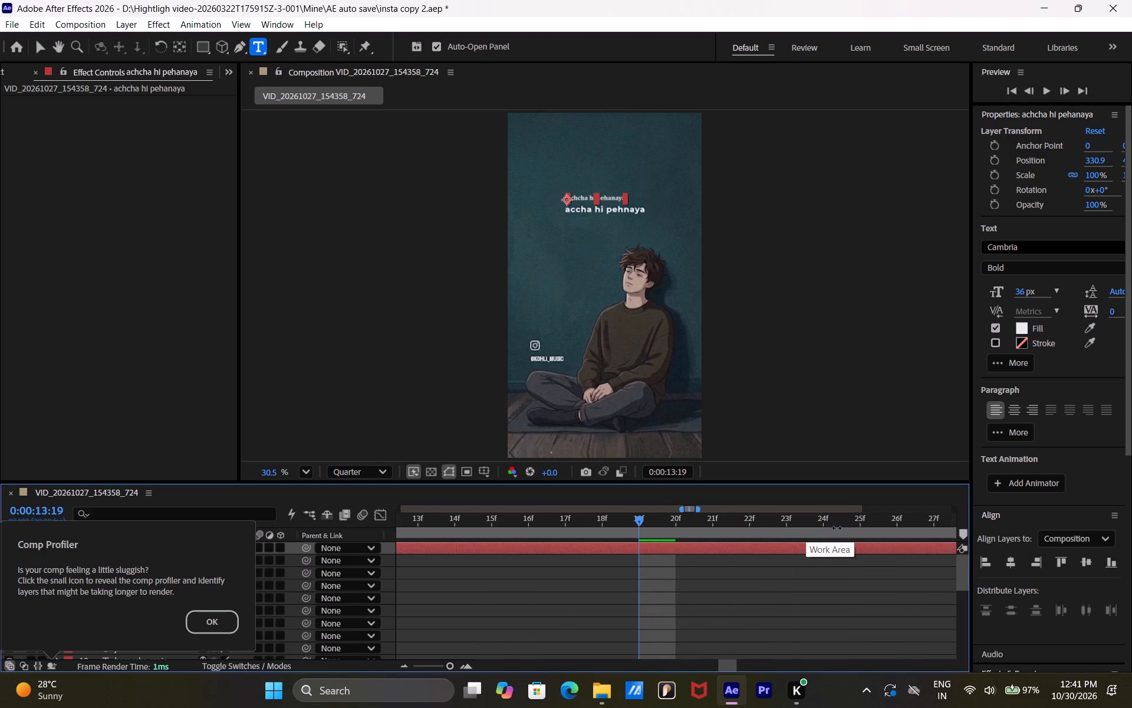
{"action": "left_click", "coordinate": [861, 528]}
{"action": "scroll", "coordinate": [862, 528], "scroll_direction": "left", "scroll_amount": 3}
{"action": "left_click", "coordinate": [862, 527]}
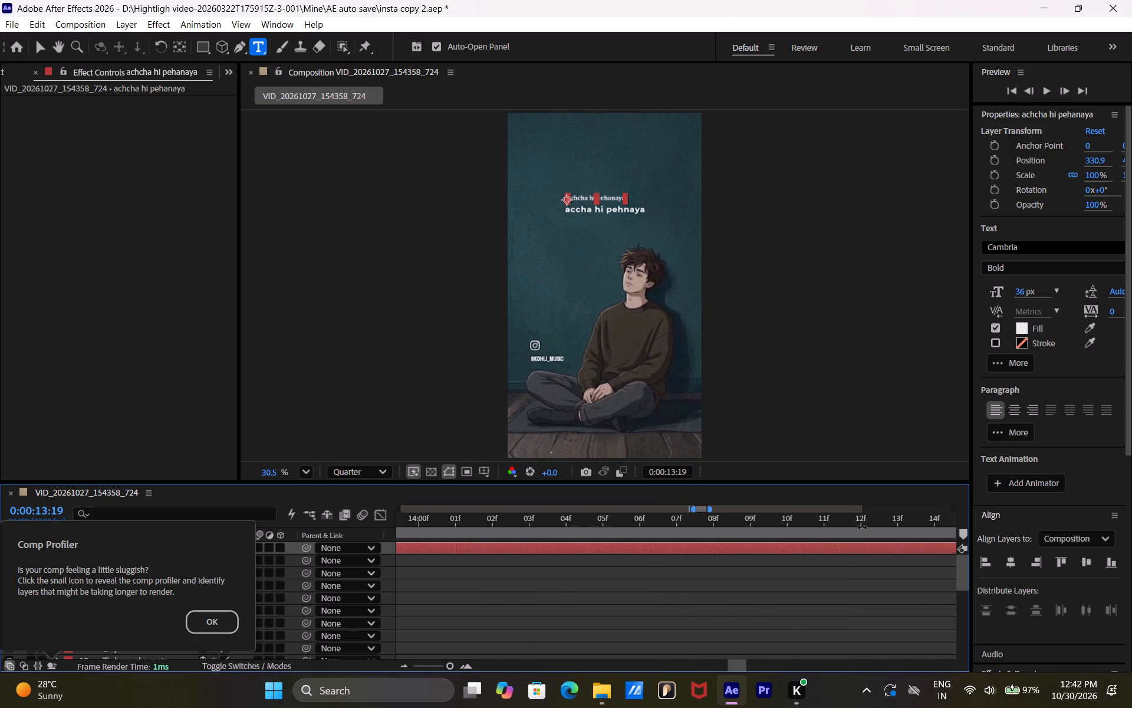
{"action": "left_click", "coordinate": [858, 527]}
{"action": "left_click", "coordinate": [859, 520]}
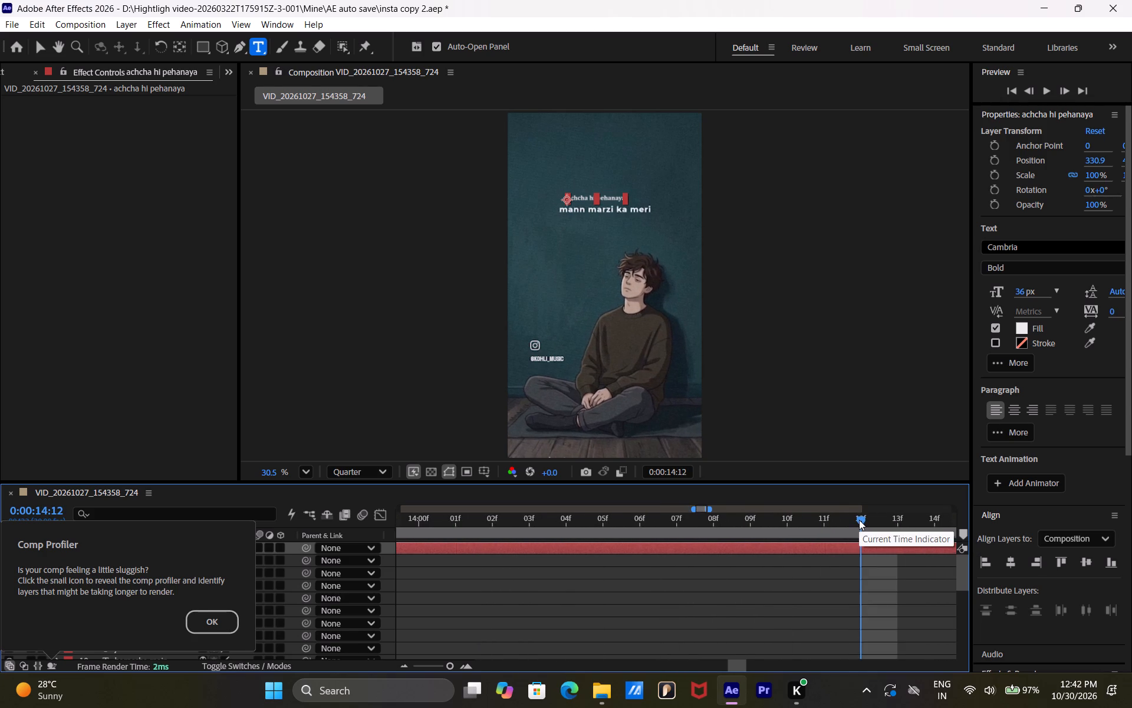
{"action": "left_click_drag", "start_coordinate": [859, 520], "coordinate": [423, 522]}
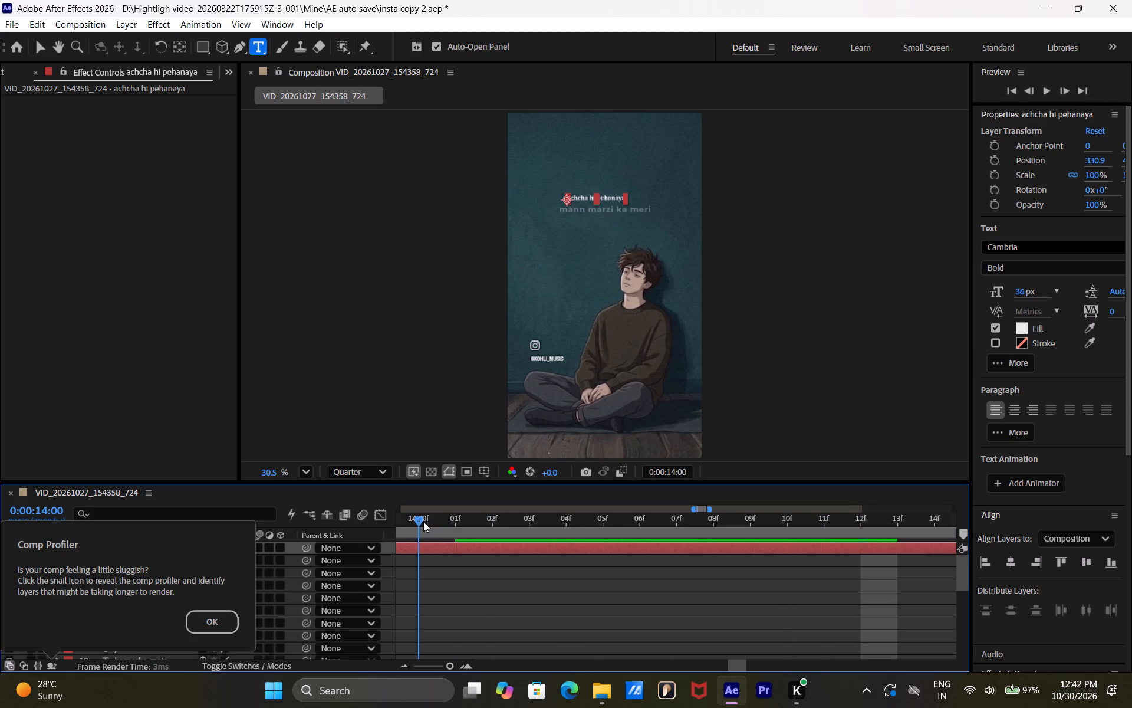
{"action": "left_click_drag", "start_coordinate": [423, 522], "coordinate": [424, 522]}
{"action": "left_click", "coordinate": [415, 546]}
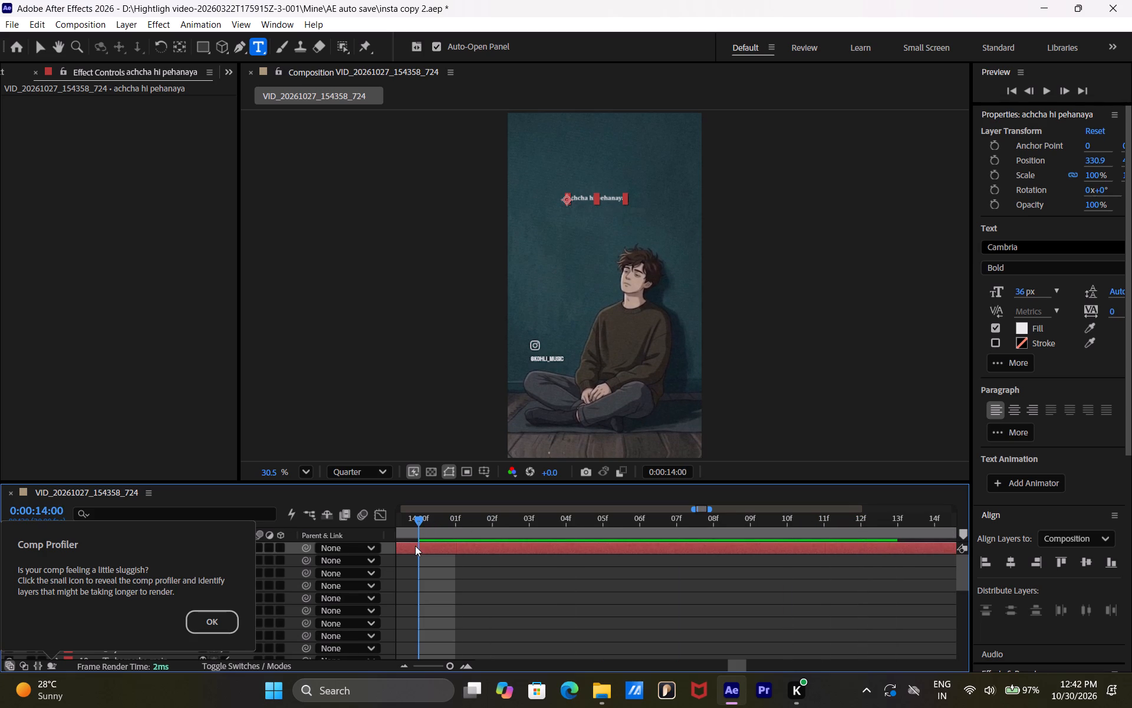
{"action": "key", "text": "alt+bracketright"}
{"action": "left_click_drag", "start_coordinate": [452, 552], "coordinate": [432, 552]}
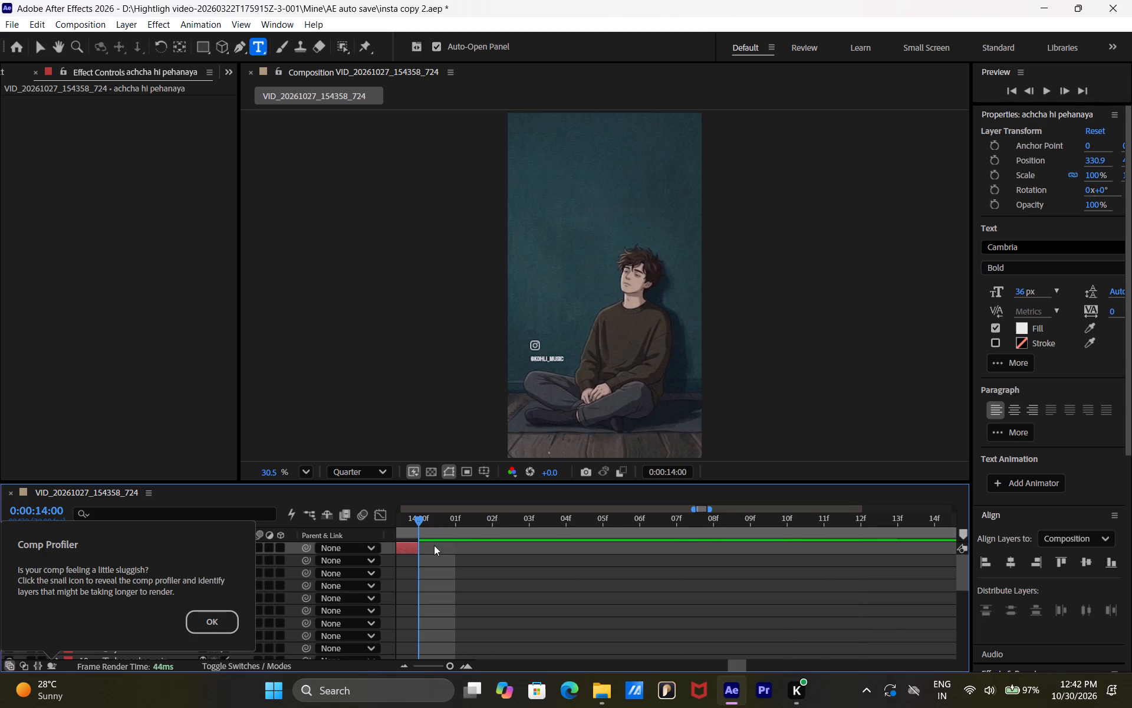
Add a text layer reading "mann marzi ka meri" at the existing lyric's position, with its start trimmed to 0:00:14:00.
{"action": "left_click", "coordinate": [494, 522]}
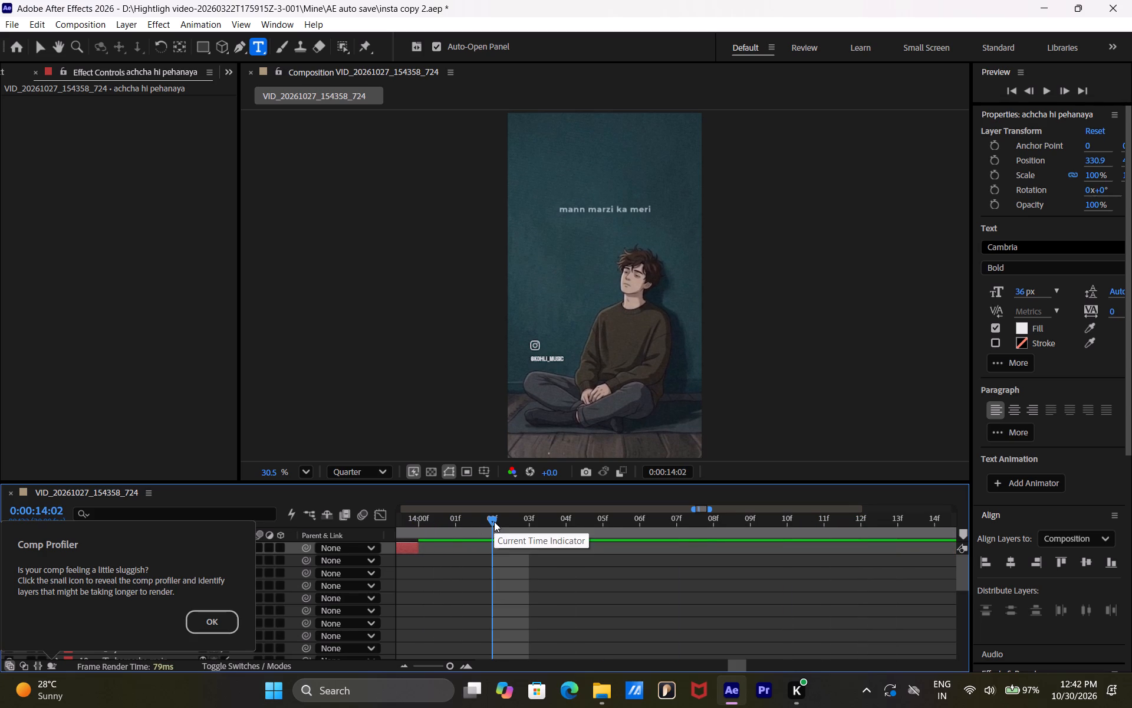
{"action": "left_click_drag", "start_coordinate": [494, 522], "coordinate": [430, 522]}
{"action": "left_click", "coordinate": [559, 211]}
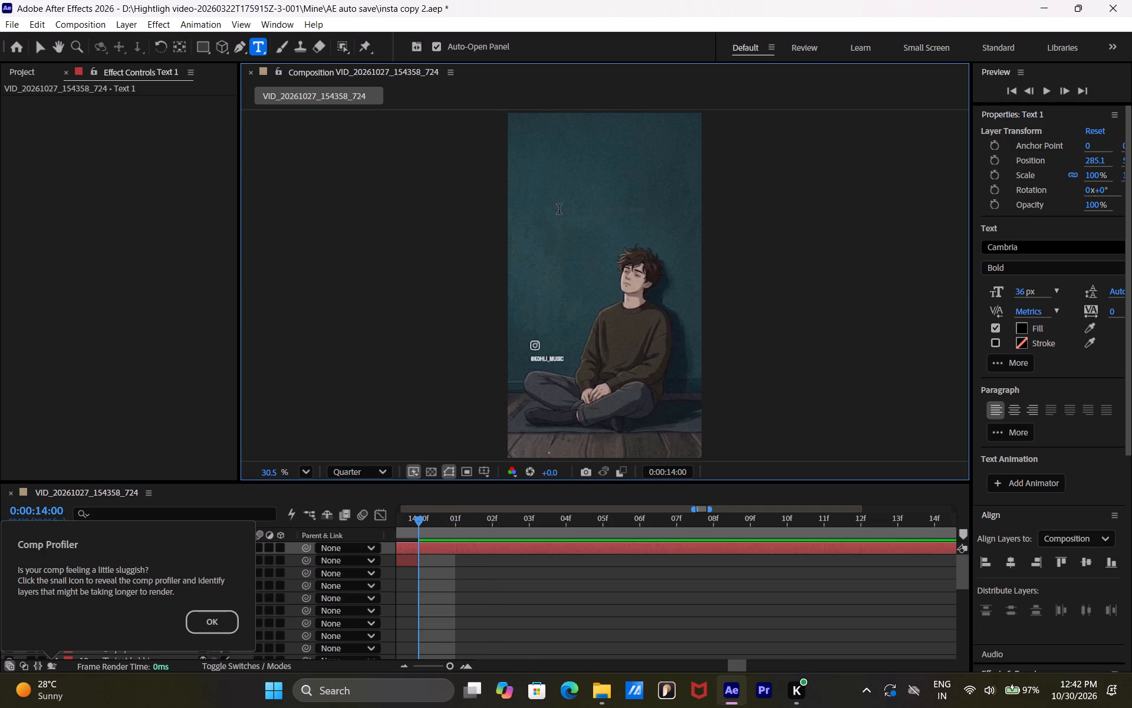
{"action": "type", "text": "mann ma"}
{"action": "type", "text": "rzi ka meri"}
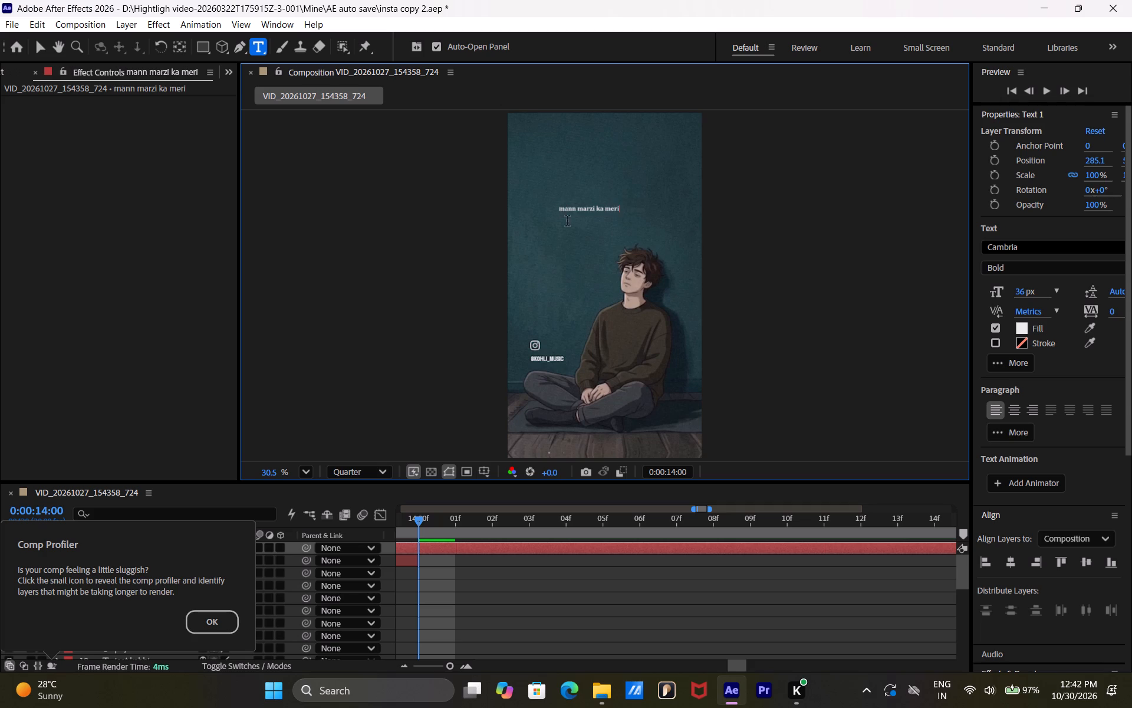
{"action": "left_click", "coordinate": [476, 586]}
{"action": "left_click", "coordinate": [435, 551]}
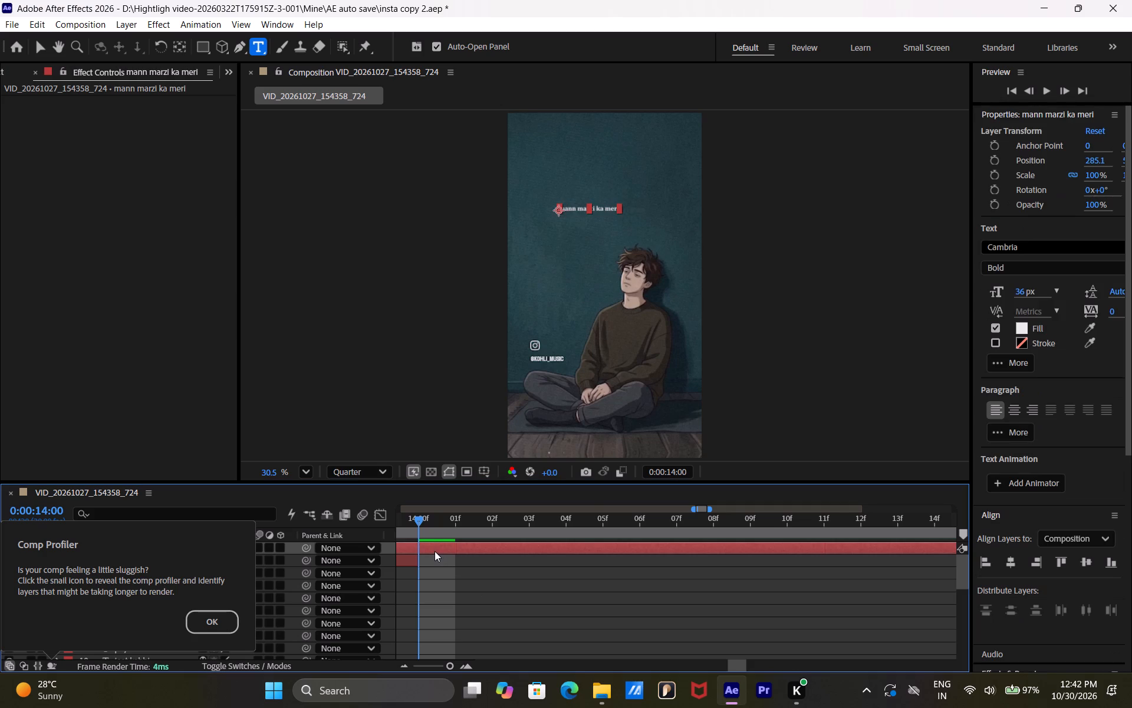
{"action": "key", "text": "alt+bracketleft"}
Trim the end of the "mann marzi ka meri" layer to 0:00:15:05, just before the video's next lyric.
{"action": "left_click", "coordinate": [748, 523]}
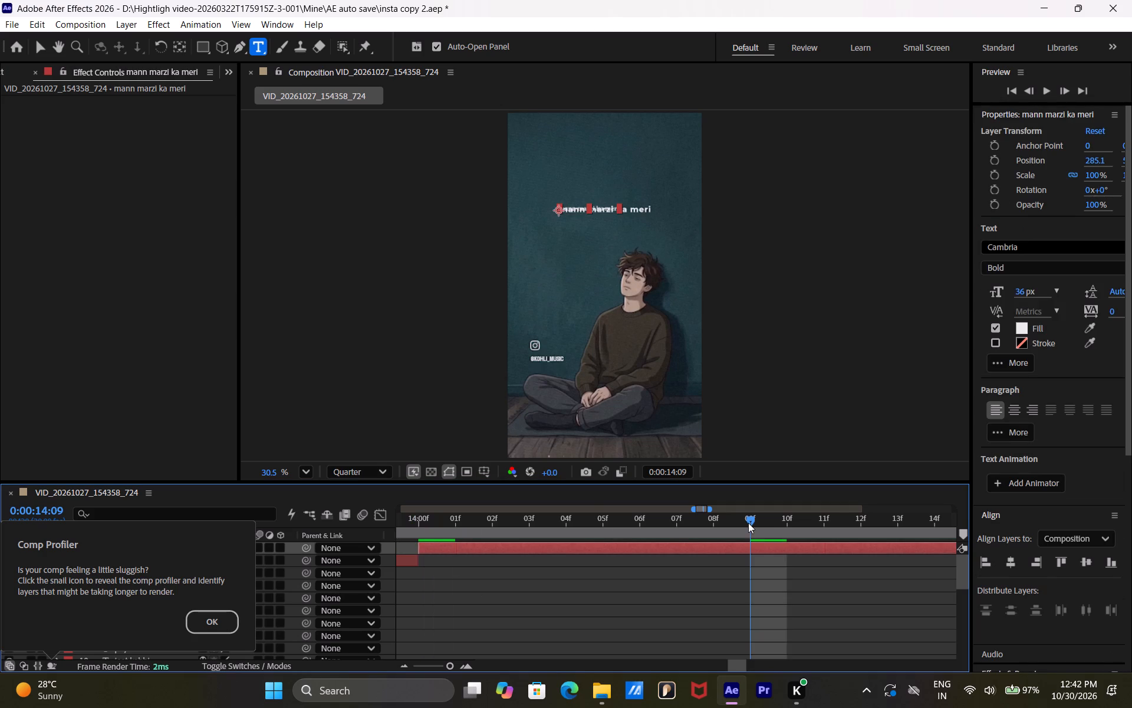
{"action": "left_click_drag", "start_coordinate": [755, 522], "coordinate": [950, 521]}
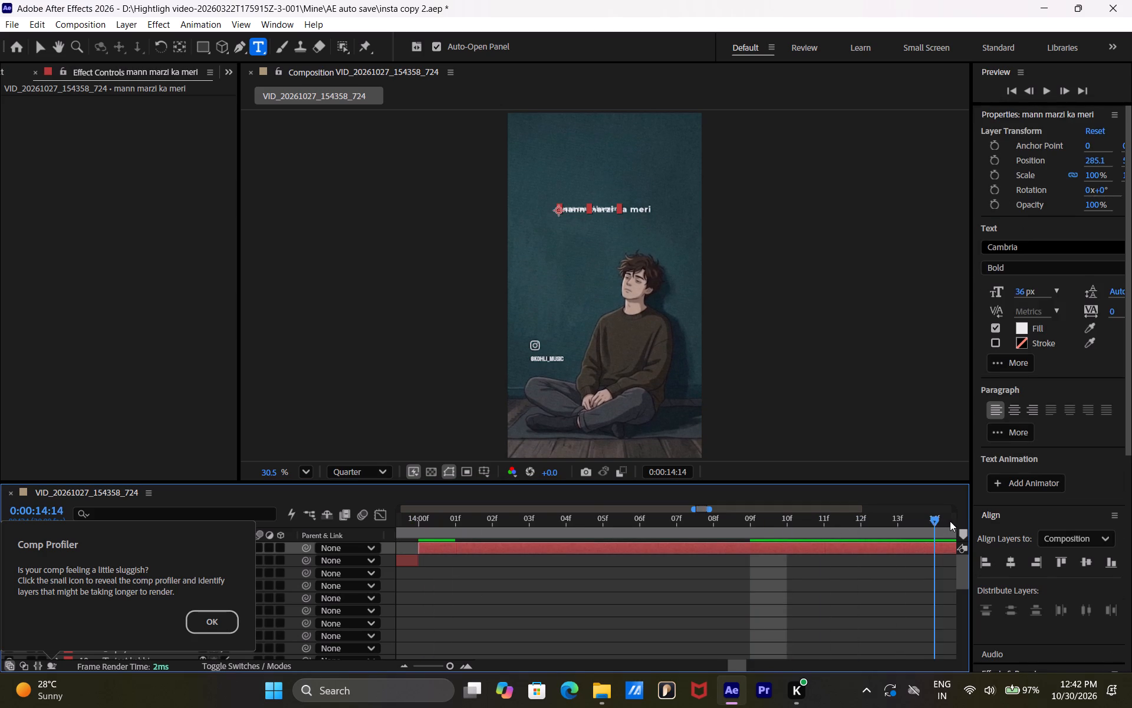
{"action": "left_click_drag", "start_coordinate": [950, 521], "coordinate": [753, 519]}
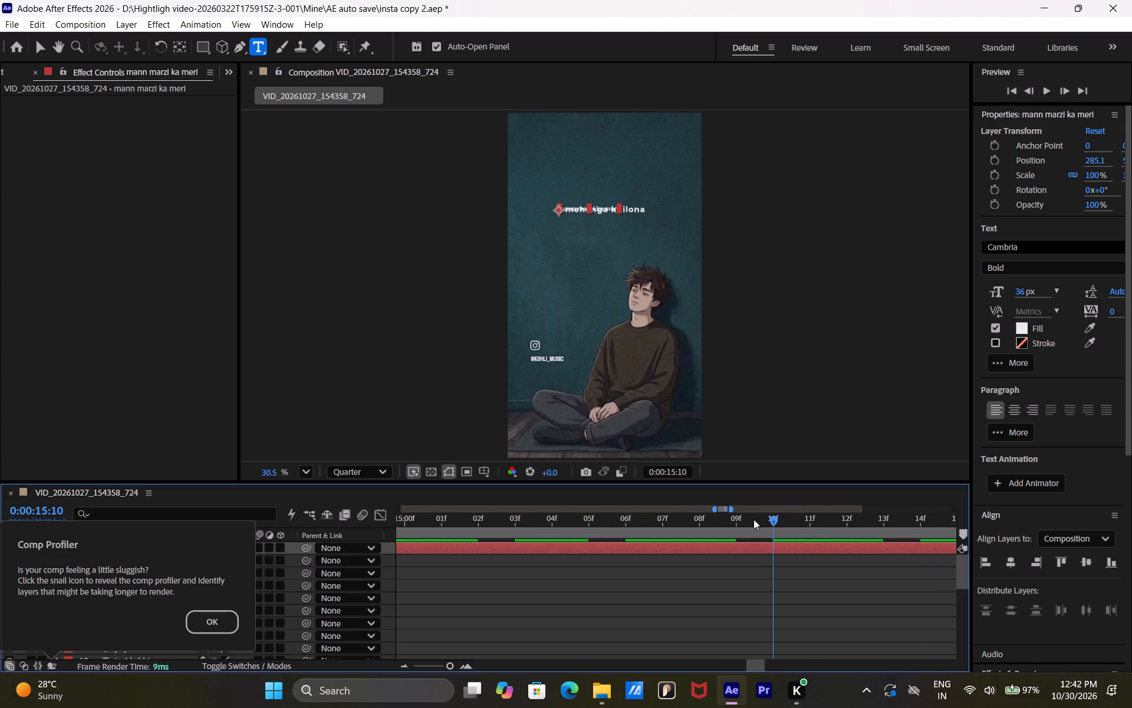
{"action": "left_click_drag", "start_coordinate": [753, 519], "coordinate": [558, 519]}
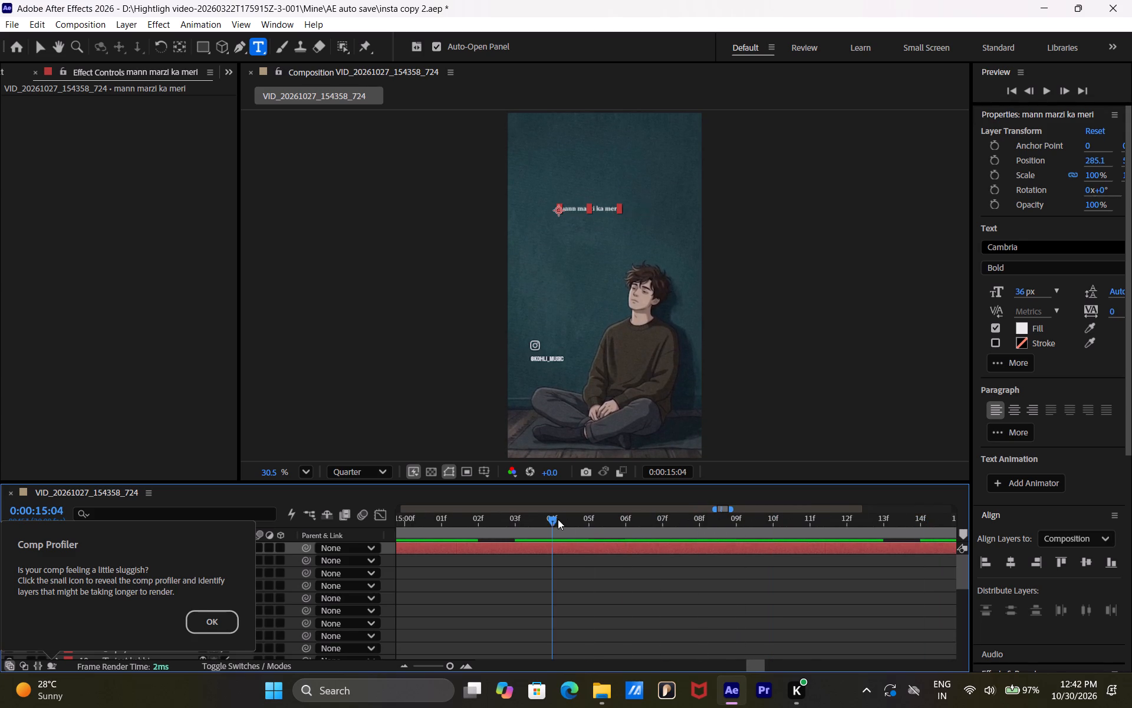
{"action": "left_click_drag", "start_coordinate": [558, 519], "coordinate": [582, 519]}
{"action": "left_click", "coordinate": [587, 546]}
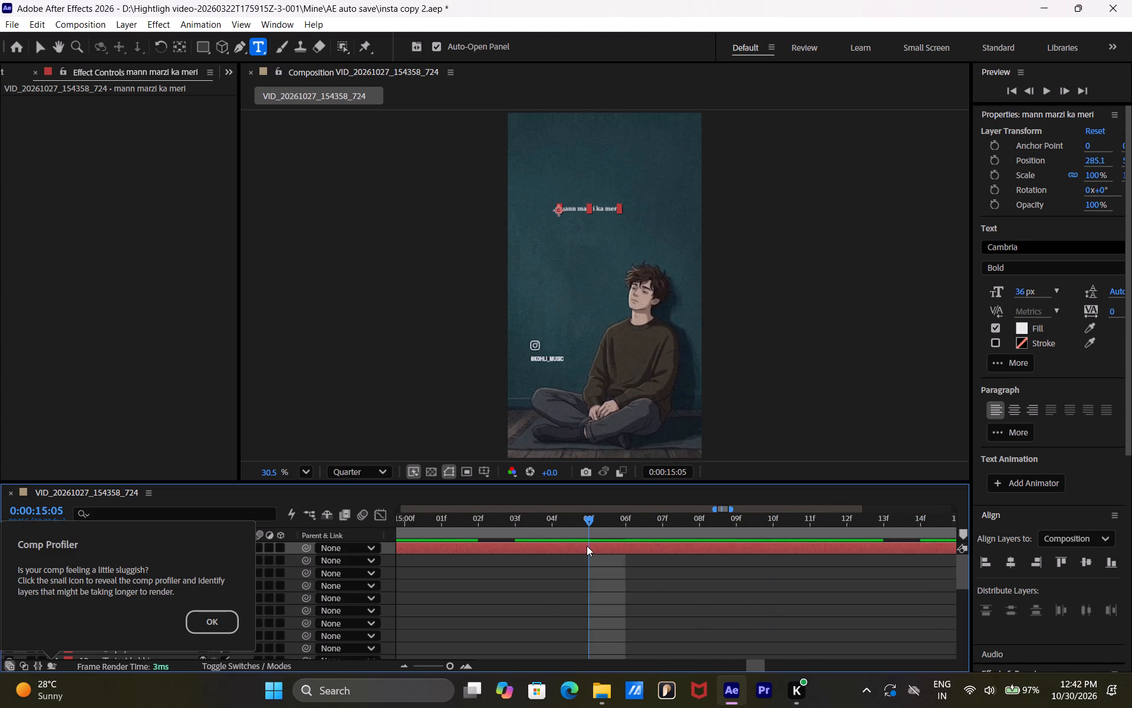
{"action": "key", "text": "alt+bracketright"}
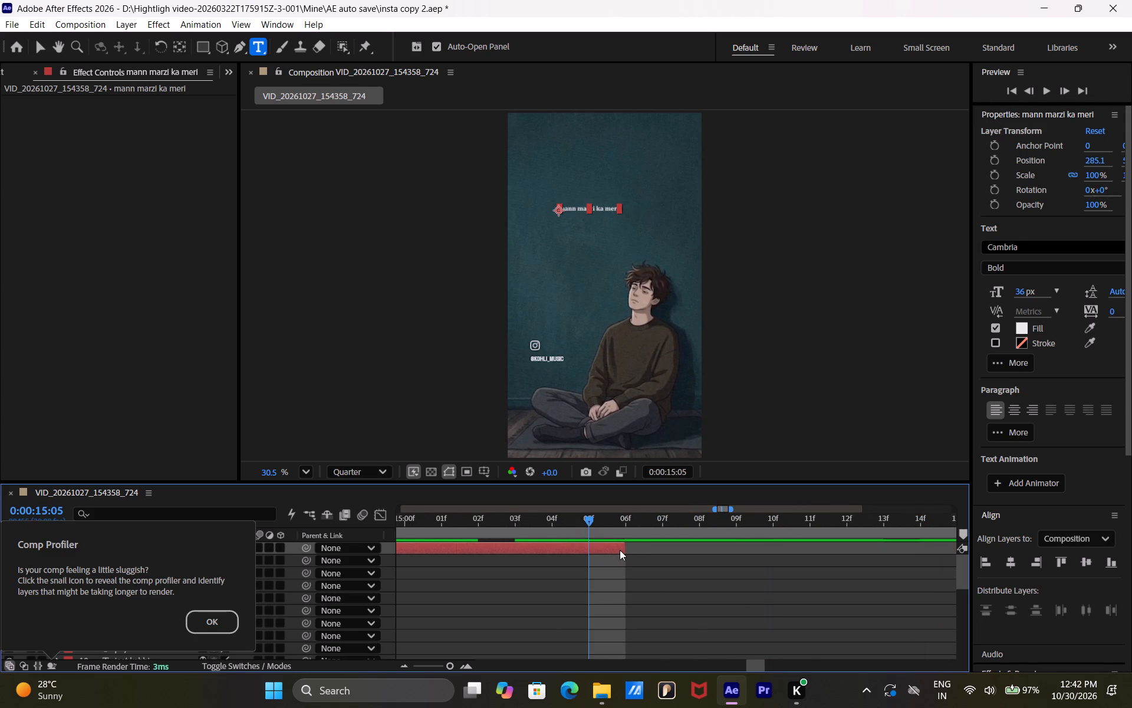
{"action": "left_click_drag", "start_coordinate": [623, 549], "coordinate": [595, 550]}
Add a text layer reading "mehenga khilona" just above the existing lyric's position, with its start trimmed to 0:00:15:05.
{"action": "left_click_drag", "start_coordinate": [587, 514], "coordinate": [604, 516]}
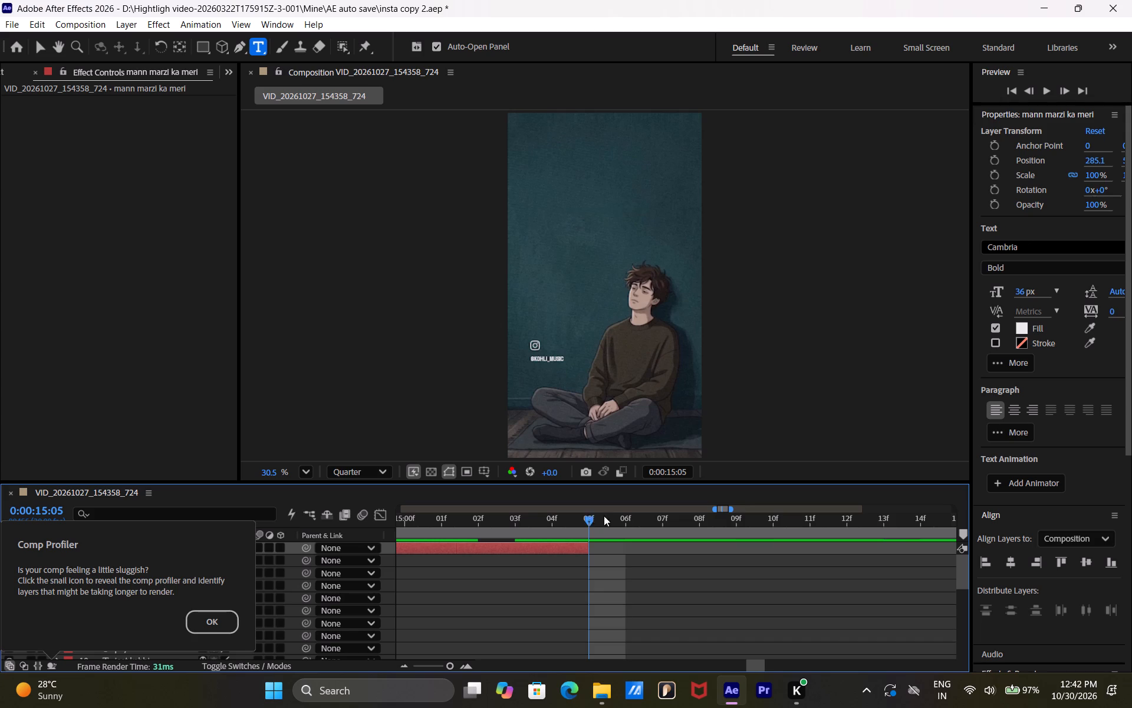
{"action": "left_click_drag", "start_coordinate": [604, 516], "coordinate": [626, 517]}
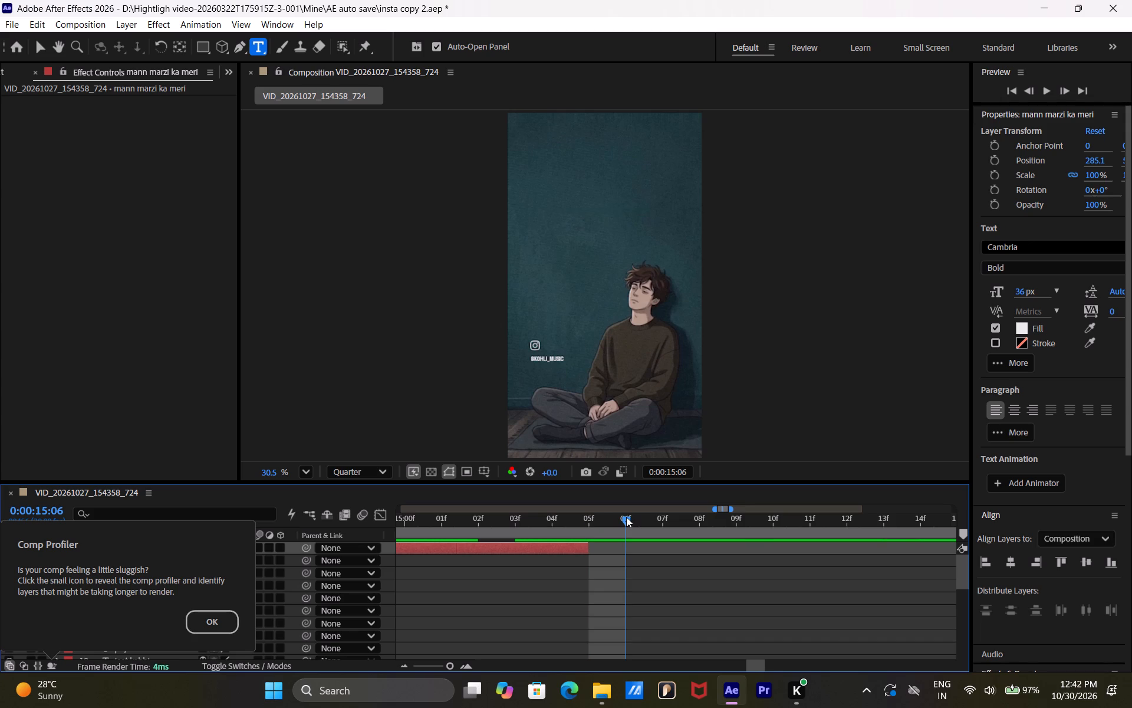
{"action": "left_click_drag", "start_coordinate": [626, 517], "coordinate": [601, 517]}
{"action": "left_click", "coordinate": [564, 203]}
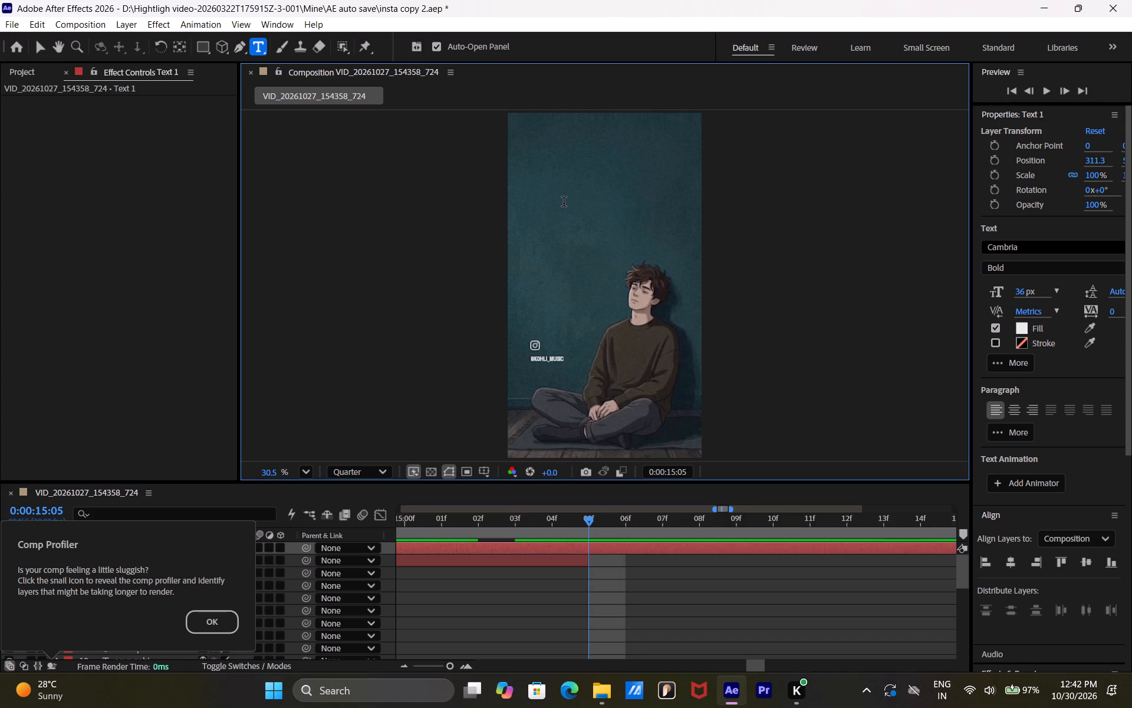
{"action": "type", "text": "mehenga khilona"}
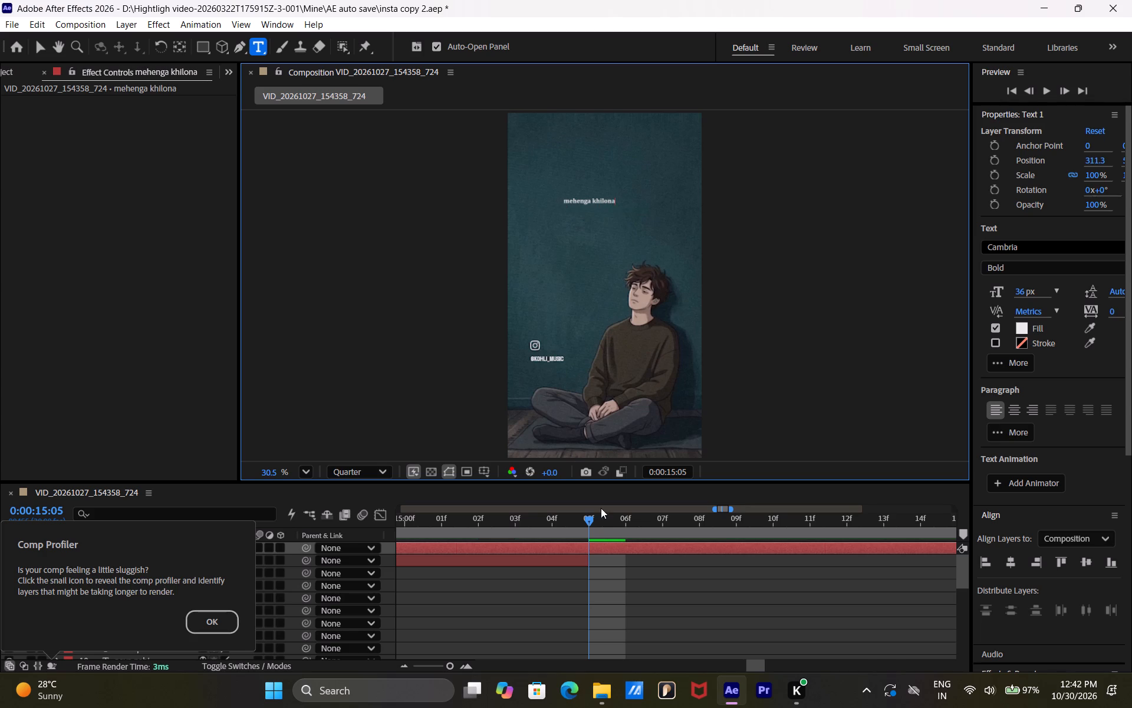
{"action": "left_click", "coordinate": [624, 573]}
{"action": "left_click", "coordinate": [602, 550]}
{"action": "key", "text": "alt+bracketleft"}
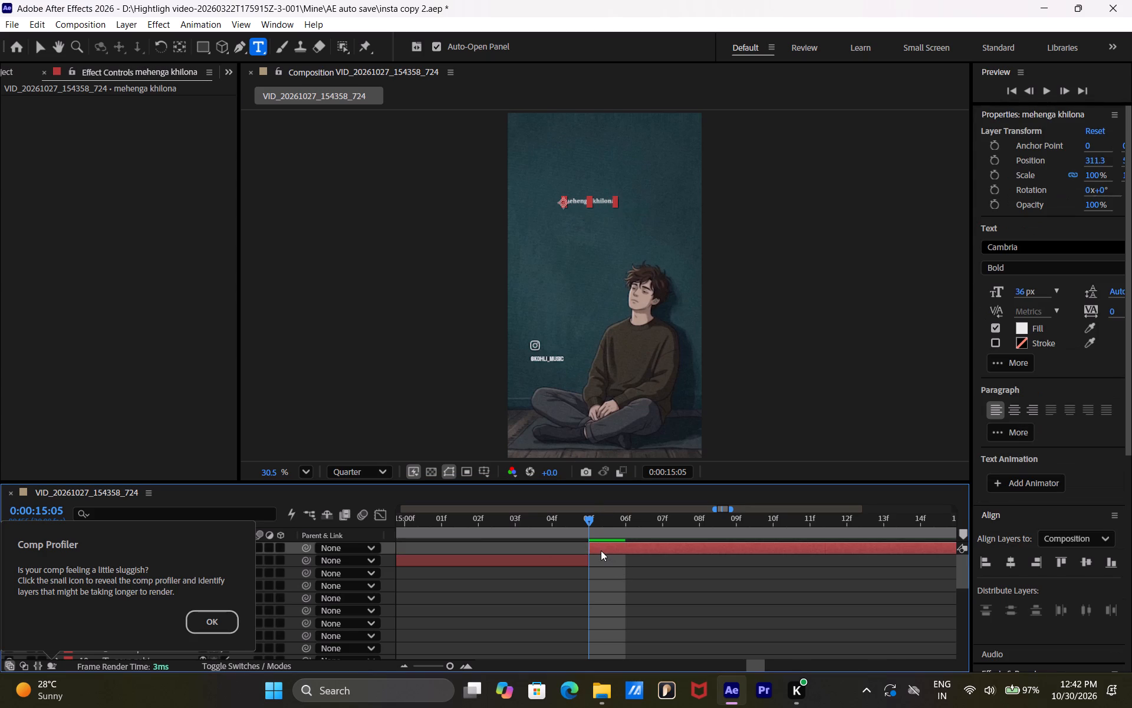
Trim the end of the "mehenga khilona" layer to 0:00:15:27, just before the video's "bhi dilaya" lyric.
{"action": "left_click", "coordinate": [811, 523]}
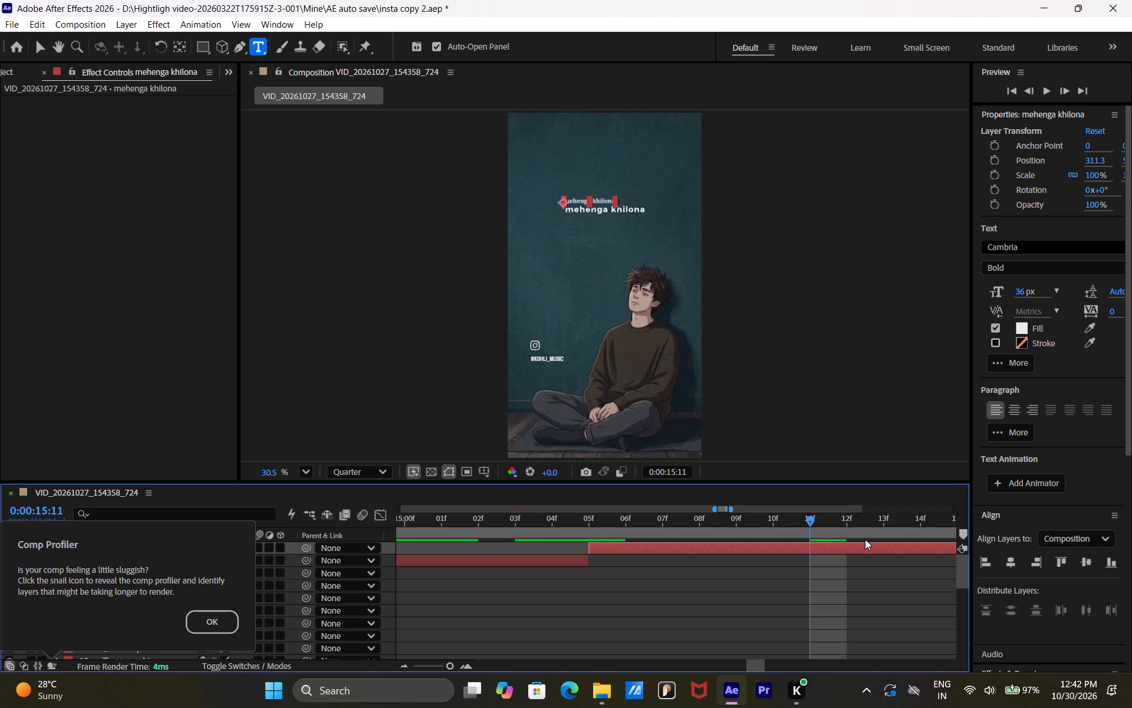
{"action": "scroll", "coordinate": [865, 539], "scroll_direction": "left", "scroll_amount": 4}
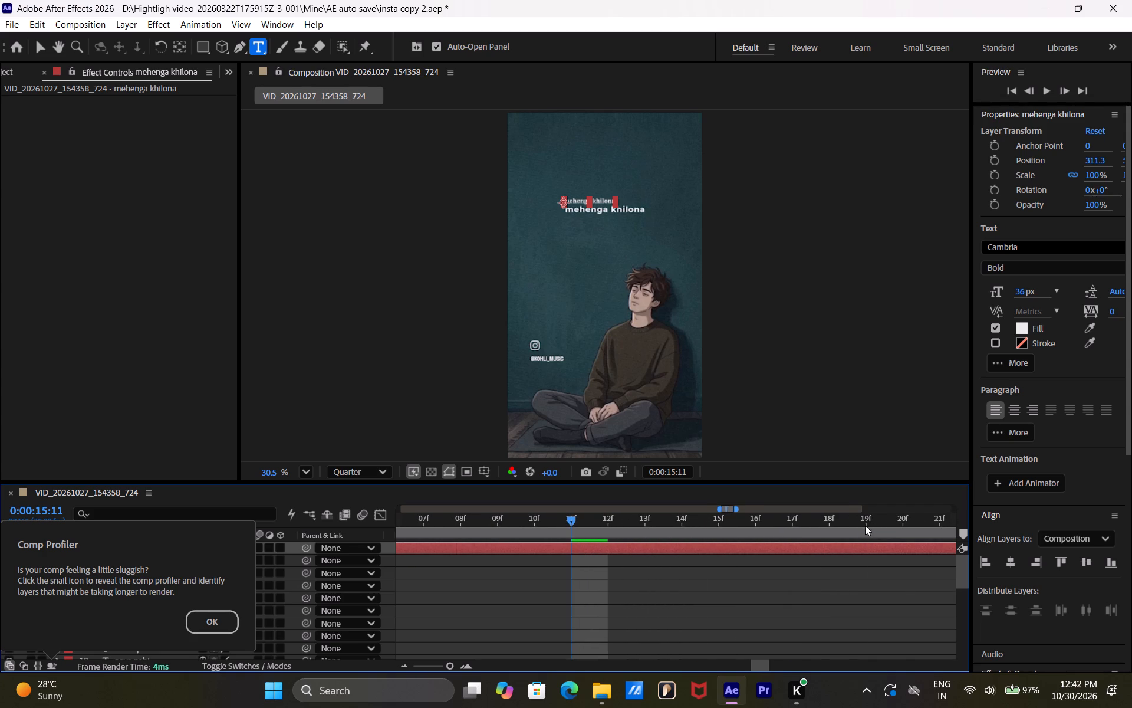
{"action": "left_click", "coordinate": [865, 525]}
{"action": "left_click_drag", "start_coordinate": [866, 523], "coordinate": [848, 524]}
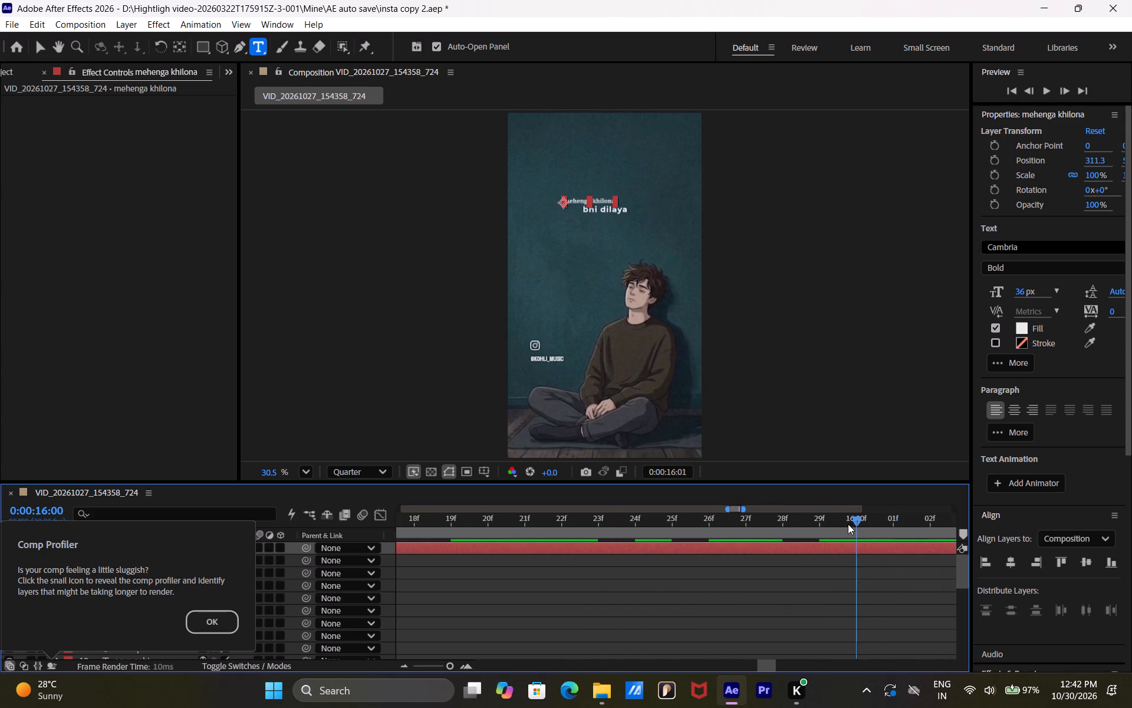
{"action": "left_click_drag", "start_coordinate": [848, 524], "coordinate": [751, 519]}
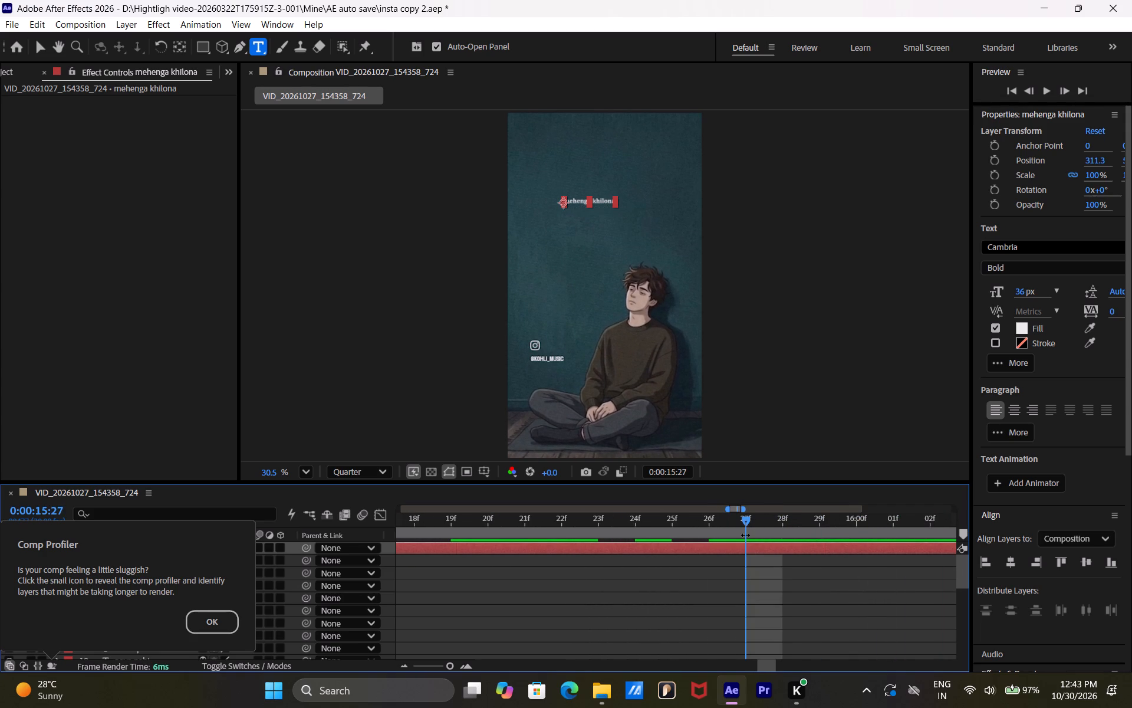
{"action": "left_click", "coordinate": [748, 548]}
{"action": "key", "text": "alt+bracketright"}
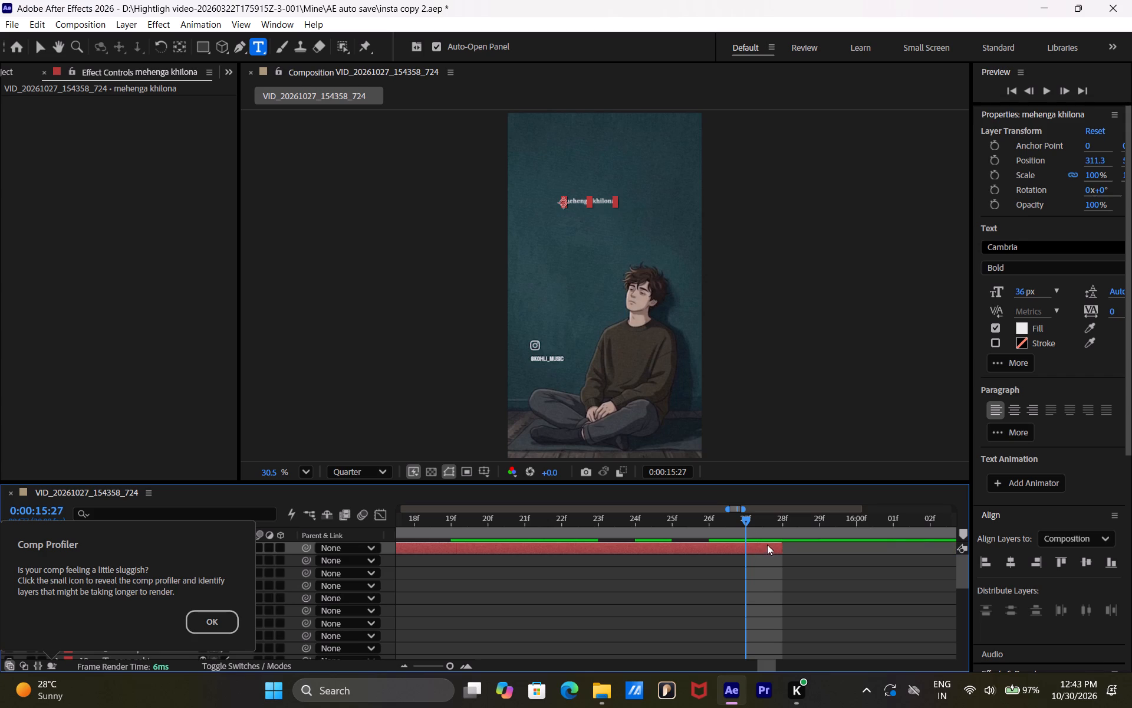
{"action": "left_click_drag", "start_coordinate": [779, 548], "coordinate": [753, 547]}
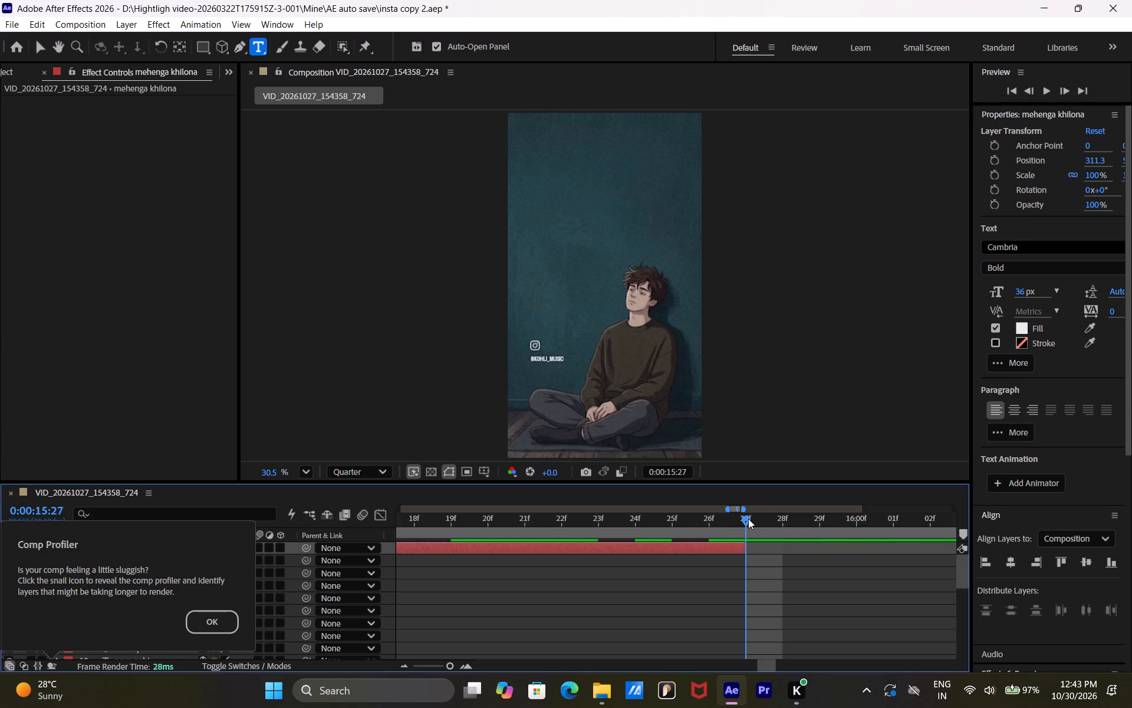
Add a text layer reading "bhi dilaya" near the existing lyric's position, with its start trimmed to 0:00:15:27.
{"action": "left_click_drag", "start_coordinate": [748, 519], "coordinate": [735, 517]}
{"action": "left_click_drag", "start_coordinate": [735, 517], "coordinate": [738, 517]}
{"action": "left_click", "coordinate": [565, 206]}
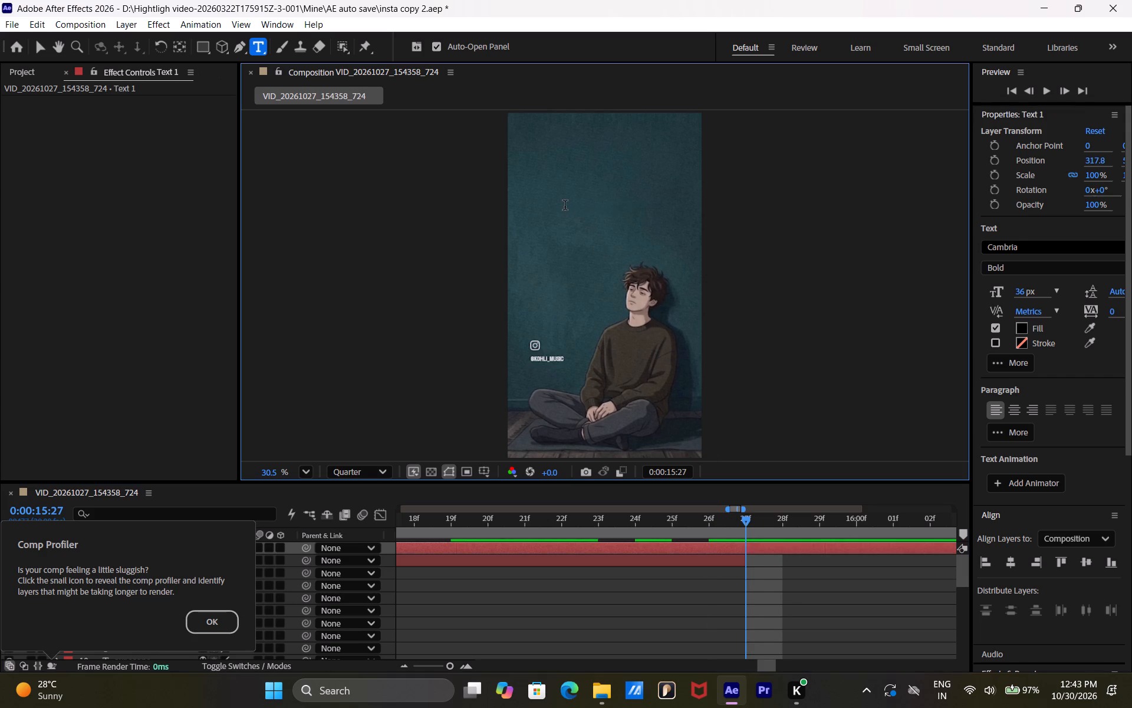
{"action": "key", "text": "n"}
{"action": "key", "text": "BackSpace"}
{"action": "type", "text": "bhi dil"}
{"action": "type", "text": "aya"}
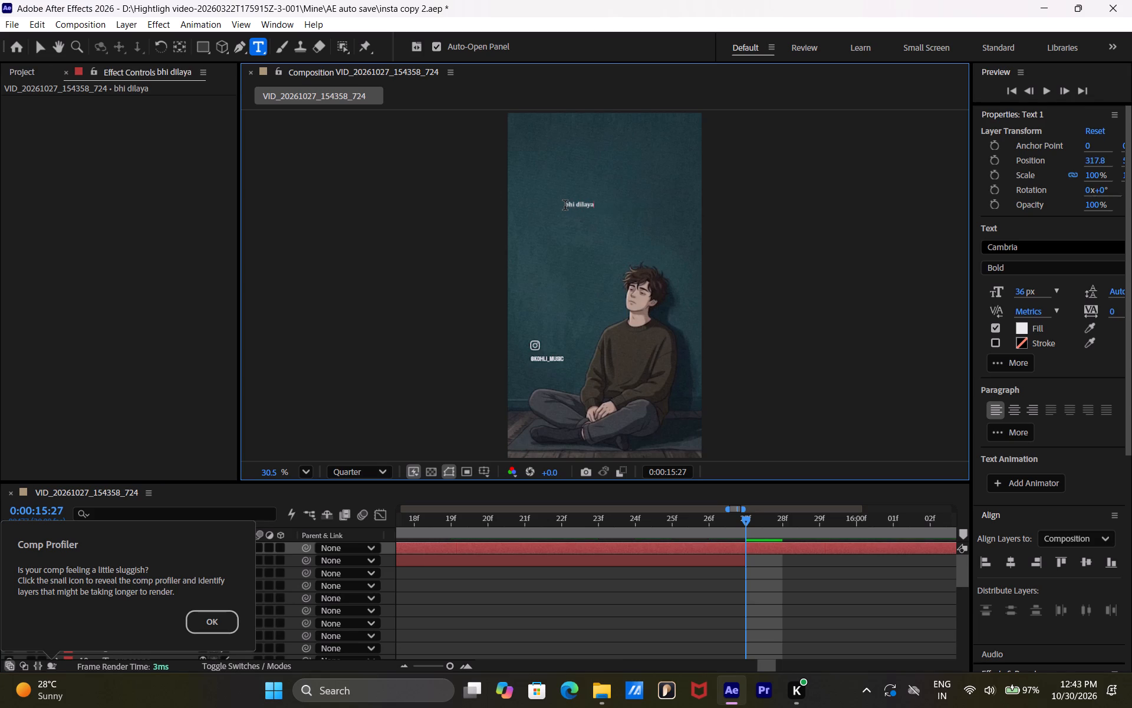
{"action": "left_click", "coordinate": [742, 548]}
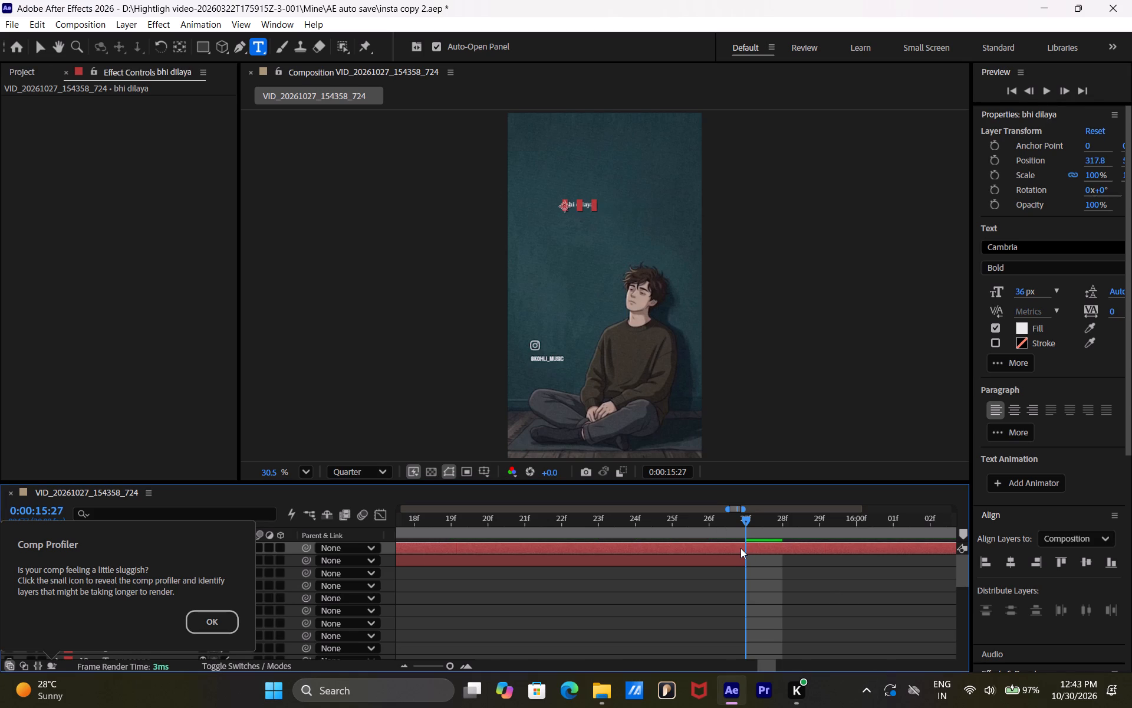
{"action": "key", "text": "alt+bracketleft"}
Trim the end of the "bhi dilaya" layer to 0:00:16:28, just before the video's "farz maa baap" lyric.
{"action": "left_click_drag", "start_coordinate": [892, 524], "coordinate": [915, 524]}
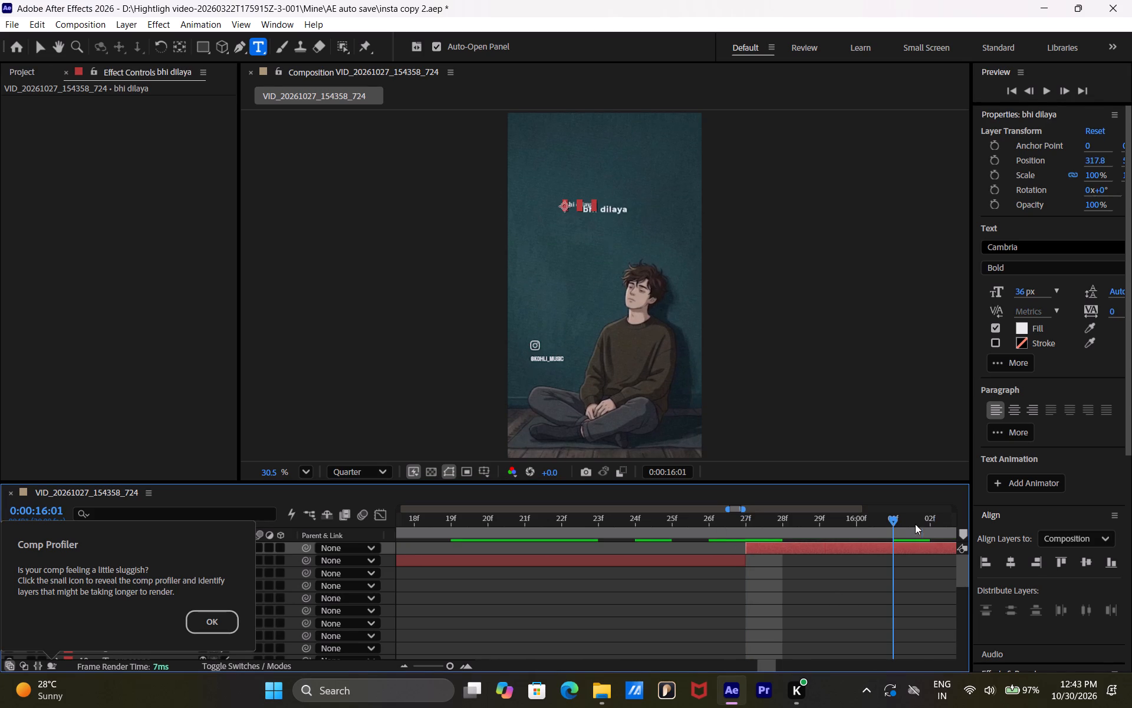
{"action": "left_click_drag", "start_coordinate": [915, 524], "coordinate": [969, 524]}
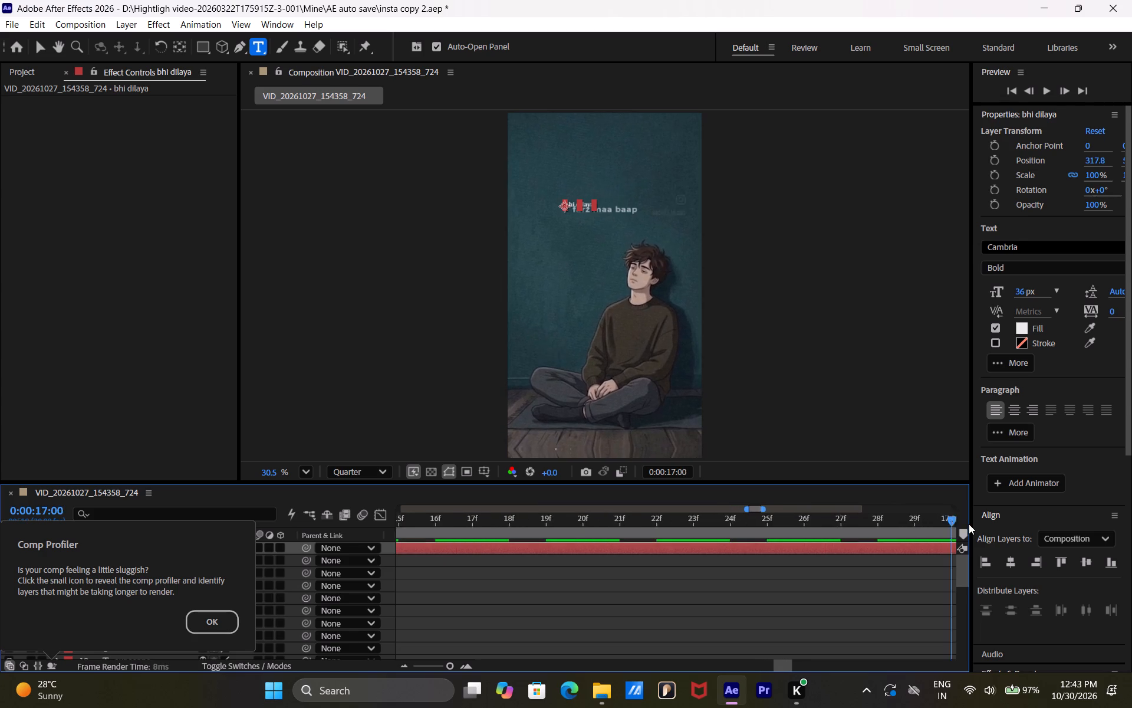
{"action": "left_click_drag", "start_coordinate": [969, 524], "coordinate": [653, 524]}
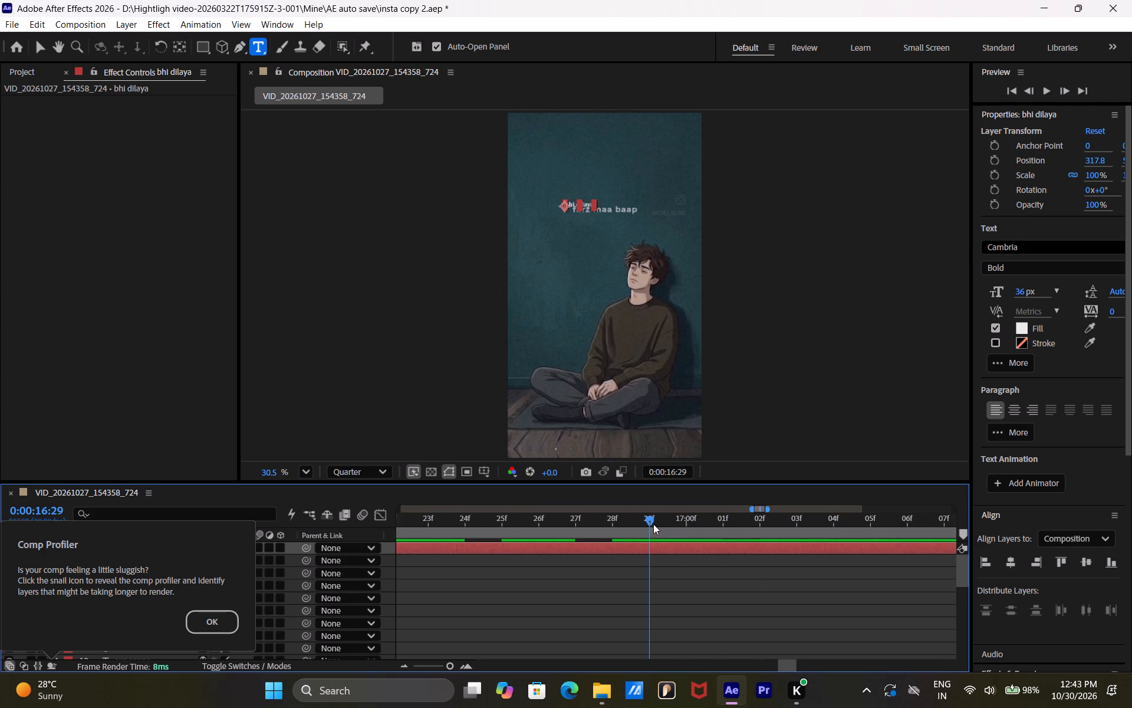
{"action": "left_click_drag", "start_coordinate": [653, 524], "coordinate": [620, 525]}
{"action": "left_click", "coordinate": [603, 553]}
{"action": "key", "text": "alt+bracketright"}
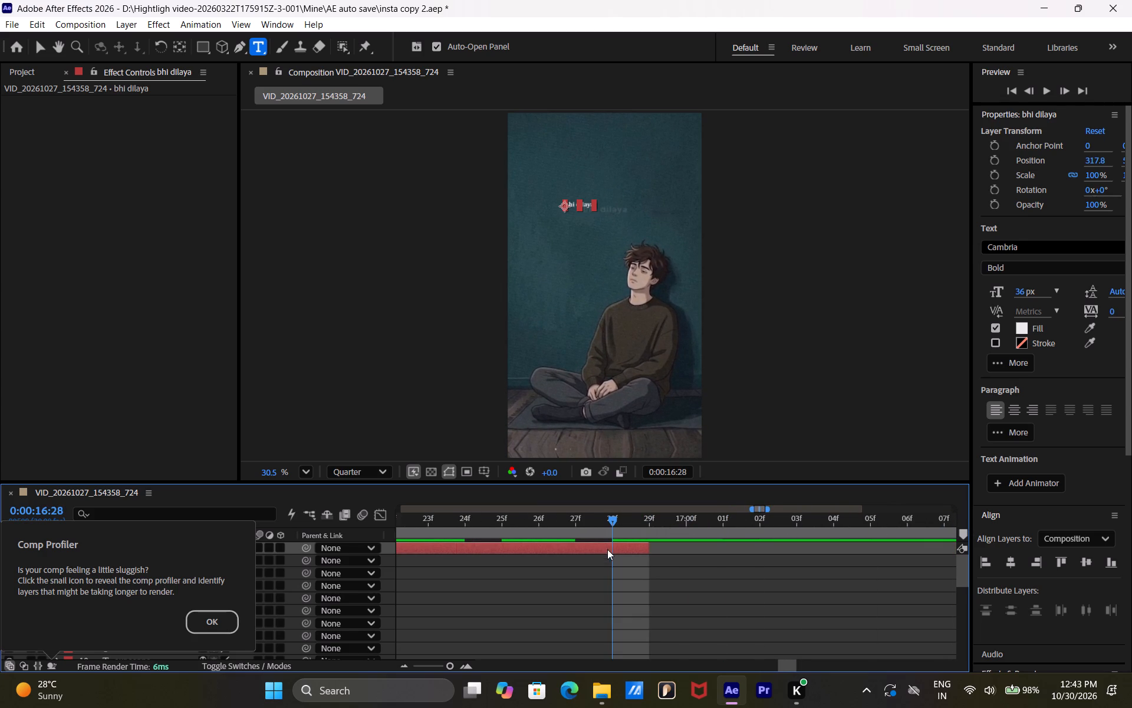
{"action": "left_click_drag", "start_coordinate": [647, 549], "coordinate": [616, 549]}
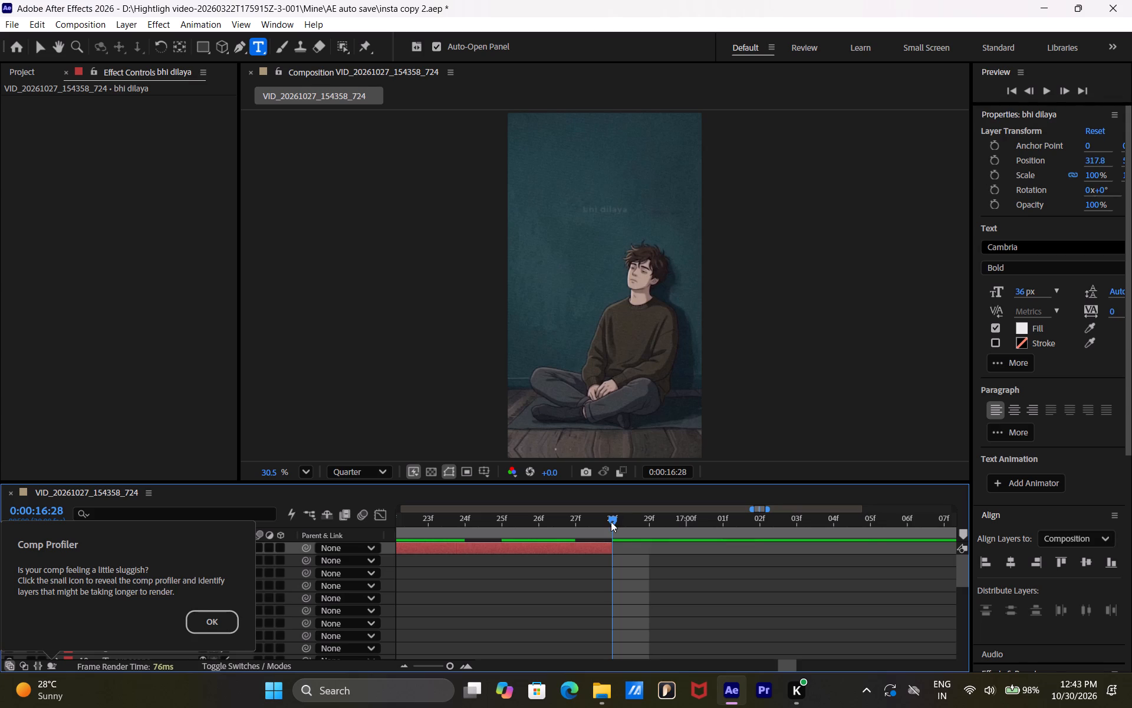
Add a text layer reading "farz maa baap" at the existing lyric's position, with its start trimmed to 0:00:16:28.
{"action": "left_click_drag", "start_coordinate": [611, 522], "coordinate": [676, 523]}
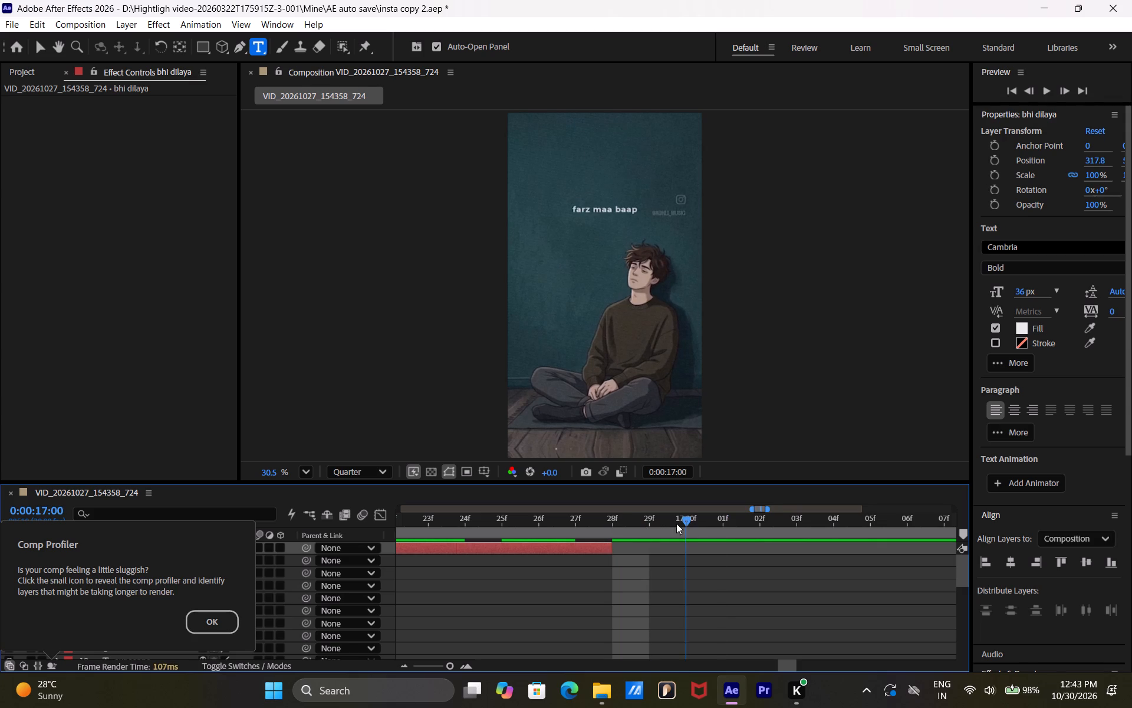
{"action": "left_click_drag", "start_coordinate": [676, 523], "coordinate": [640, 527]}
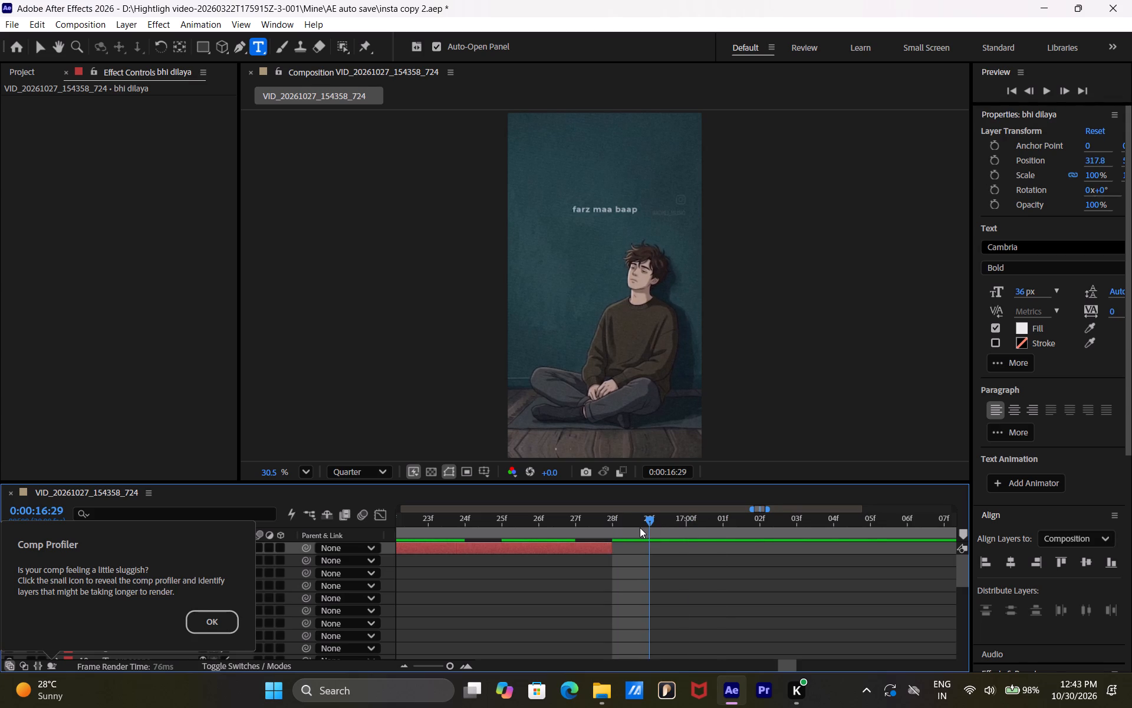
{"action": "left_click_drag", "start_coordinate": [640, 527], "coordinate": [620, 528]}
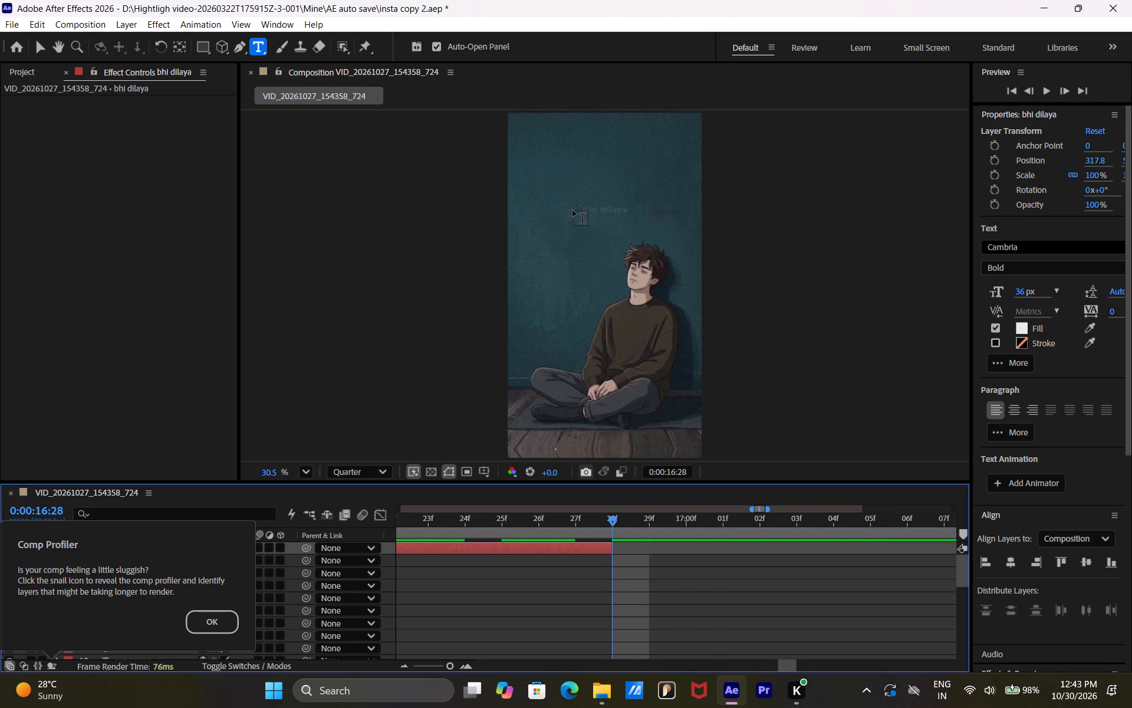
{"action": "left_click", "coordinate": [573, 210]}
{"action": "type", "text": "fa"}
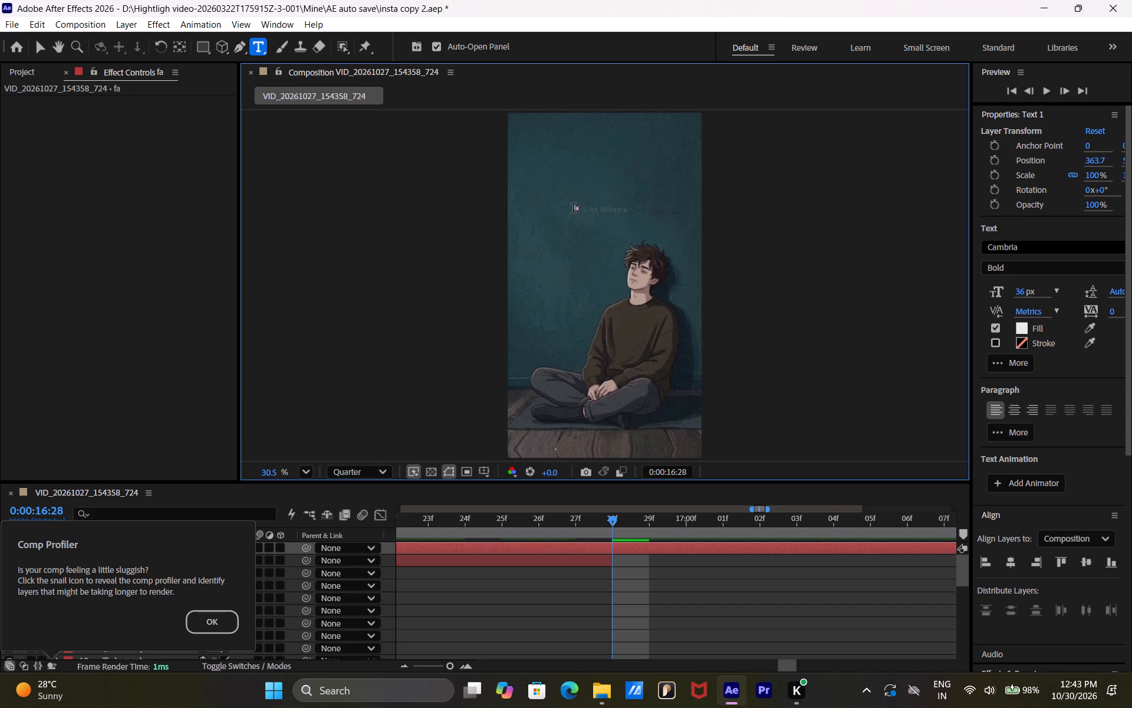
{"action": "type", "text": "rz maa baap"}
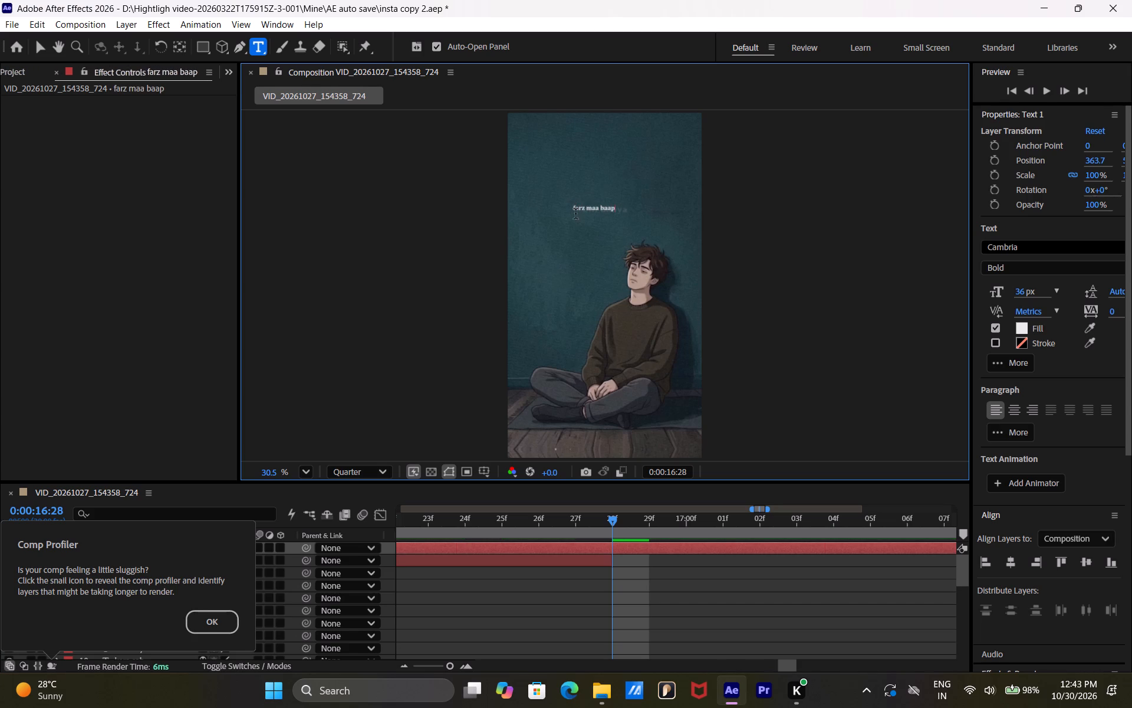
{"action": "left_click", "coordinate": [620, 550]}
{"action": "key", "text": "alt+bracketleft"}
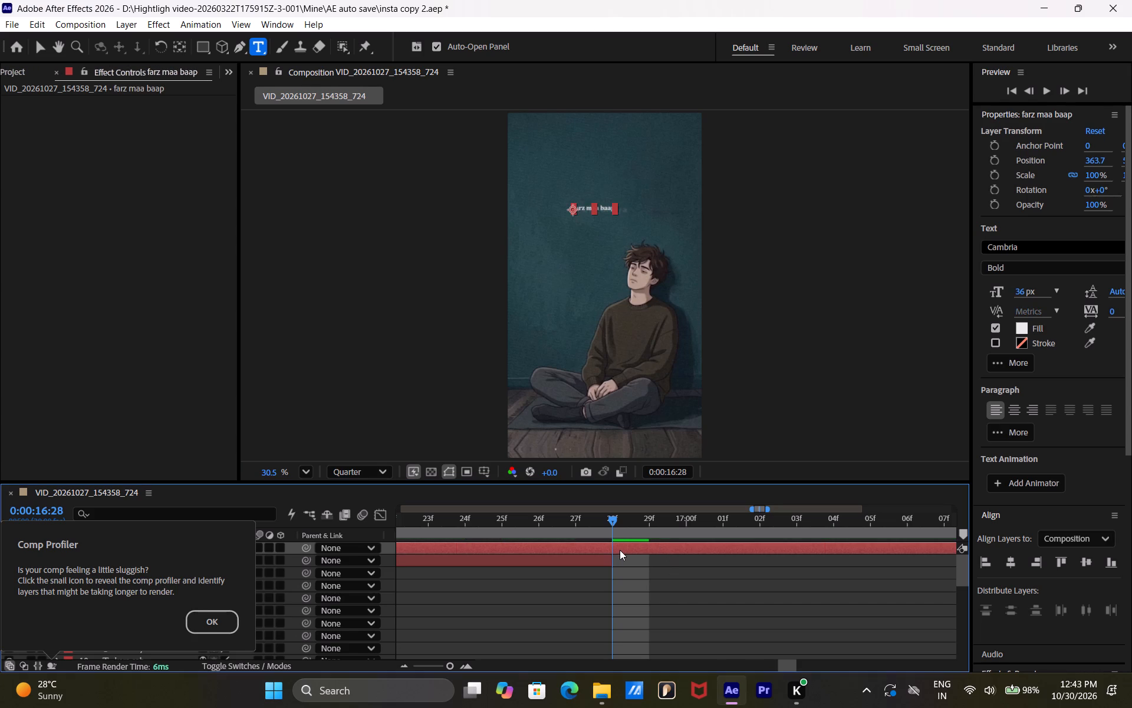
Trim the end of the "farz maa baap" layer to 0:00:17:21, just before the video's "ka bhi" lyric.
{"action": "left_click", "coordinate": [916, 523]}
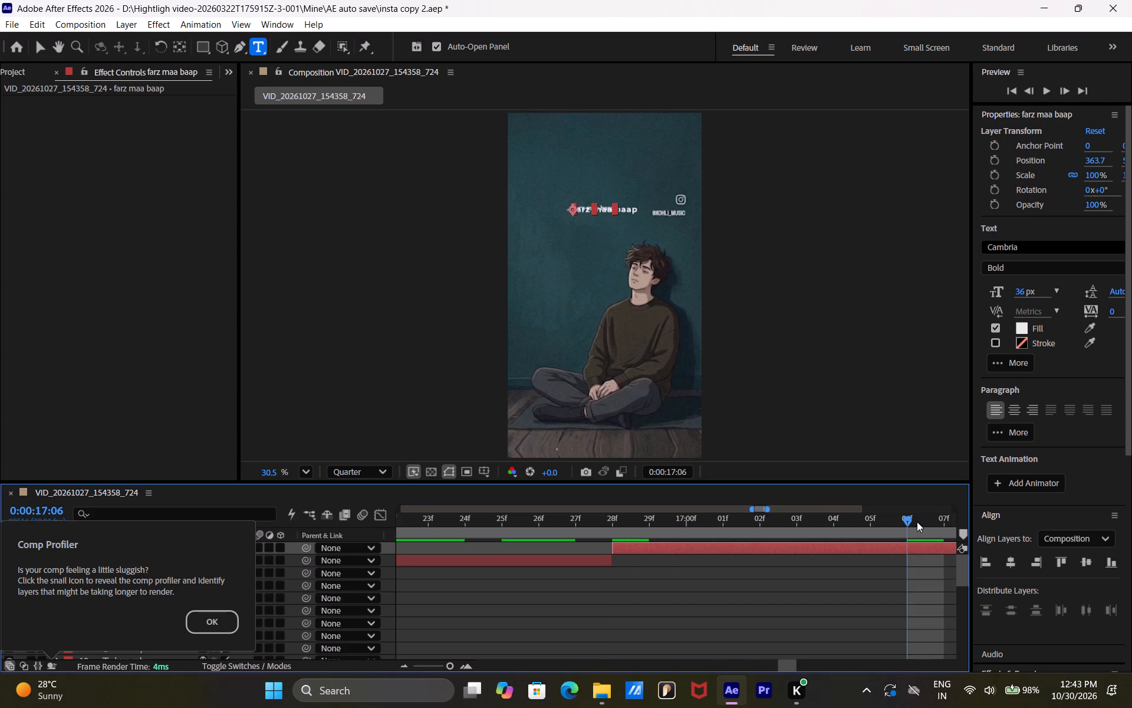
{"action": "left_click_drag", "start_coordinate": [917, 522], "coordinate": [934, 522]}
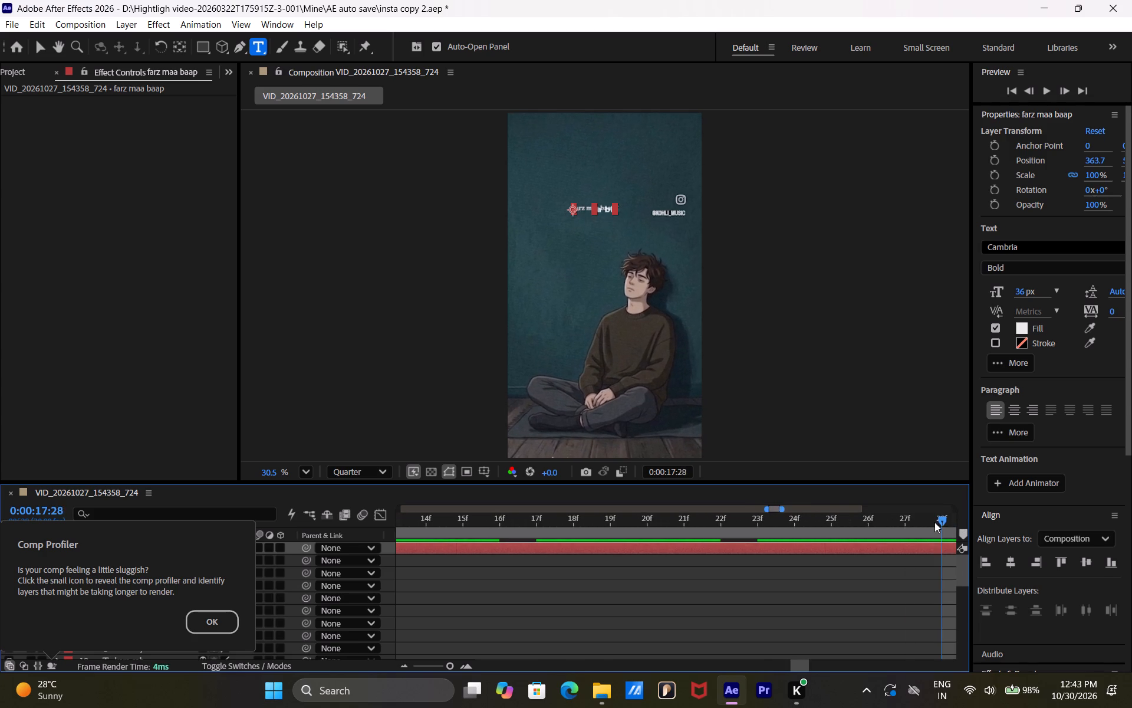
{"action": "left_click_drag", "start_coordinate": [934, 522], "coordinate": [714, 521]}
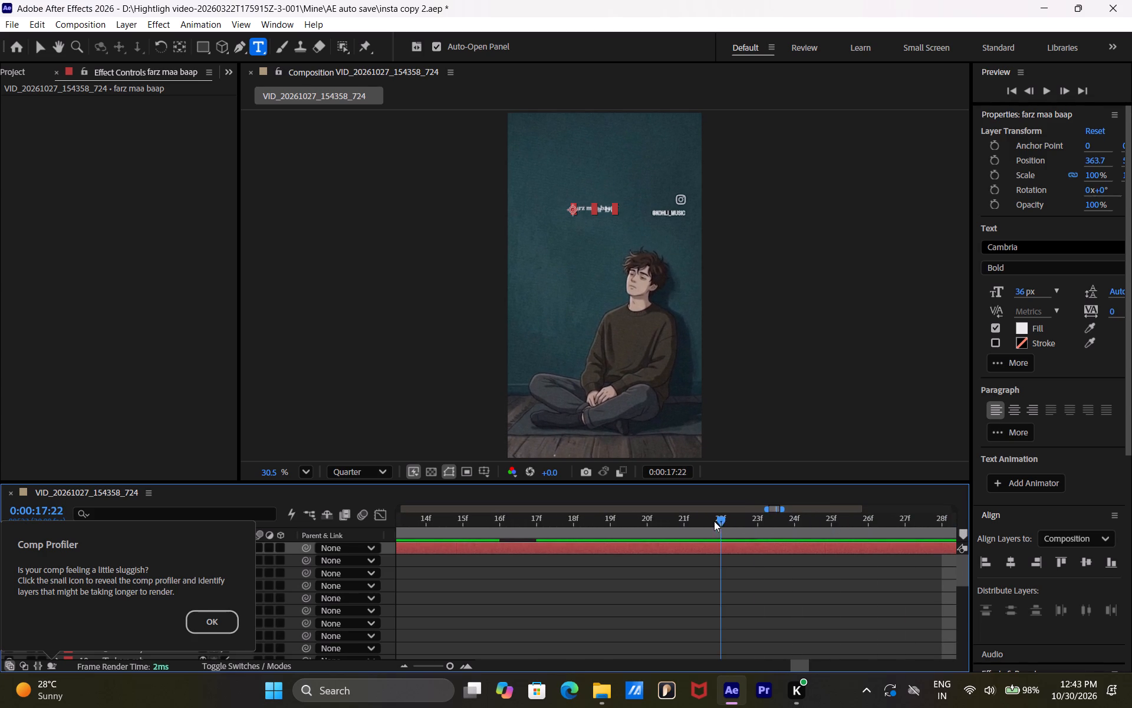
{"action": "left_click_drag", "start_coordinate": [714, 521], "coordinate": [674, 522]}
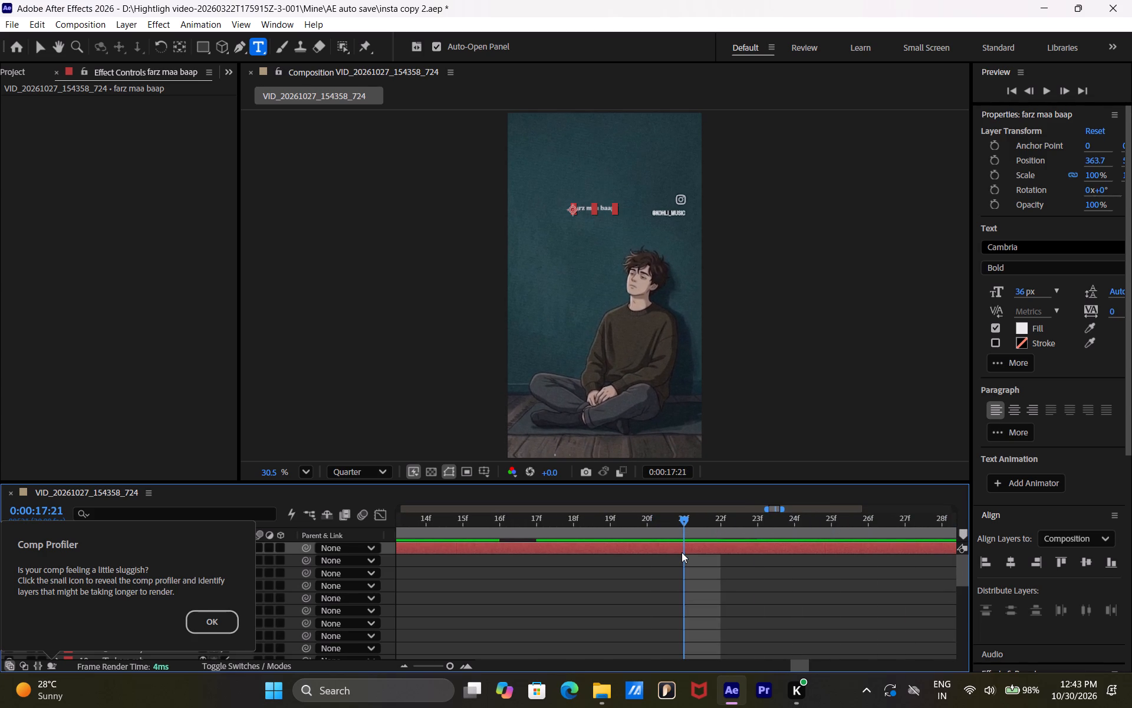
{"action": "left_click", "coordinate": [682, 552]}
{"action": "key", "text": "alt+bracketright"}
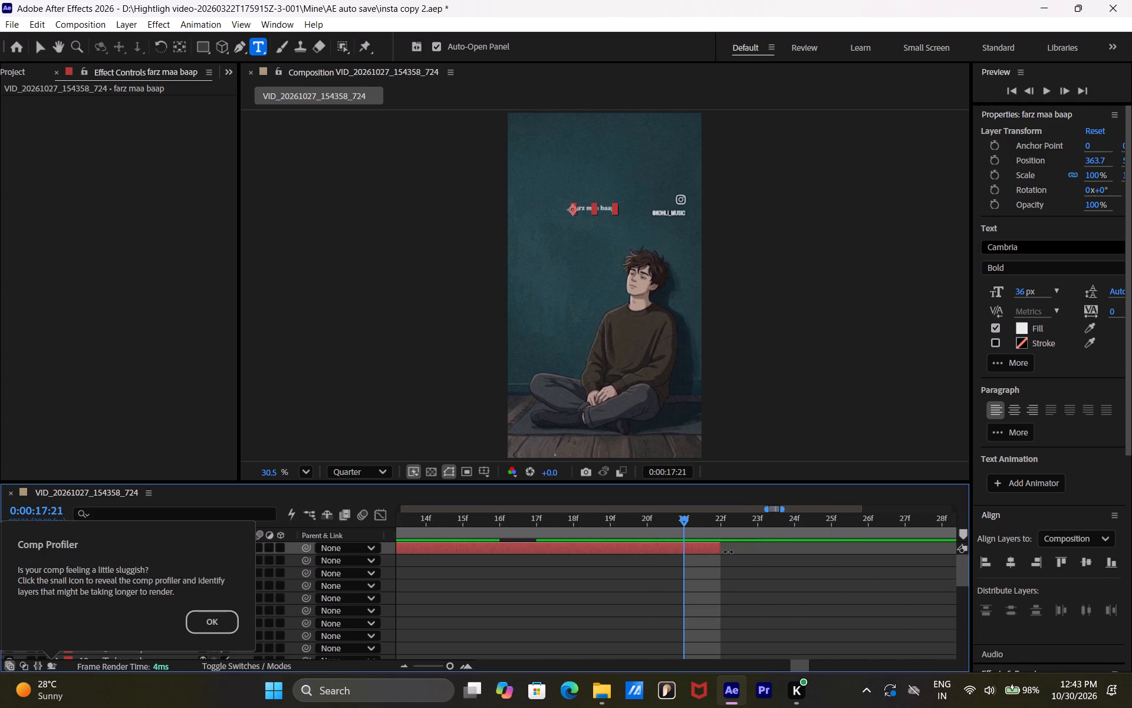
{"action": "left_click_drag", "start_coordinate": [720, 548], "coordinate": [696, 547]}
Add a text layer reading "ka bhi" above the existing lyric's position, with its start trimmed to 0:00:17:21.
{"action": "left_click", "coordinate": [722, 519]}
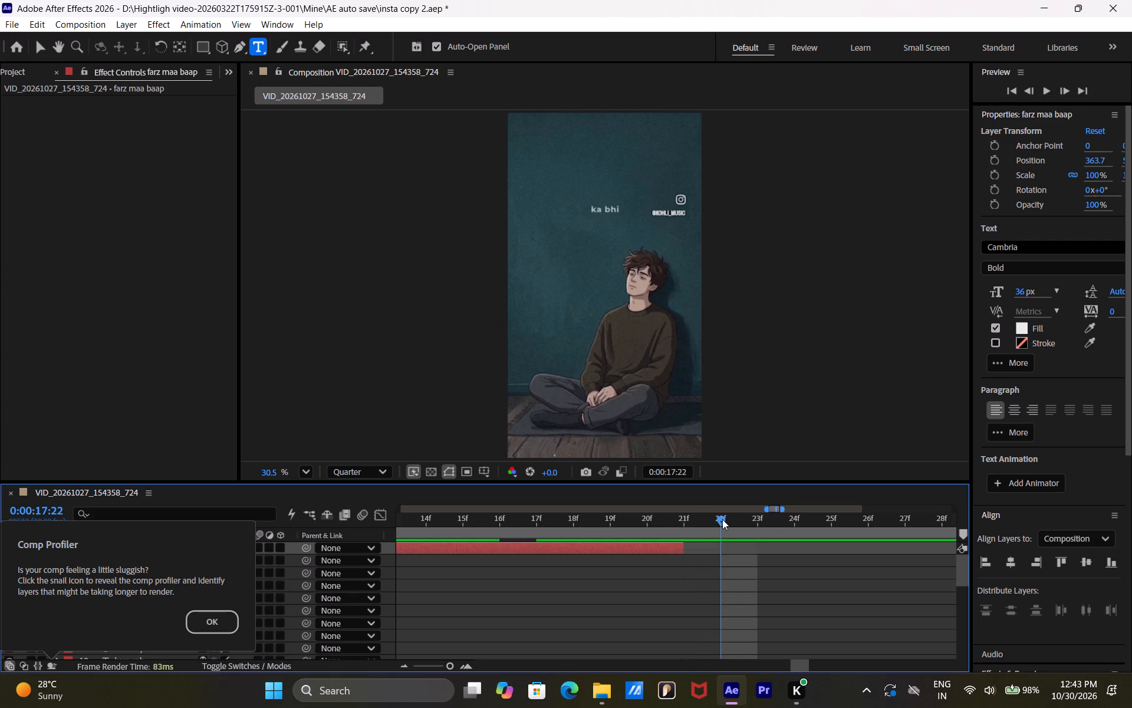
{"action": "left_click_drag", "start_coordinate": [718, 517], "coordinate": [693, 517]}
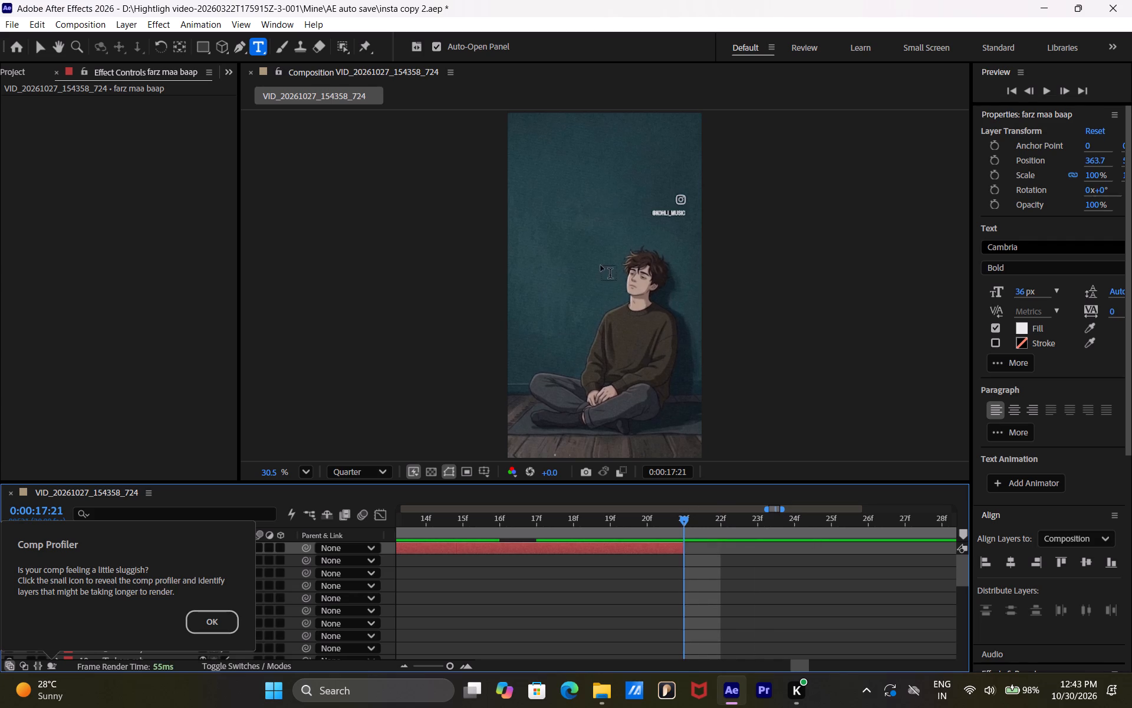
{"action": "left_click", "coordinate": [580, 196]}
{"action": "type", "text": "ka bha"}
{"action": "key", "text": "BackSpace"}
{"action": "key", "text": "i"}
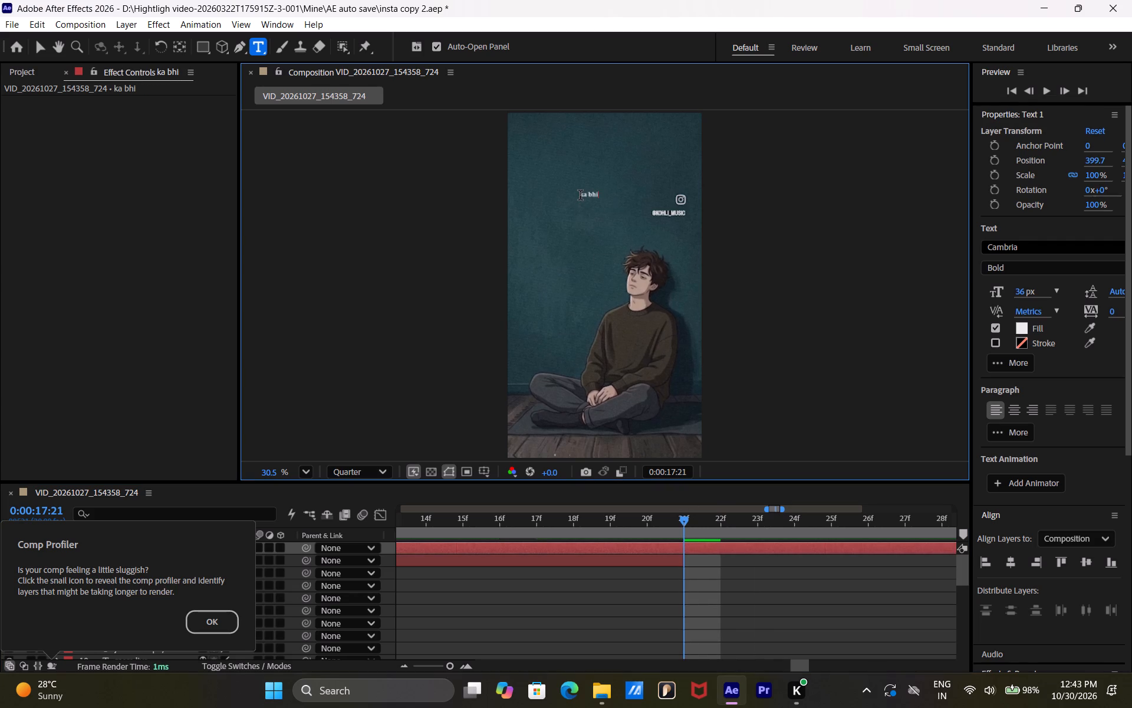
{"action": "left_click", "coordinate": [685, 547]}
{"action": "key", "text": "alt+bracketleft"}
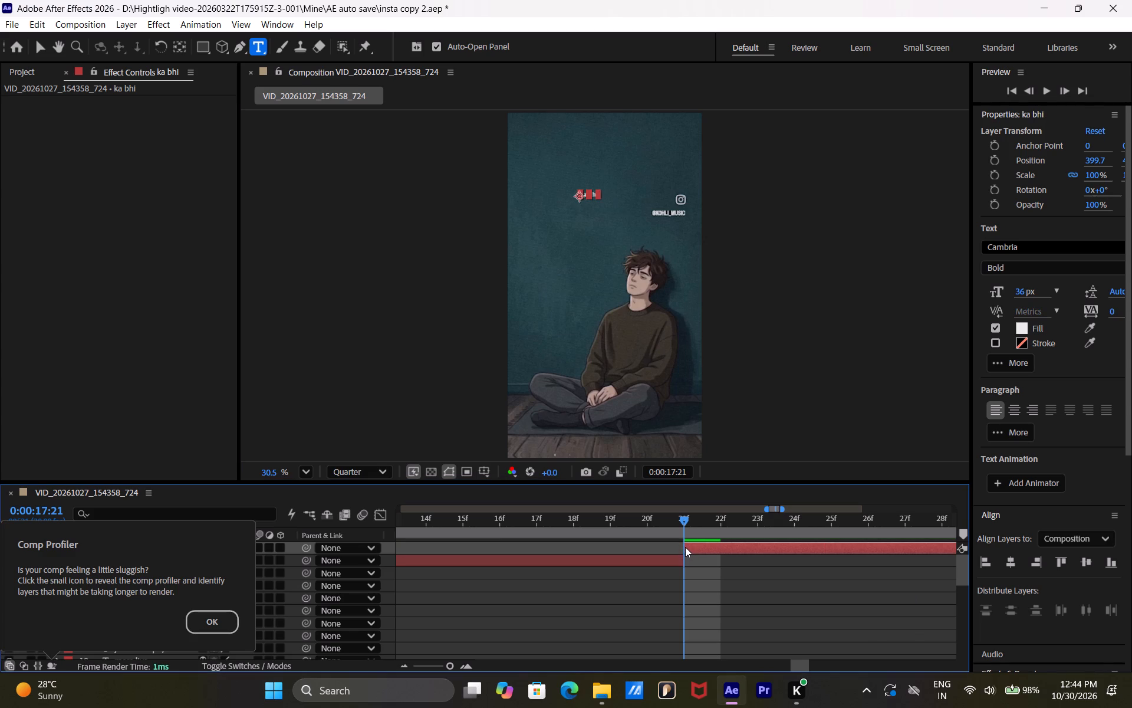
Scrub beyond the "ka bhi" lyric and play back from 0:00:13:28 to check the text layers' timing against the video's lyrics.
{"action": "left_click_drag", "start_coordinate": [833, 525], "coordinate": [890, 525]}
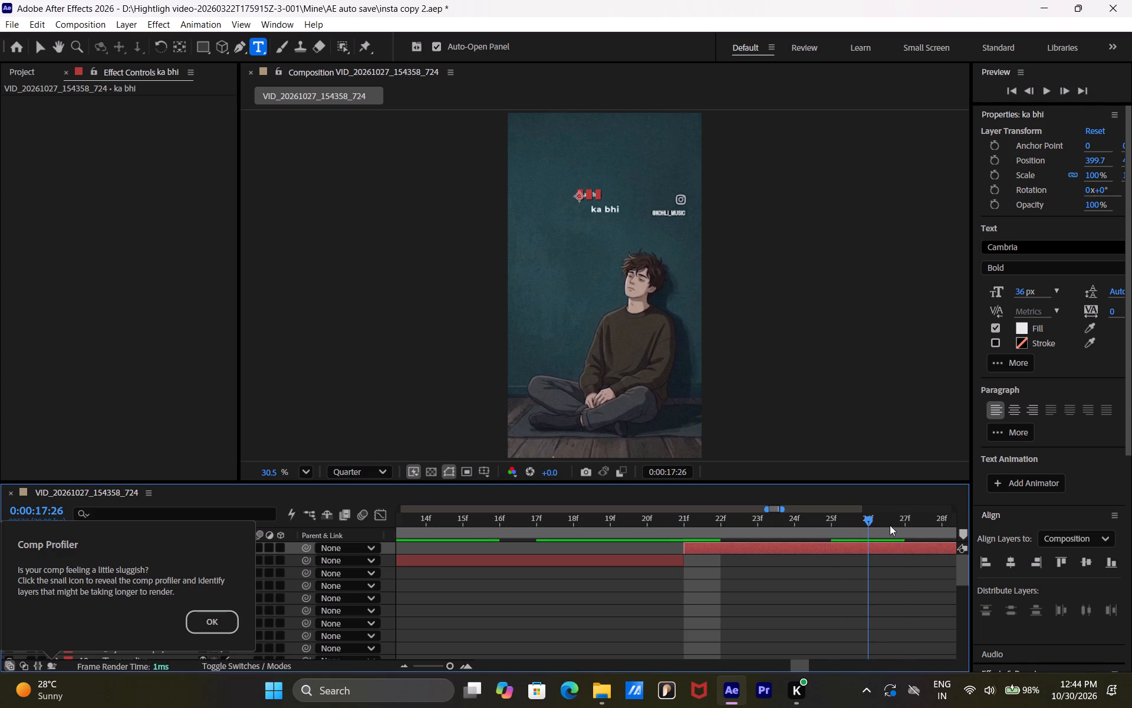
{"action": "left_click_drag", "start_coordinate": [890, 525], "coordinate": [939, 525]}
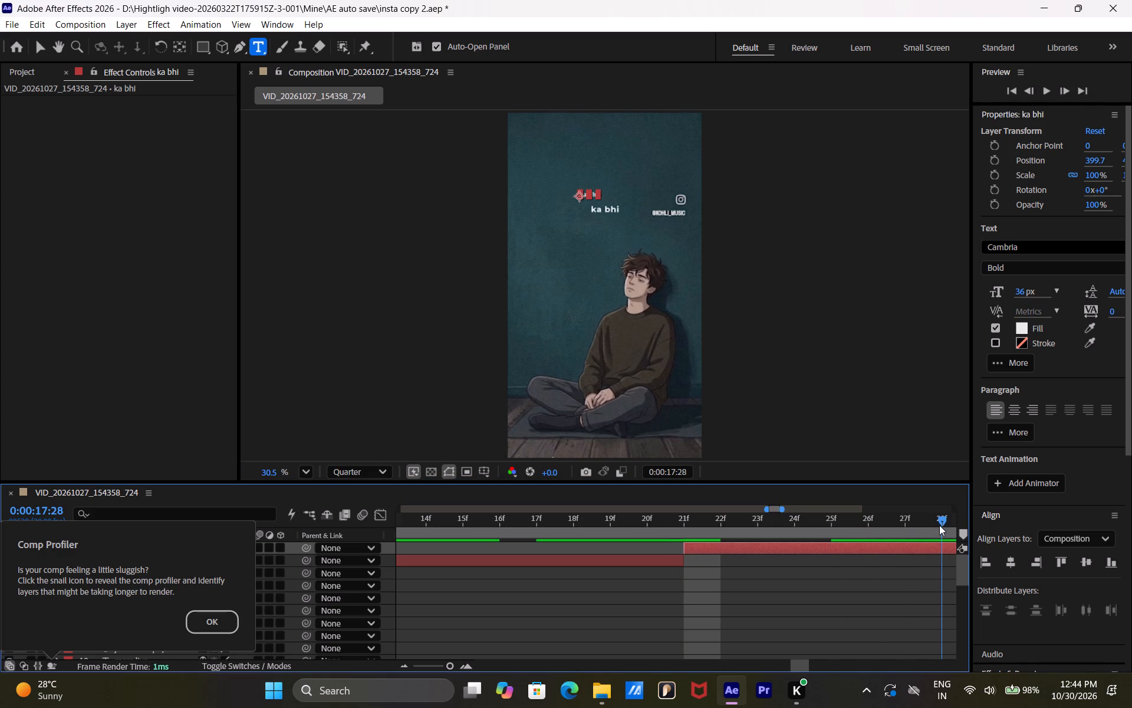
{"action": "left_click_drag", "start_coordinate": [939, 525], "coordinate": [933, 525]}
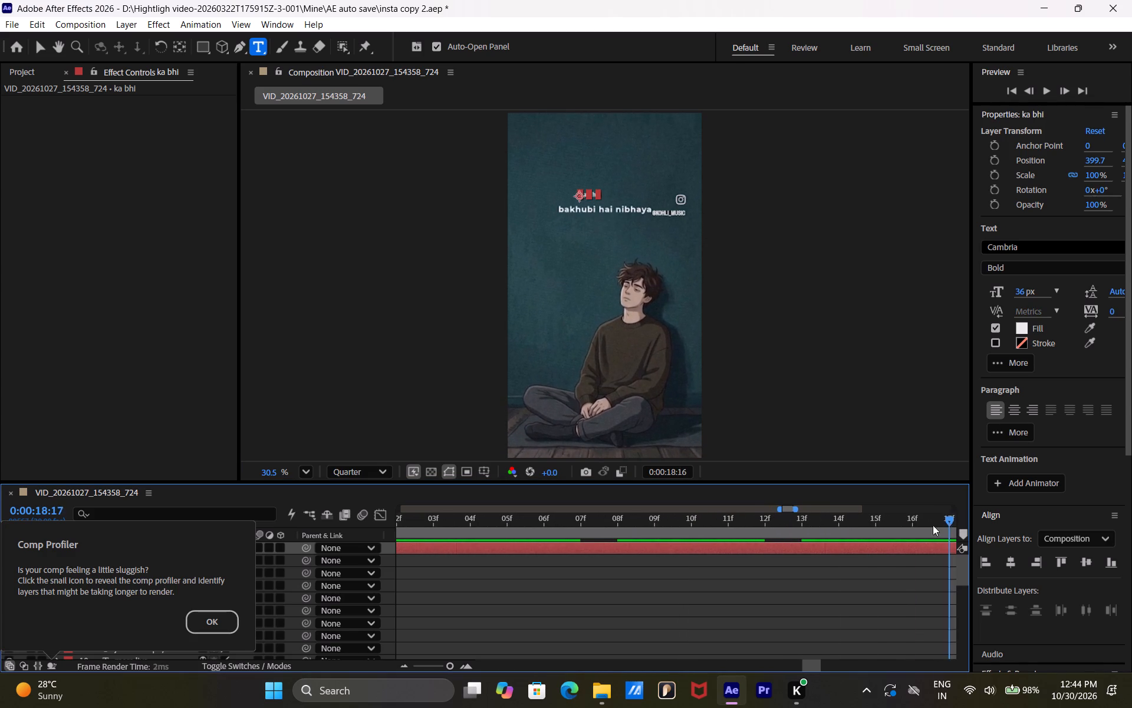
{"action": "left_click_drag", "start_coordinate": [933, 525], "coordinate": [707, 520]}
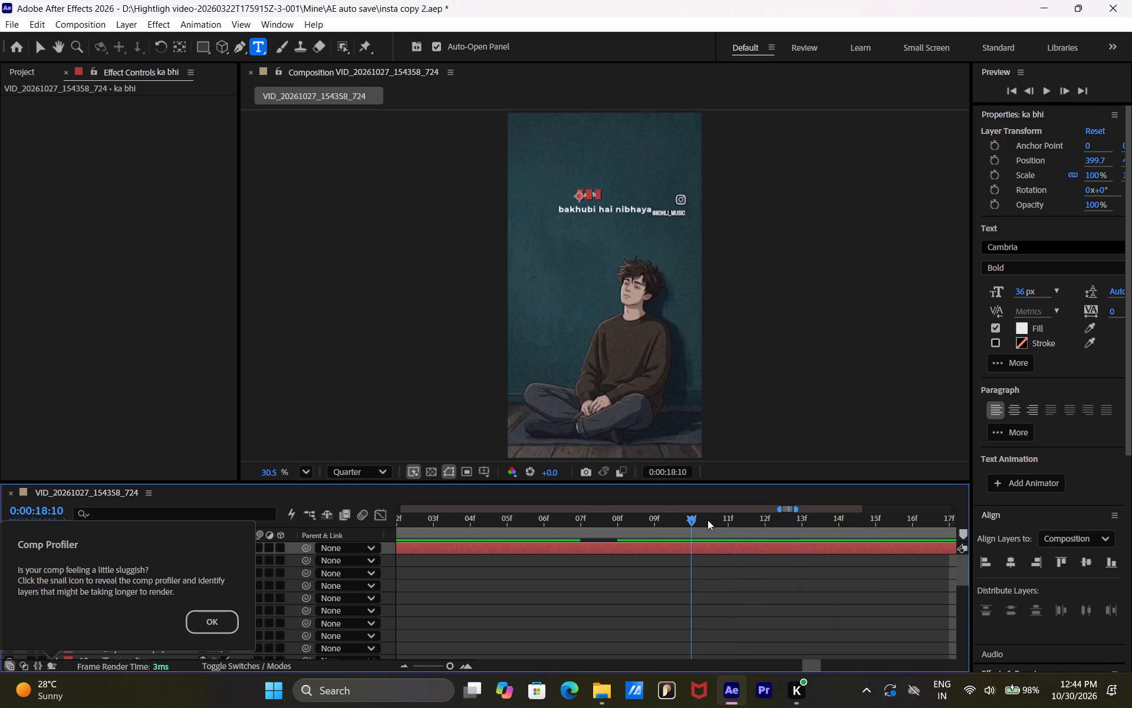
{"action": "left_click_drag", "start_coordinate": [707, 520], "coordinate": [711, 519]}
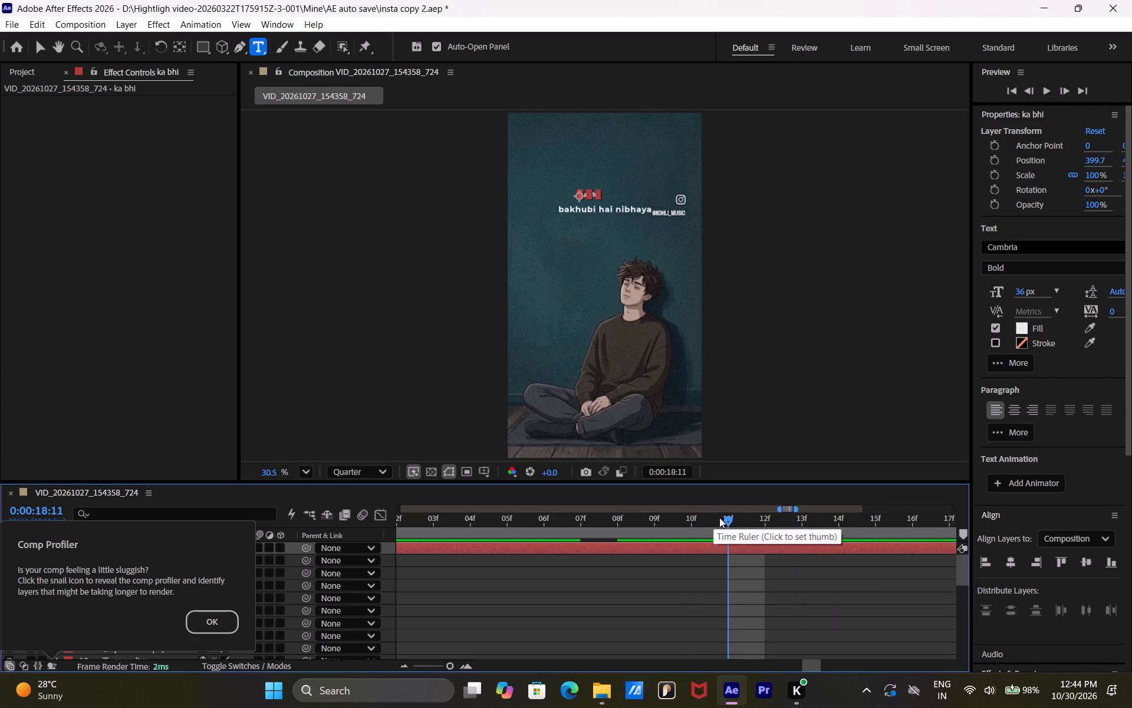
{"action": "left_click_drag", "start_coordinate": [432, 662], "coordinate": [425, 663]}
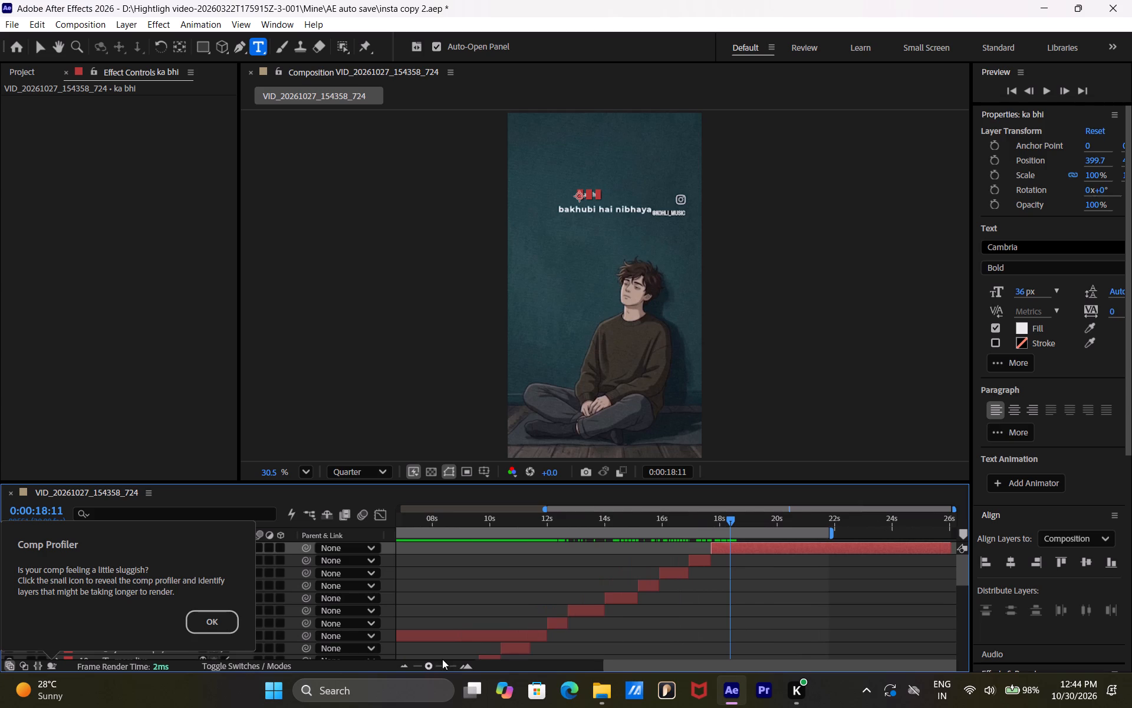
{"action": "left_click_drag", "start_coordinate": [719, 516], "coordinate": [603, 523]}
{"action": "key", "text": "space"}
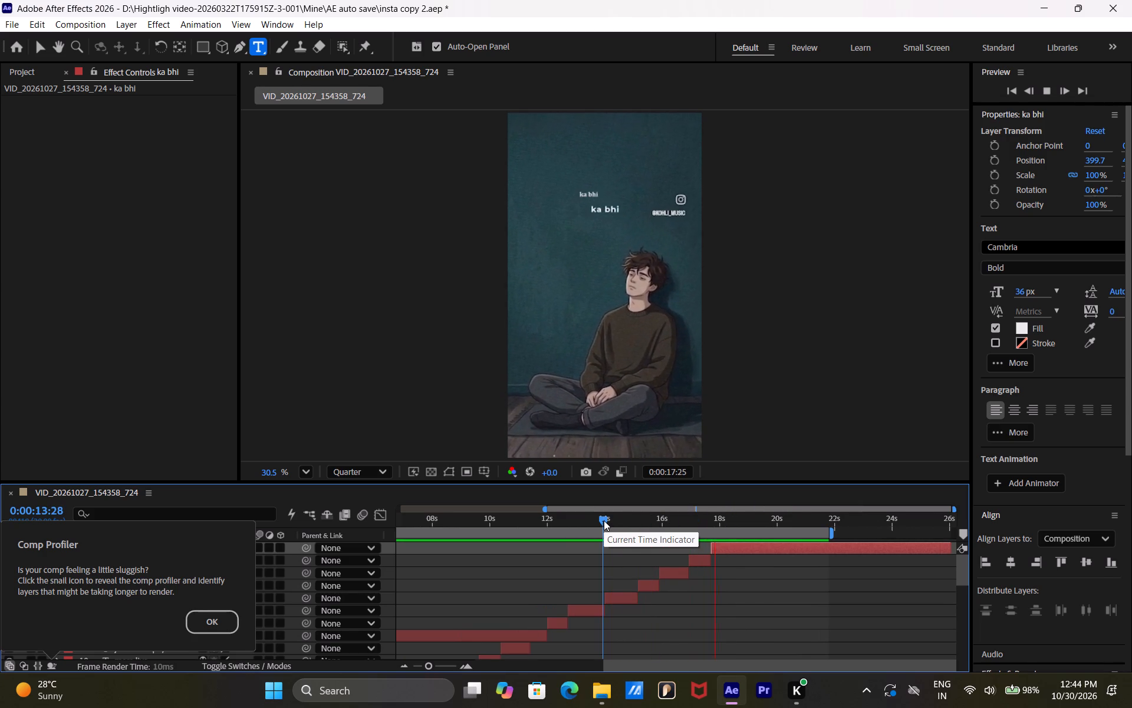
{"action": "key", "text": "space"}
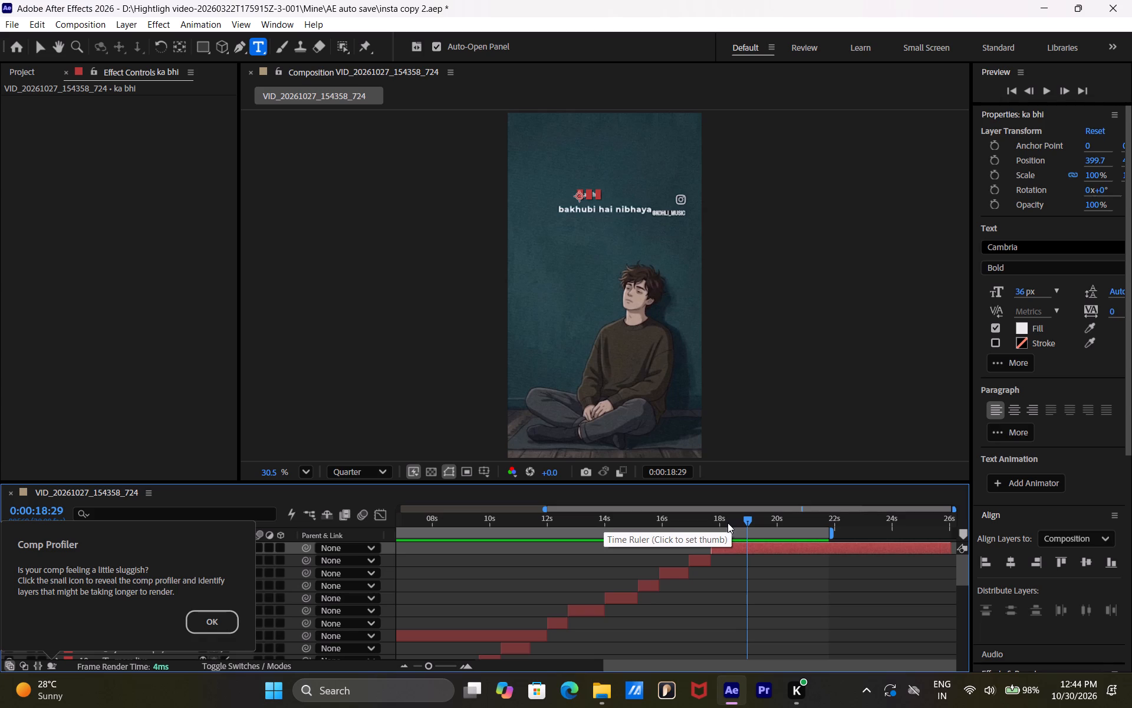
Trim the end of the "ka bhi" layer to 0:00:18:04, just before the video's "bakhubi hai nibhaya" lyric.
{"action": "left_click_drag", "start_coordinate": [746, 522], "coordinate": [736, 522]}
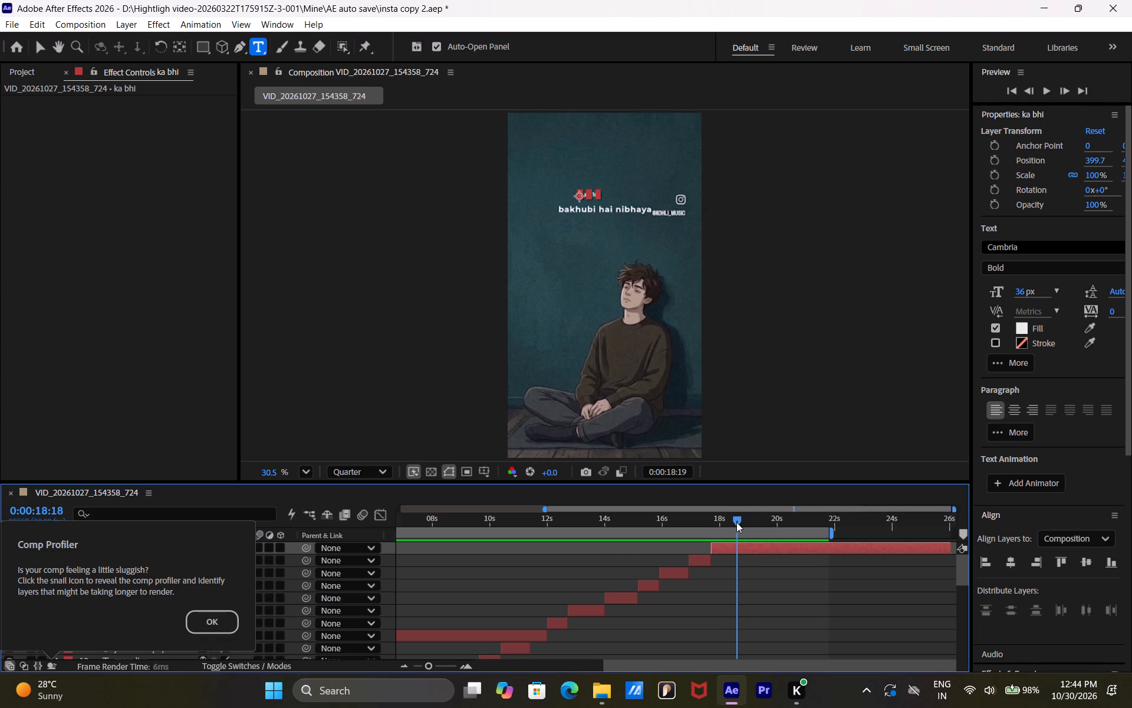
{"action": "left_click_drag", "start_coordinate": [736, 522], "coordinate": [725, 522]}
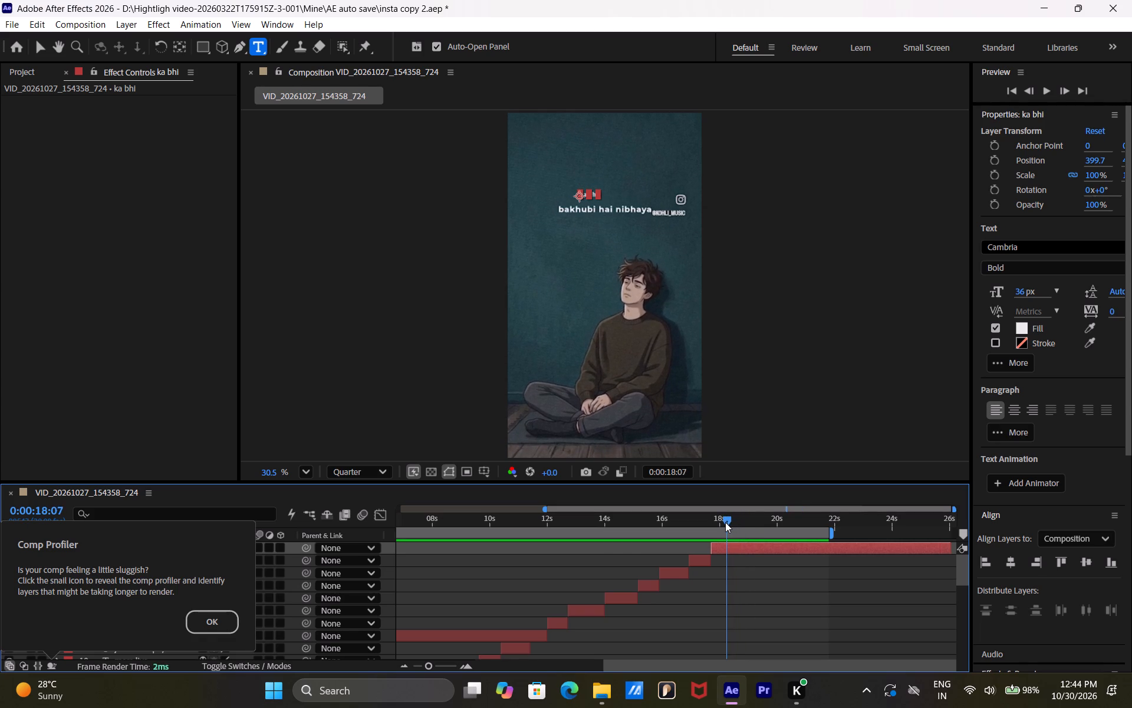
{"action": "left_click_drag", "start_coordinate": [725, 522], "coordinate": [723, 522]}
{"action": "left_click_drag", "start_coordinate": [432, 664], "coordinate": [445, 664]}
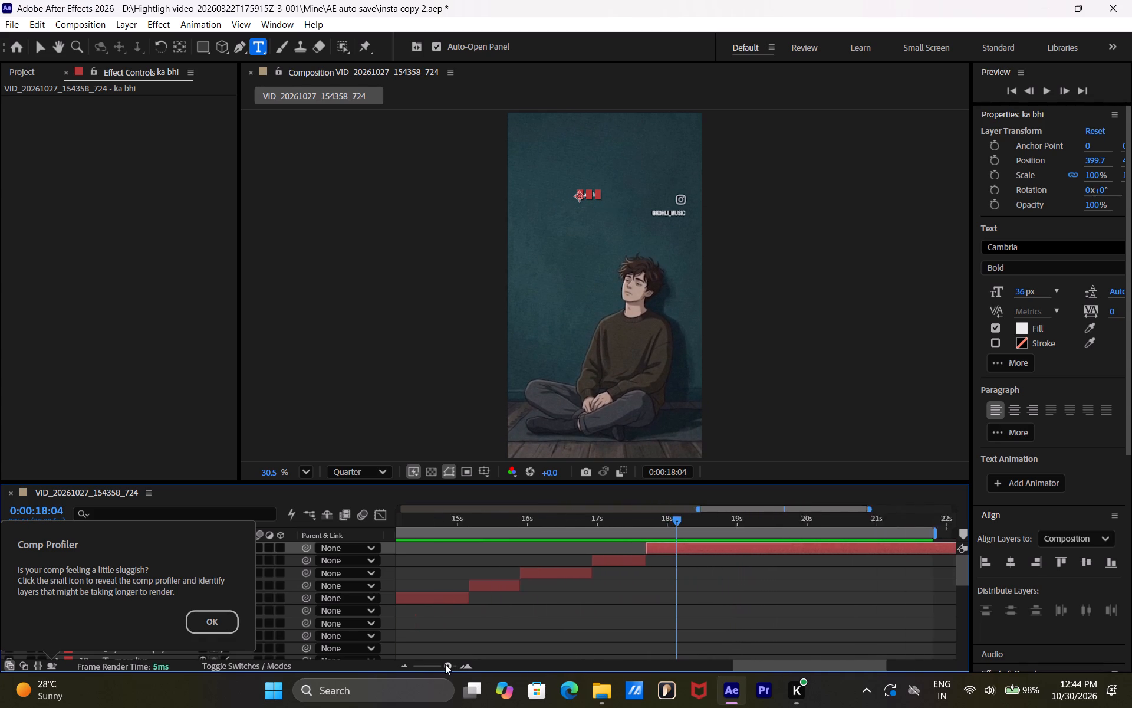
{"action": "left_click_drag", "start_coordinate": [445, 664], "coordinate": [459, 664]}
{"action": "left_click_drag", "start_coordinate": [678, 518], "coordinate": [688, 520]}
{"action": "left_click", "coordinate": [685, 550]}
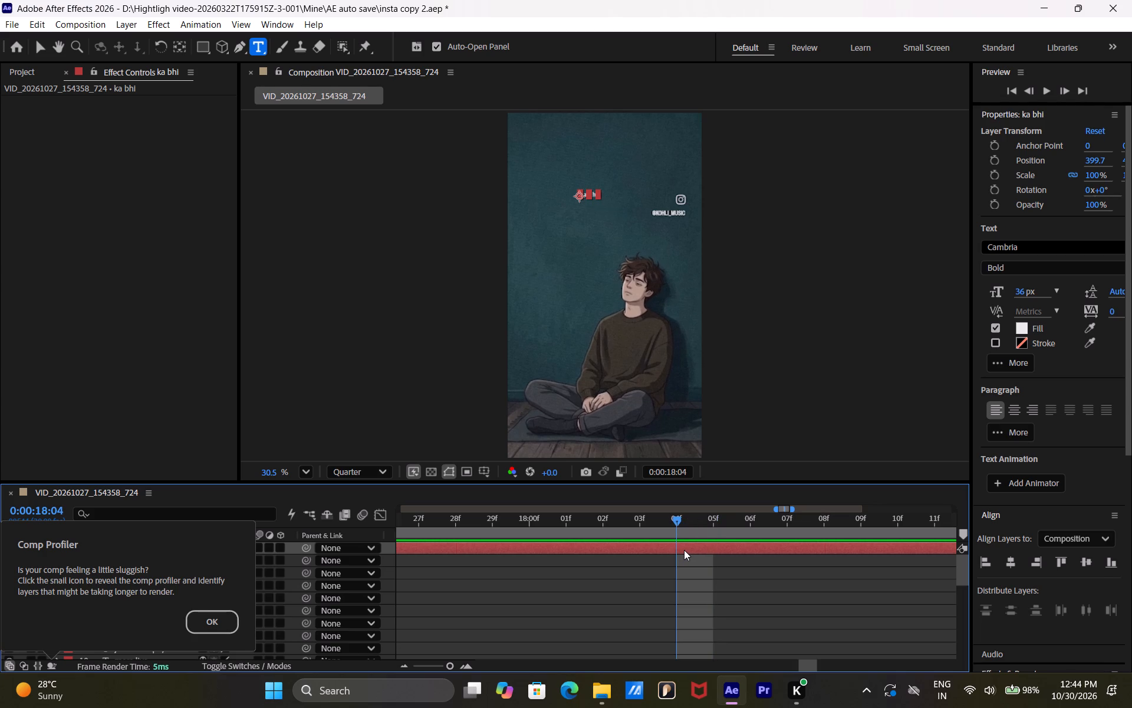
{"action": "key", "text": "alt+bracketright"}
{"action": "left_click_drag", "start_coordinate": [713, 543], "coordinate": [712, 543]}
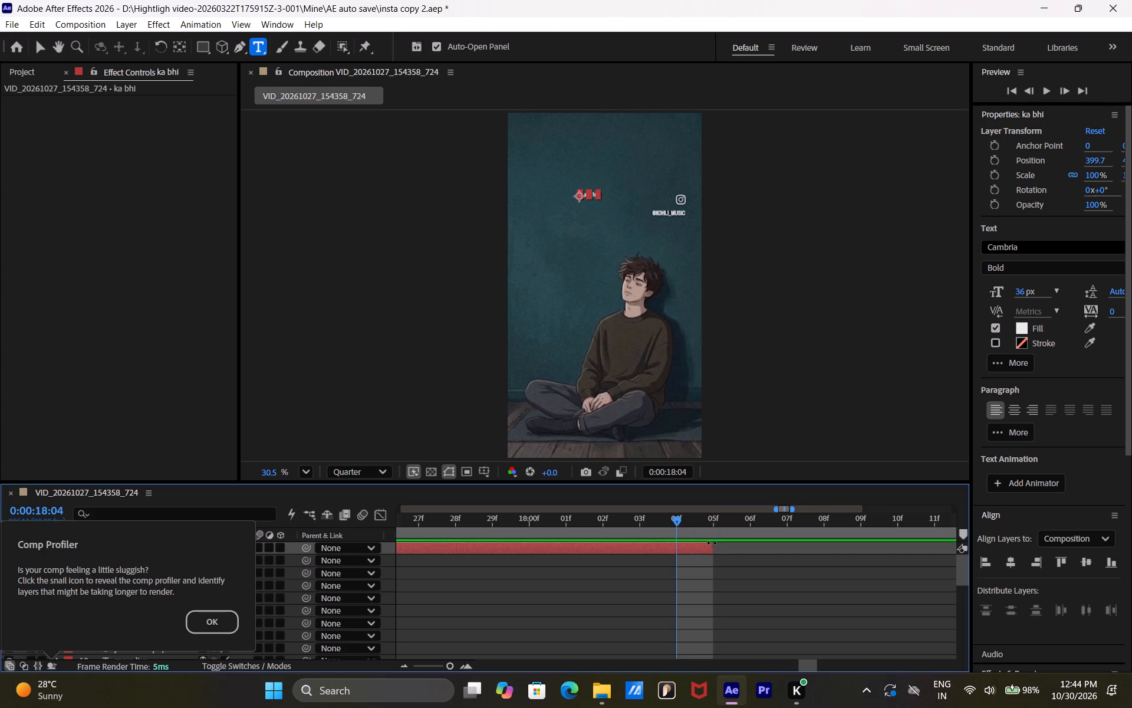
{"action": "left_click_drag", "start_coordinate": [712, 543], "coordinate": [689, 546]}
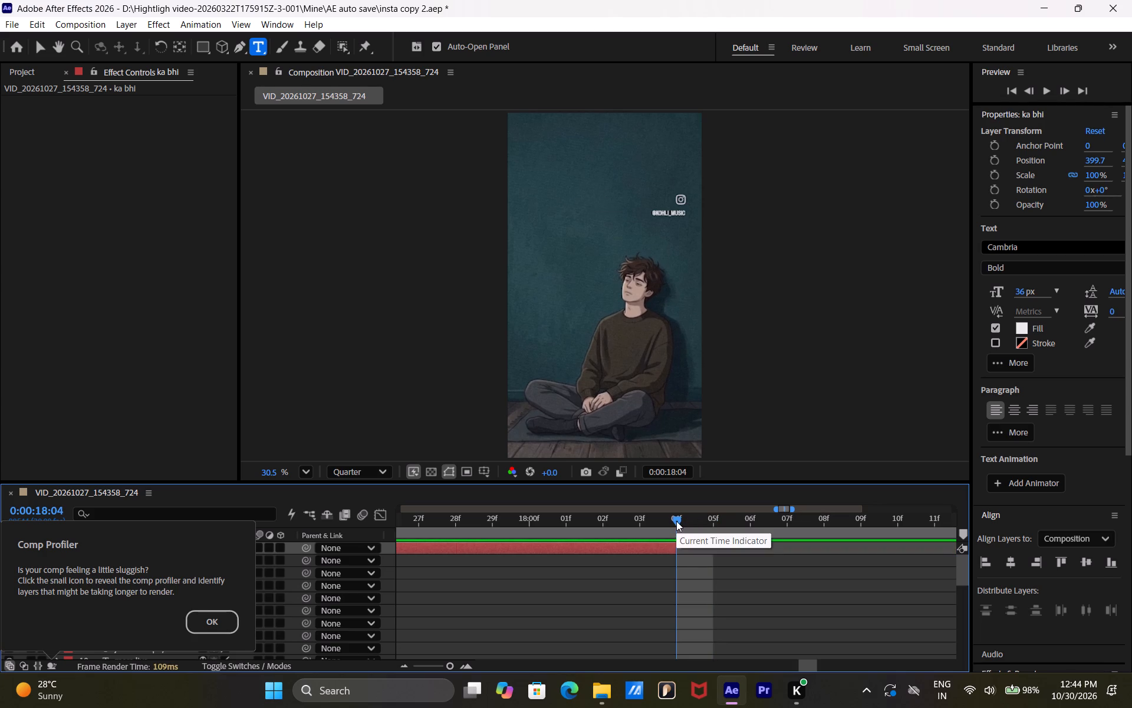
Add a text layer reading "makubhi hai nibaya" near the existing lyric's position, with its start trimmed to 0:00:18:04.
{"action": "left_click", "coordinate": [575, 206]}
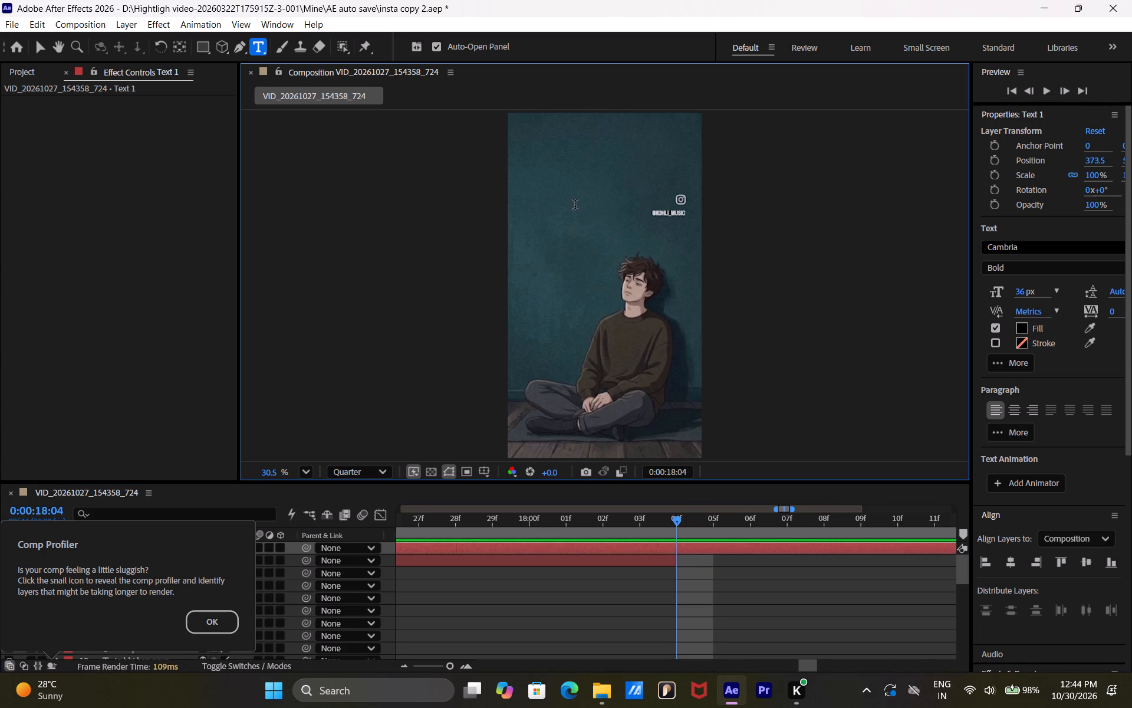
{"action": "type", "text": "maak"}
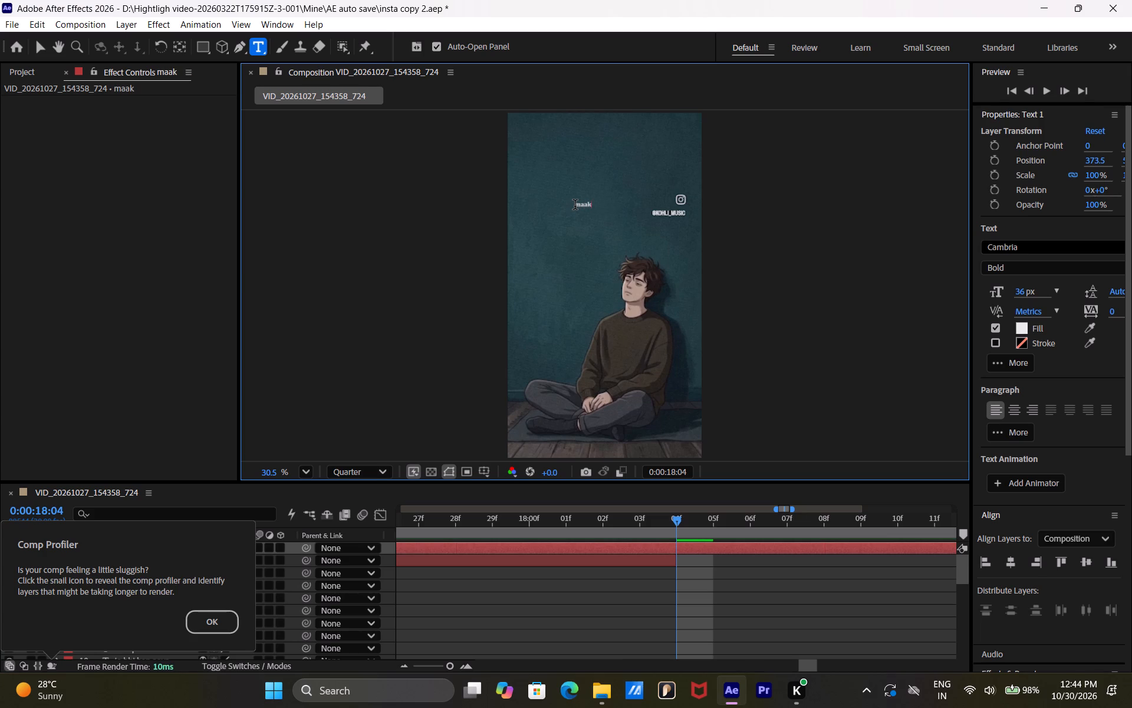
{"action": "key", "text": "BackSpace"}
{"action": "key", "text": "BackSpace"}
{"action": "type", "text": "khu"}
{"action": "key", "text": "BackSpace"}
{"action": "key", "text": "BackSpace"}
{"action": "type", "text": "ubhi hai"}
{"action": "key", "text": "space"}
{"action": "type", "text": "nibaya"}
{"action": "left_click", "coordinate": [682, 546]}
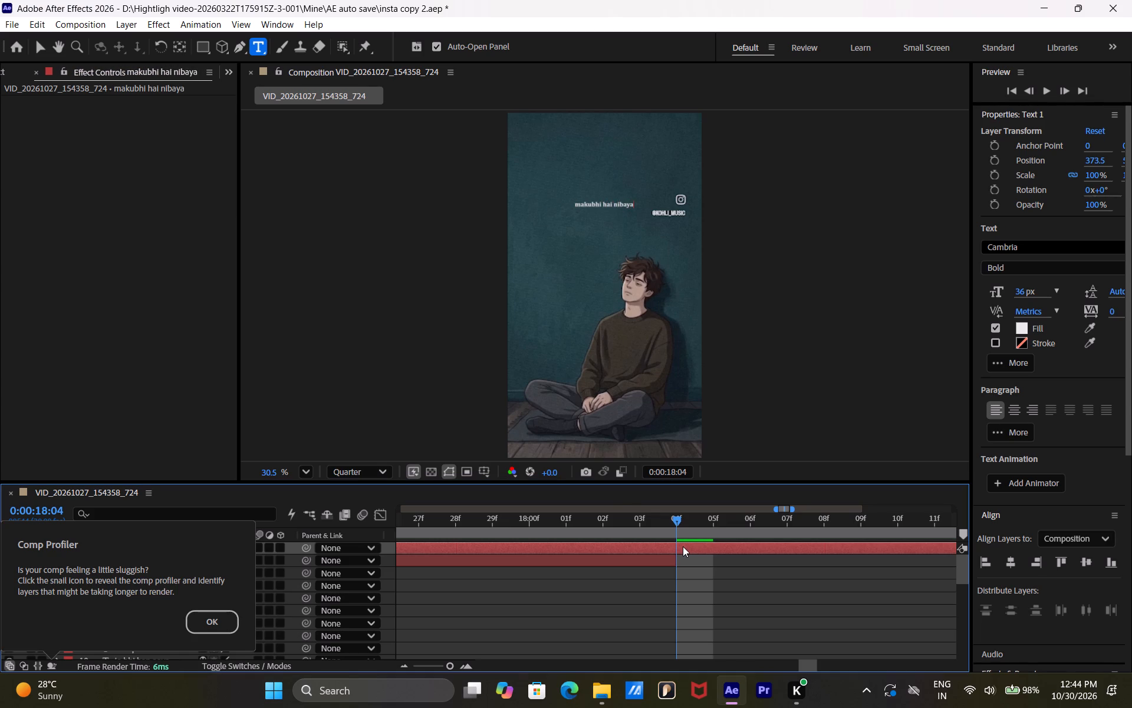
{"action": "key", "text": "alt+bracketleft"}
Correct the new layer's wording against the video's lyric so it reads "bakubi hai nibhaya".
{"action": "left_click", "coordinate": [759, 524]}
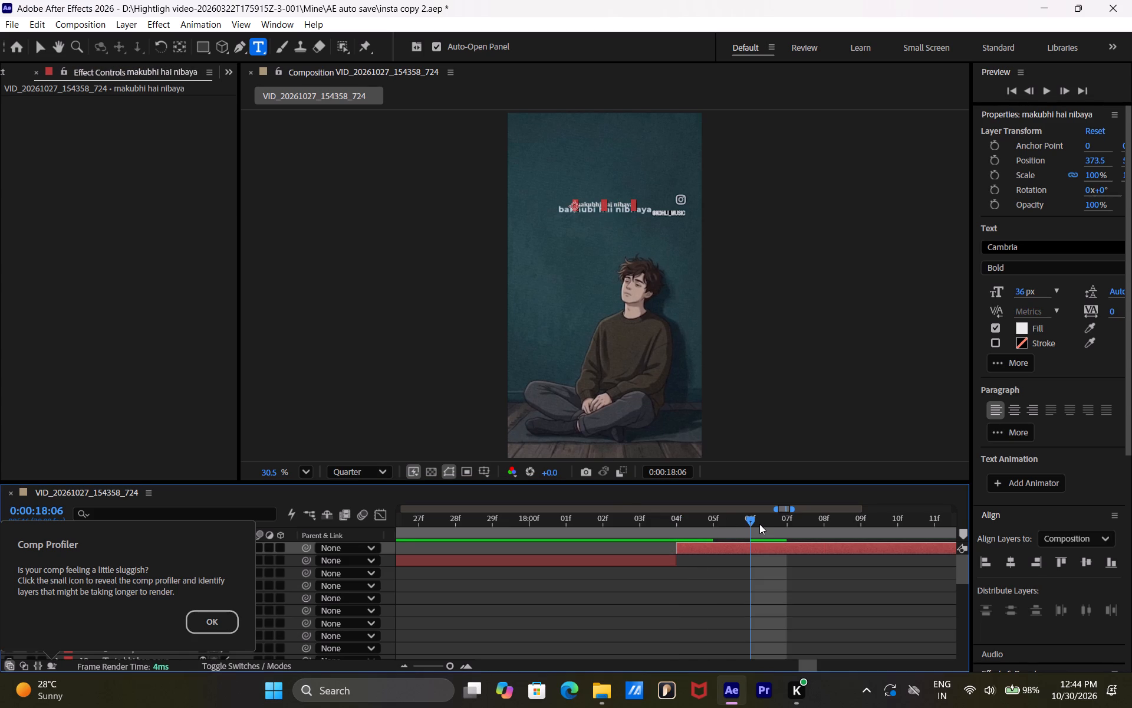
{"action": "left_click", "coordinate": [707, 601]}
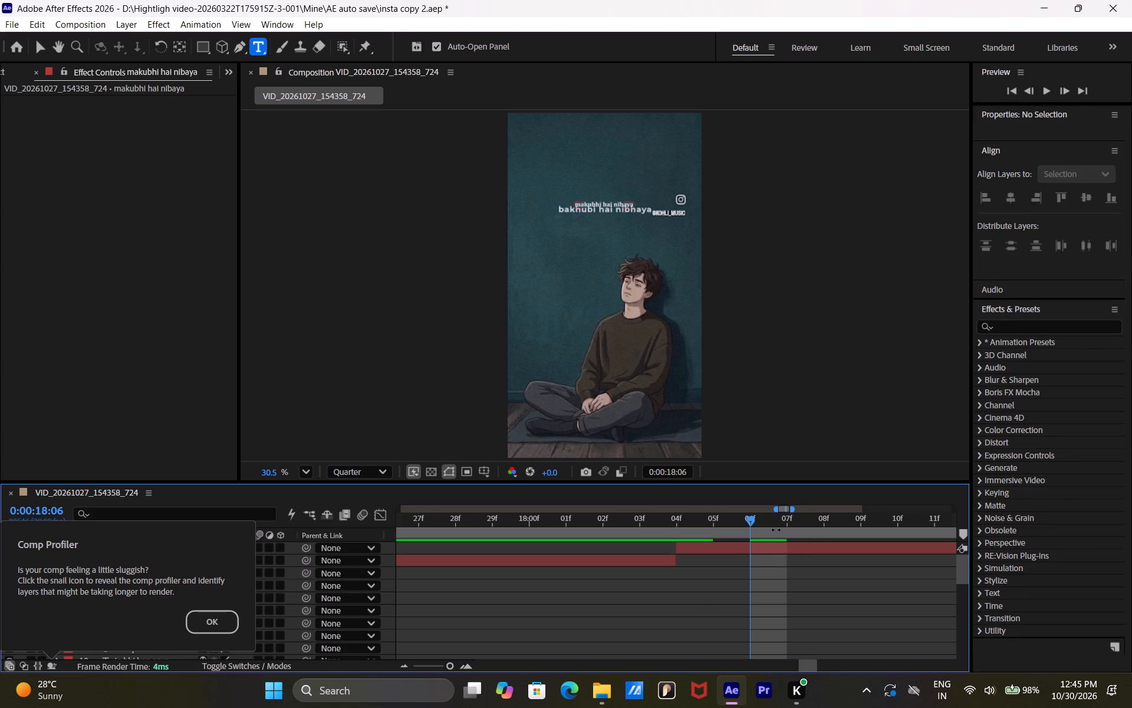
{"action": "double_click", "coordinate": [624, 201]}
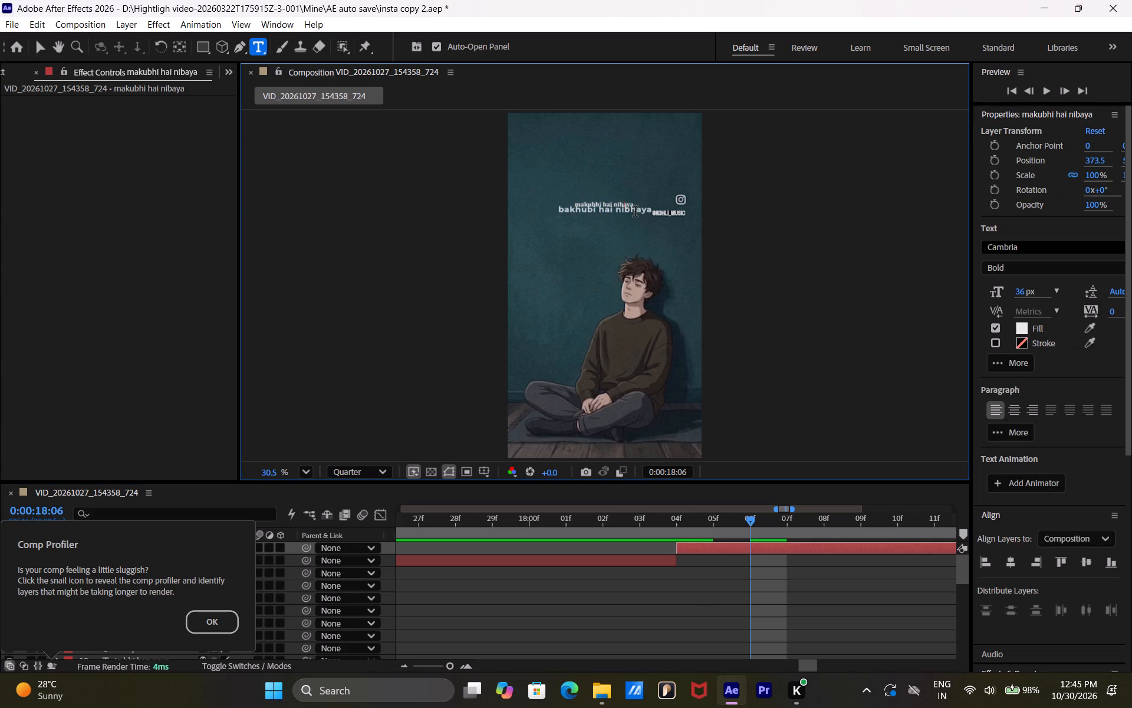
{"action": "left_click", "coordinate": [626, 206]}
{"action": "key", "text": "Left"}
{"action": "key", "text": "h"}
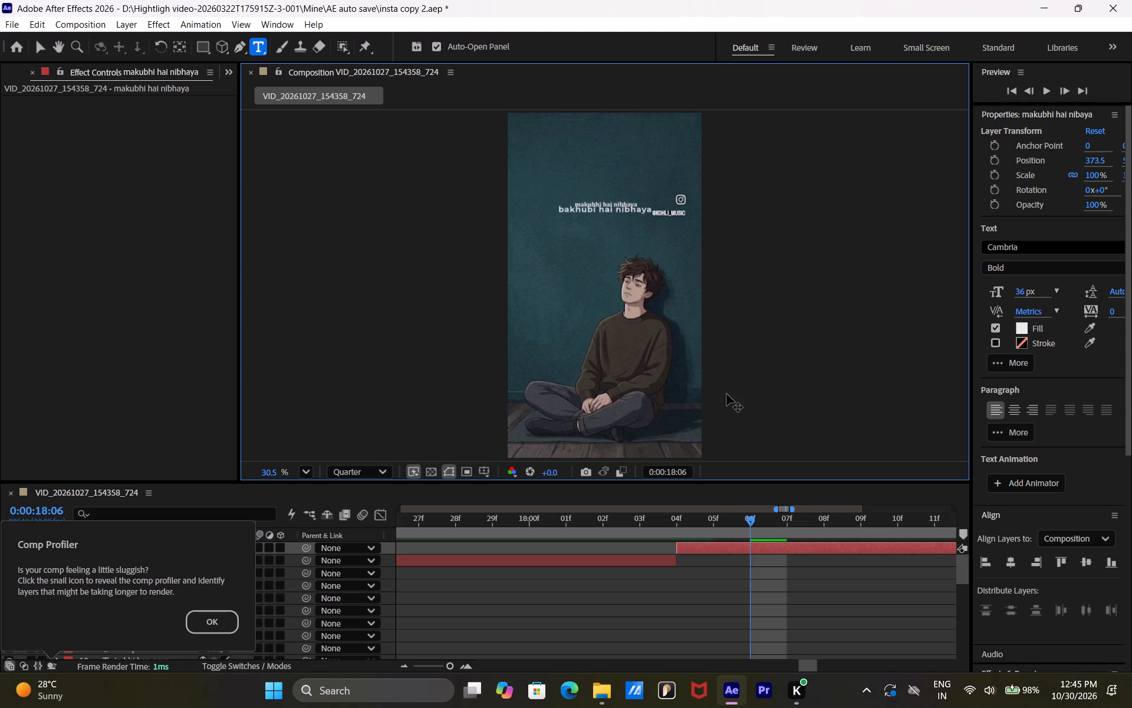
{"action": "left_click", "coordinate": [583, 201]}
{"action": "key", "text": "Left"}
{"action": "key", "text": "BackSpace"}
{"action": "key", "text": "b"}
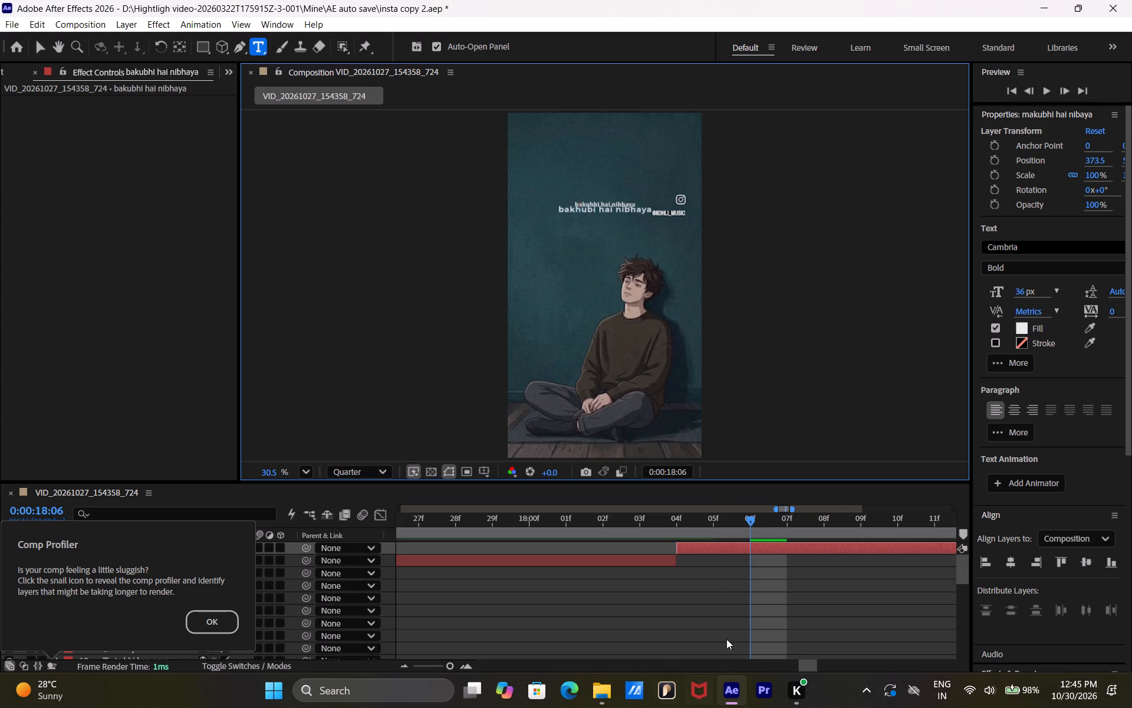
{"action": "left_click", "coordinate": [597, 202]}
{"action": "key", "text": "BackSpace"}
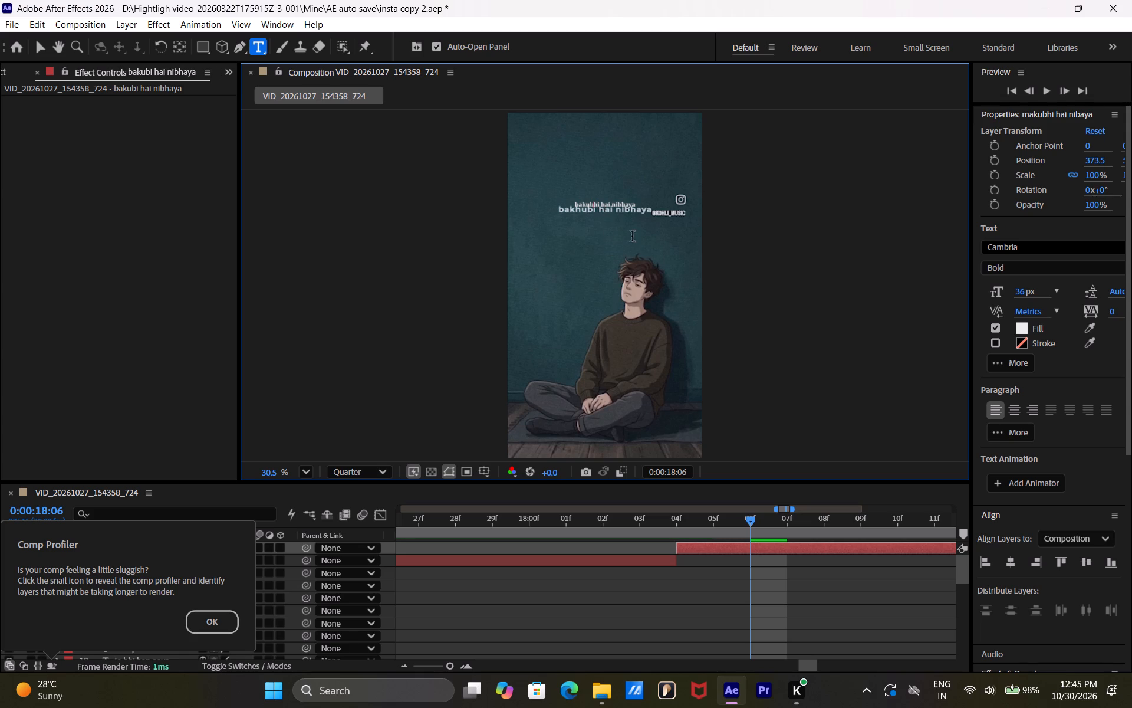
Trim the end of the "bakubi hai nibhaya" layer to 0:00:19:13, just before the video's "lekin main hi kabhi" lyric.
{"action": "left_click_drag", "start_coordinate": [751, 519], "coordinate": [856, 521]}
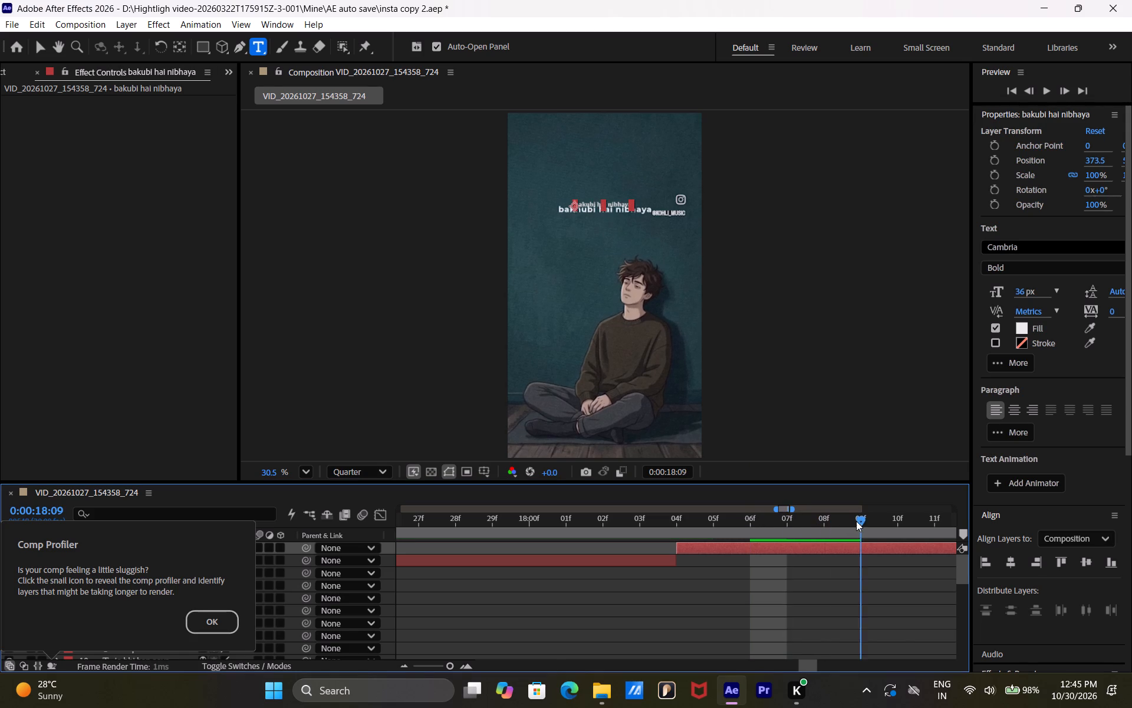
{"action": "left_click_drag", "start_coordinate": [856, 521], "coordinate": [963, 514]}
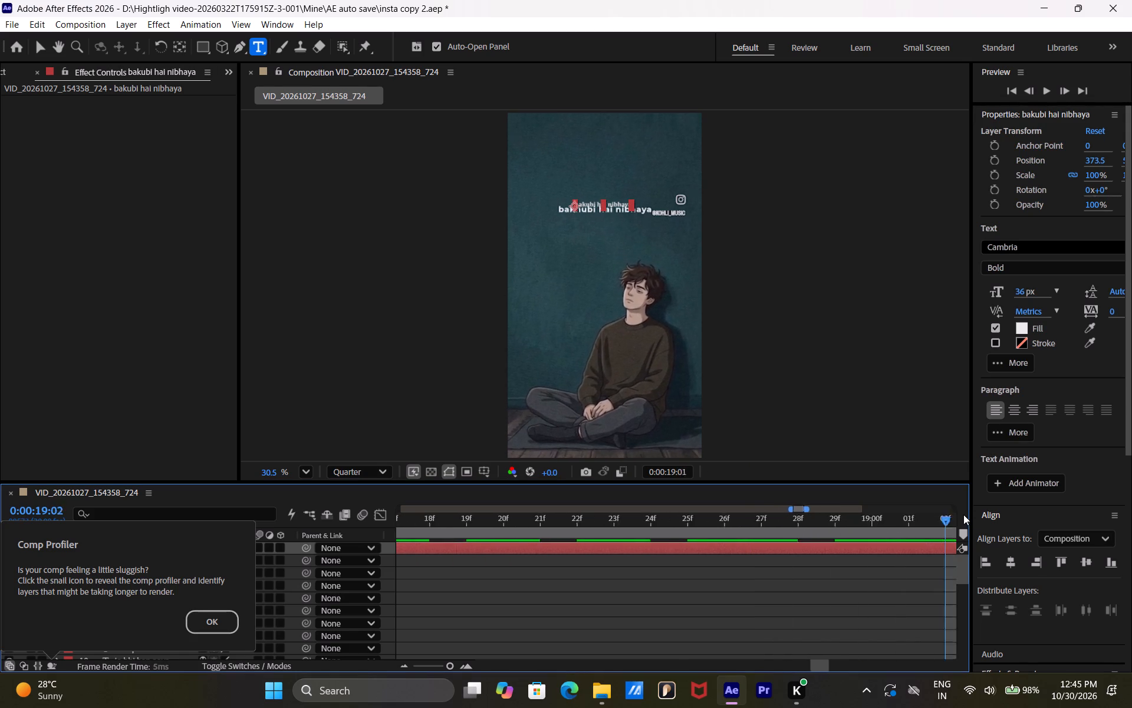
{"action": "left_click_drag", "start_coordinate": [963, 514], "coordinate": [718, 507]}
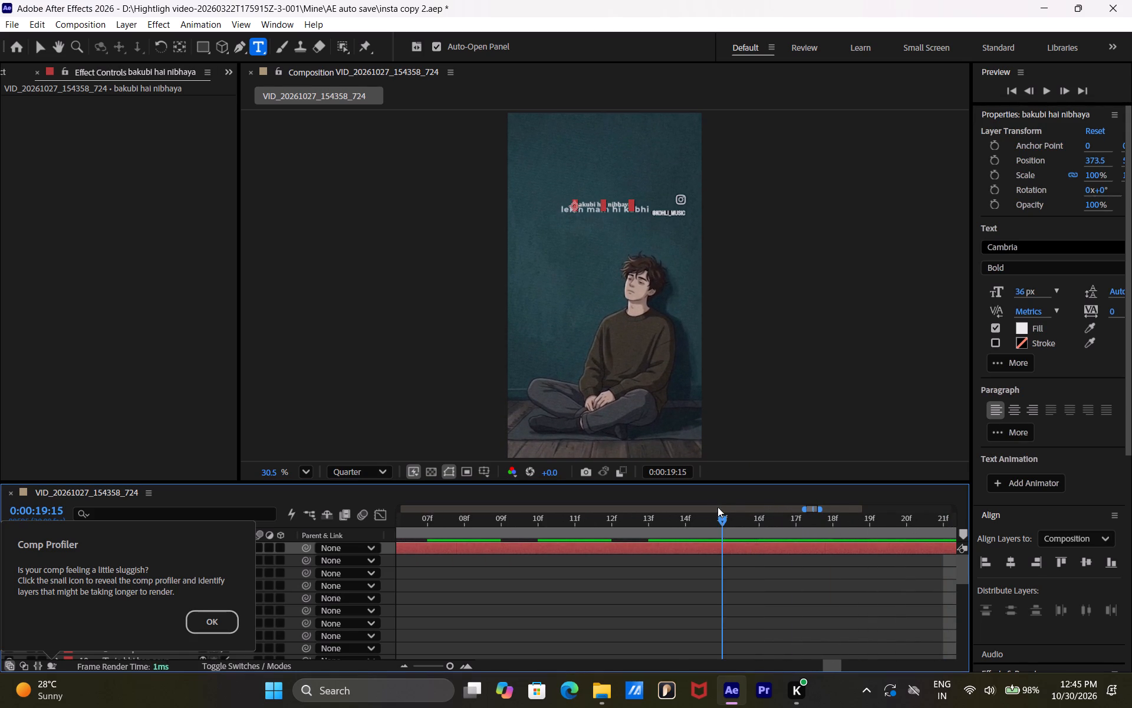
{"action": "left_click_drag", "start_coordinate": [718, 507], "coordinate": [663, 503]}
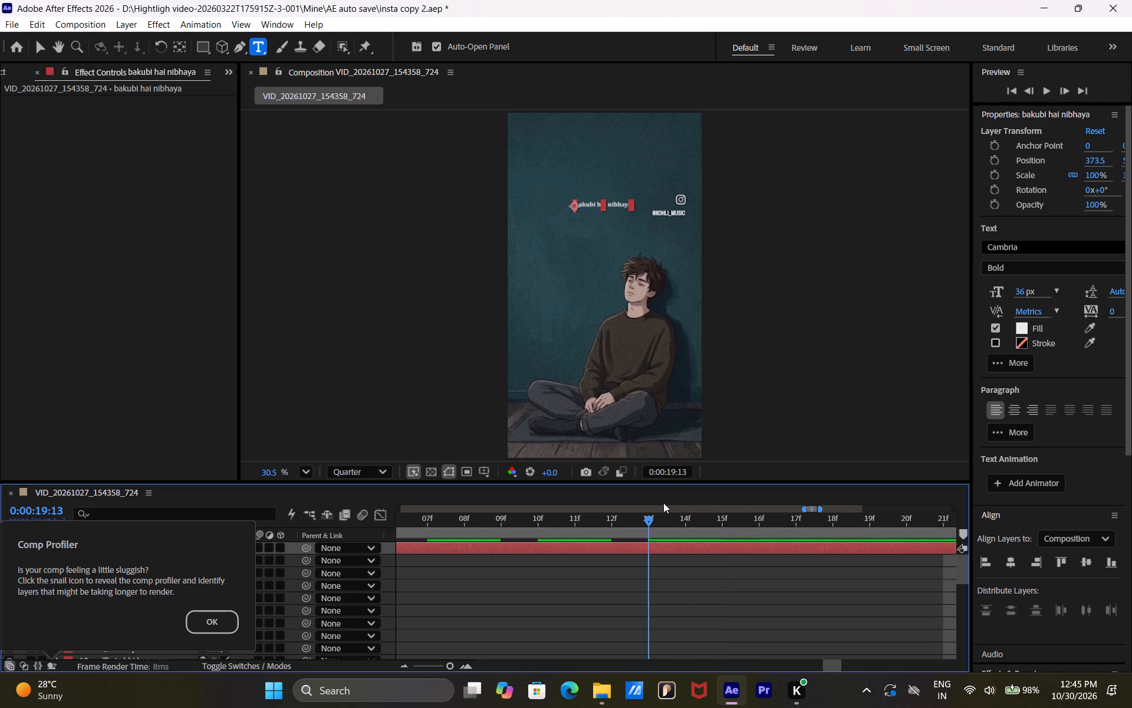
{"action": "left_click_drag", "start_coordinate": [663, 503], "coordinate": [662, 503]}
{"action": "left_click", "coordinate": [654, 552]}
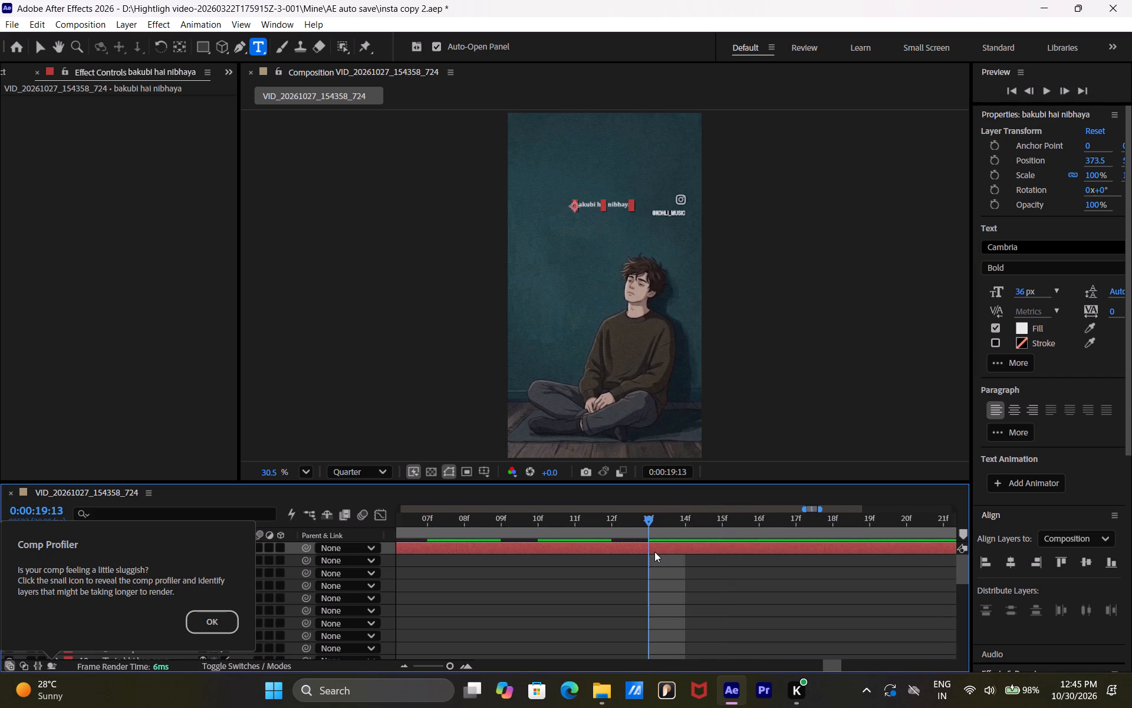
{"action": "key", "text": "alt+bracketright"}
{"action": "left_click_drag", "start_coordinate": [684, 546], "coordinate": [682, 546]}
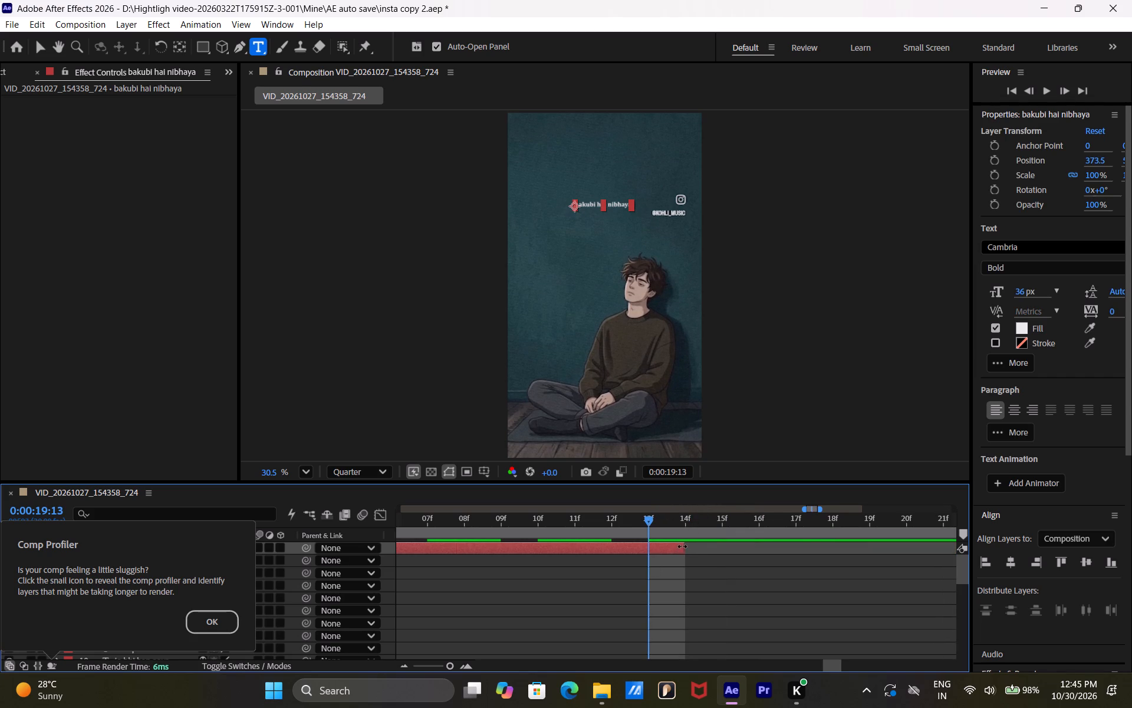
{"action": "left_click_drag", "start_coordinate": [682, 546], "coordinate": [664, 547]}
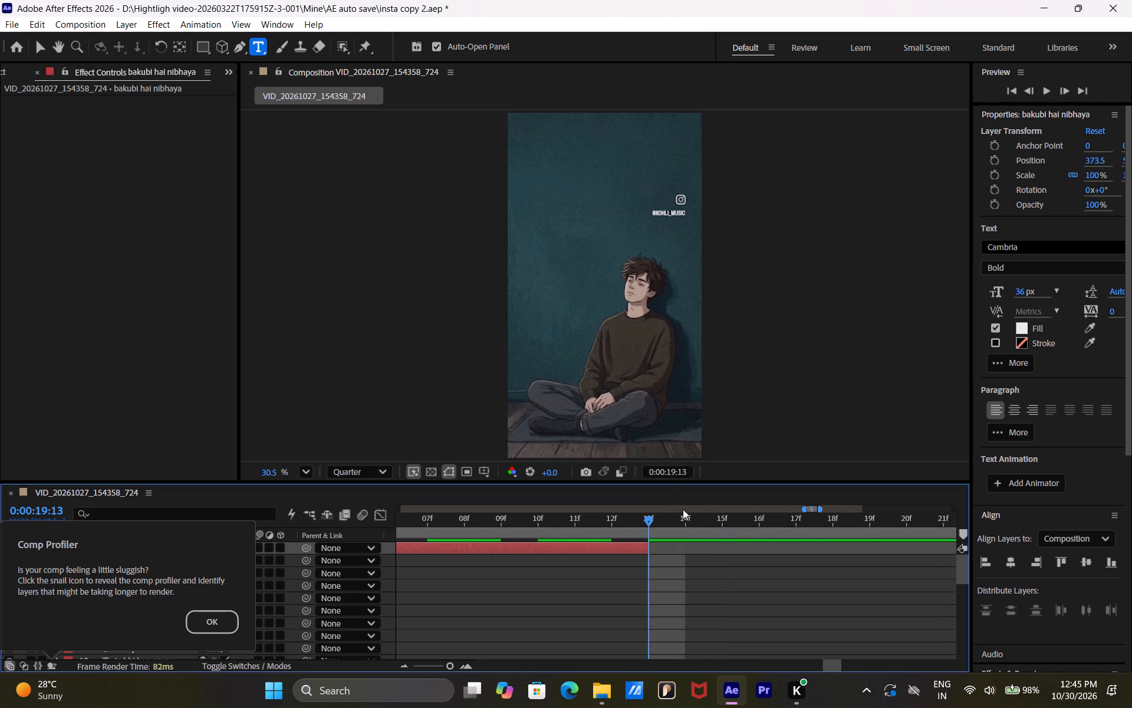
Add a text layer reading "lekin main hi kabi" near the existing lyric's position, with its start trimmed to 0:00:19:13.
{"action": "left_click", "coordinate": [683, 520]}
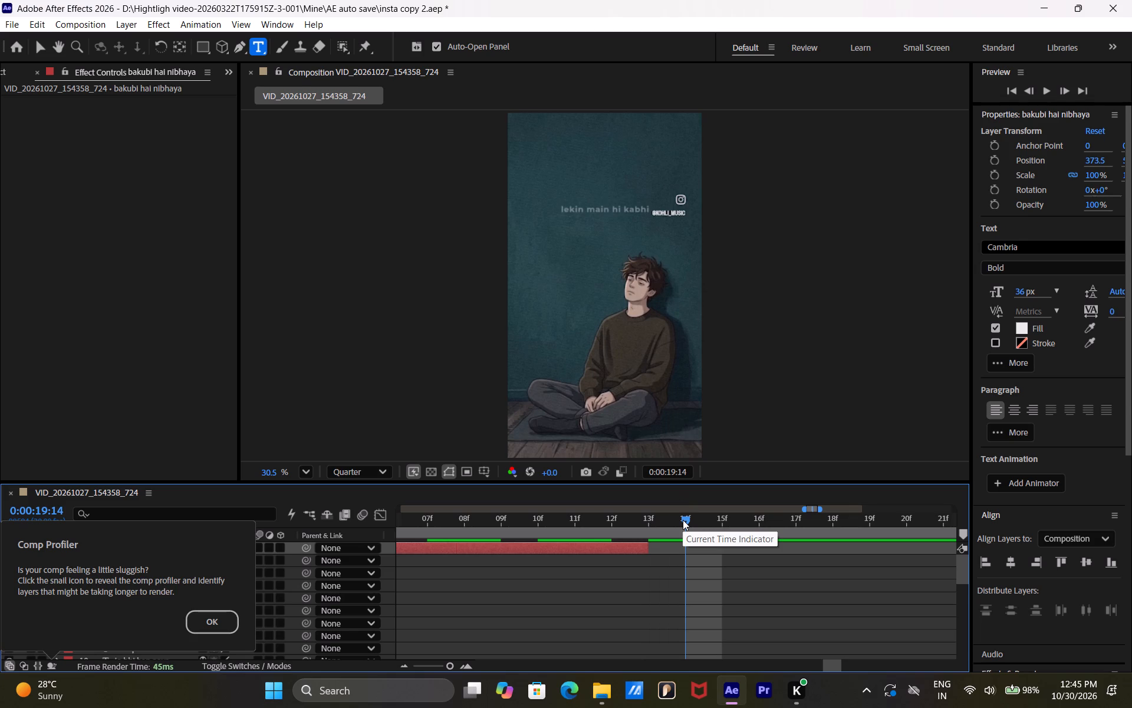
{"action": "left_click_drag", "start_coordinate": [681, 520], "coordinate": [676, 521]}
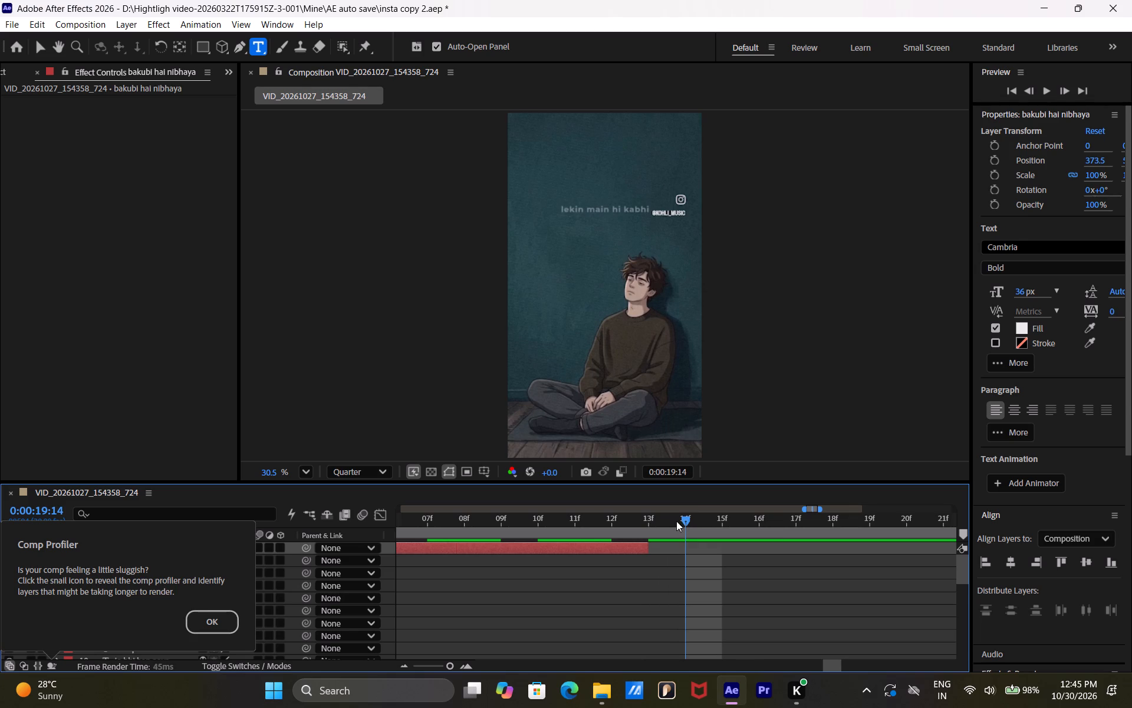
{"action": "left_click_drag", "start_coordinate": [676, 521], "coordinate": [659, 523]}
{"action": "left_click", "coordinate": [573, 206]}
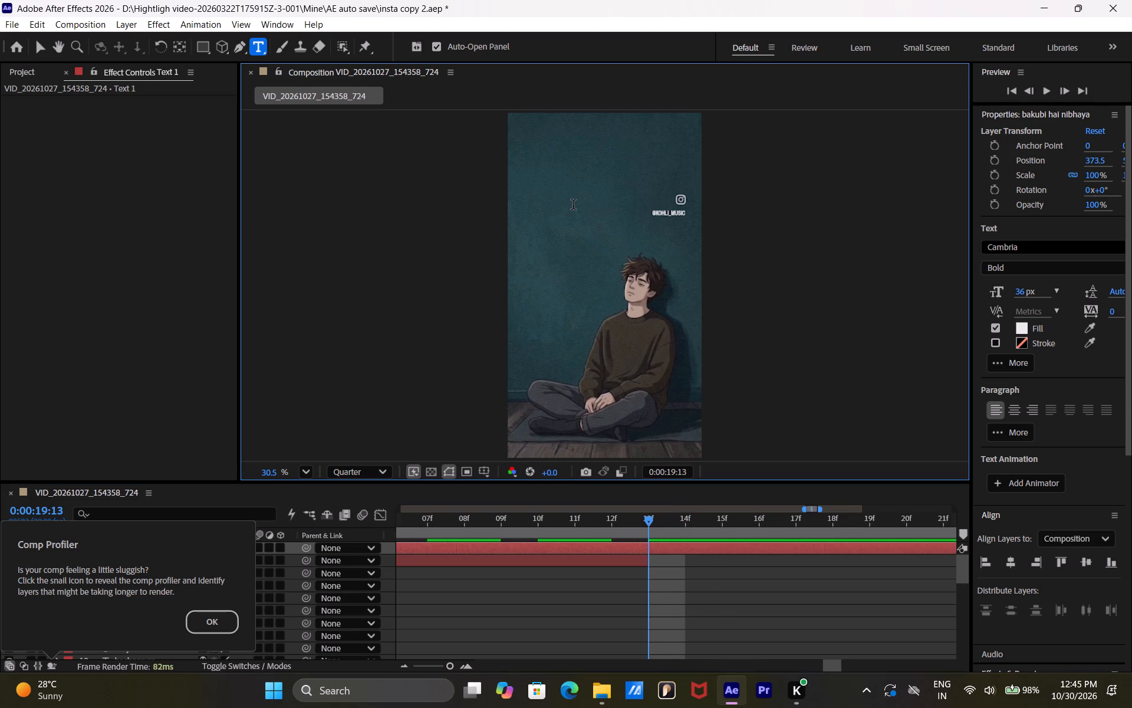
{"action": "type", "text": "lekin main hi kabi"}
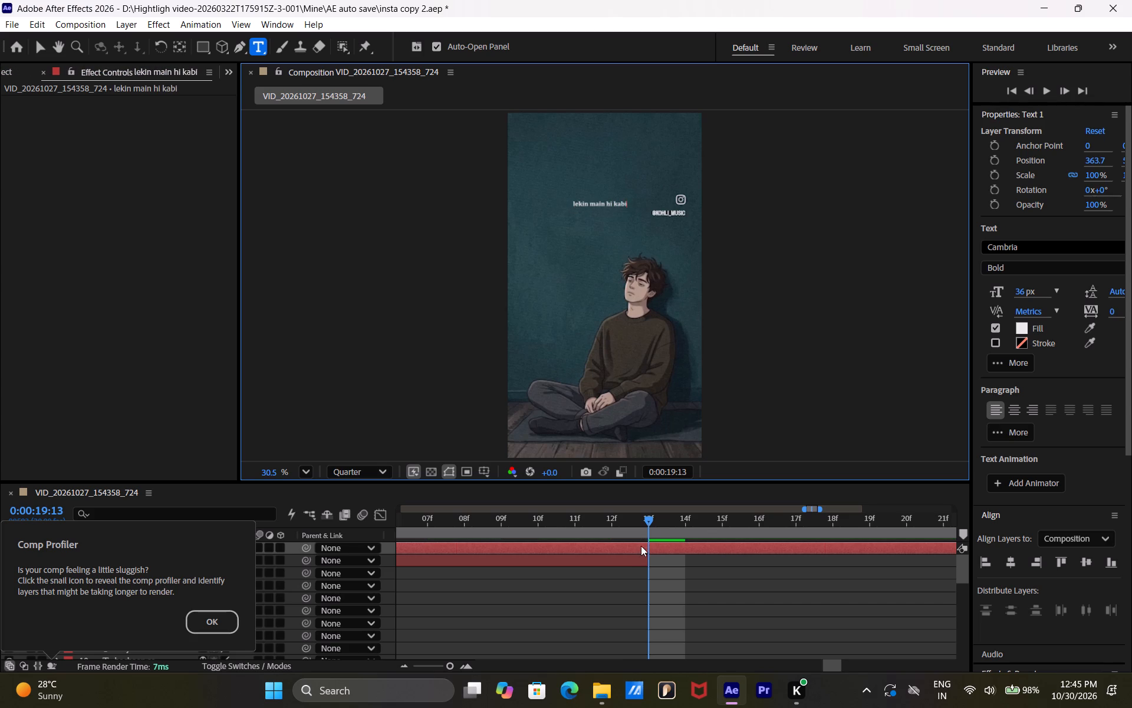
{"action": "left_click", "coordinate": [642, 551]}
{"action": "key", "text": "alt+bracketleft"}
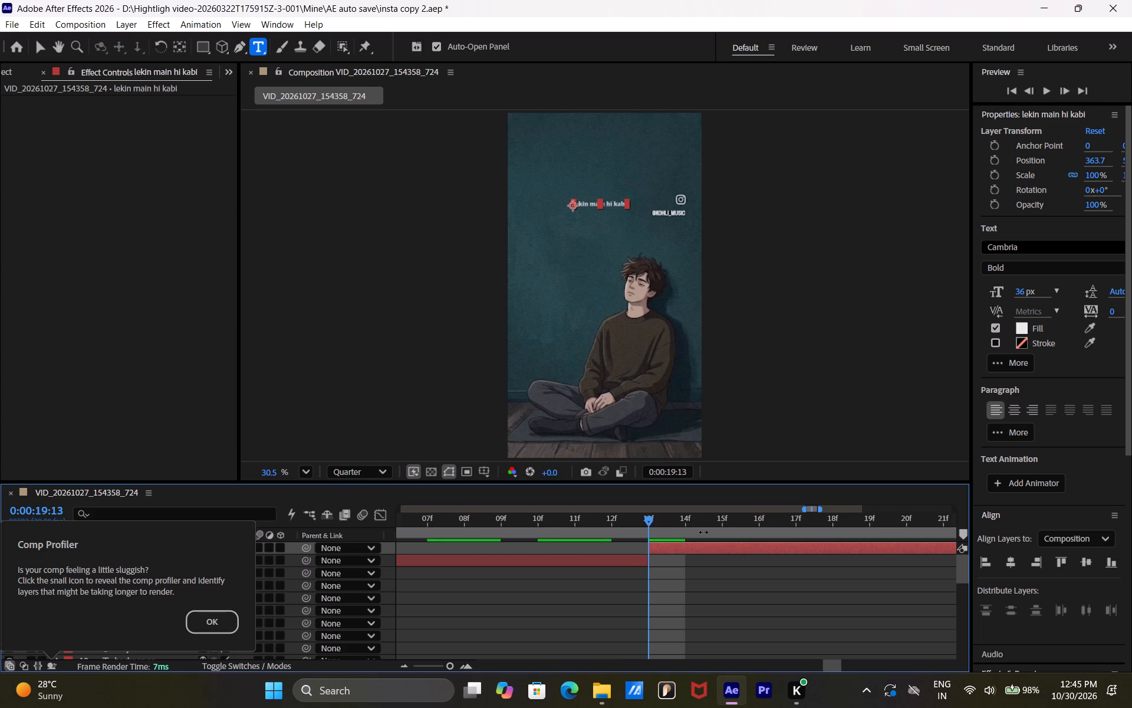
Correct the last word of the new lyric layer so it reads "lekin main hi kabhi".
{"action": "left_click", "coordinate": [723, 525]}
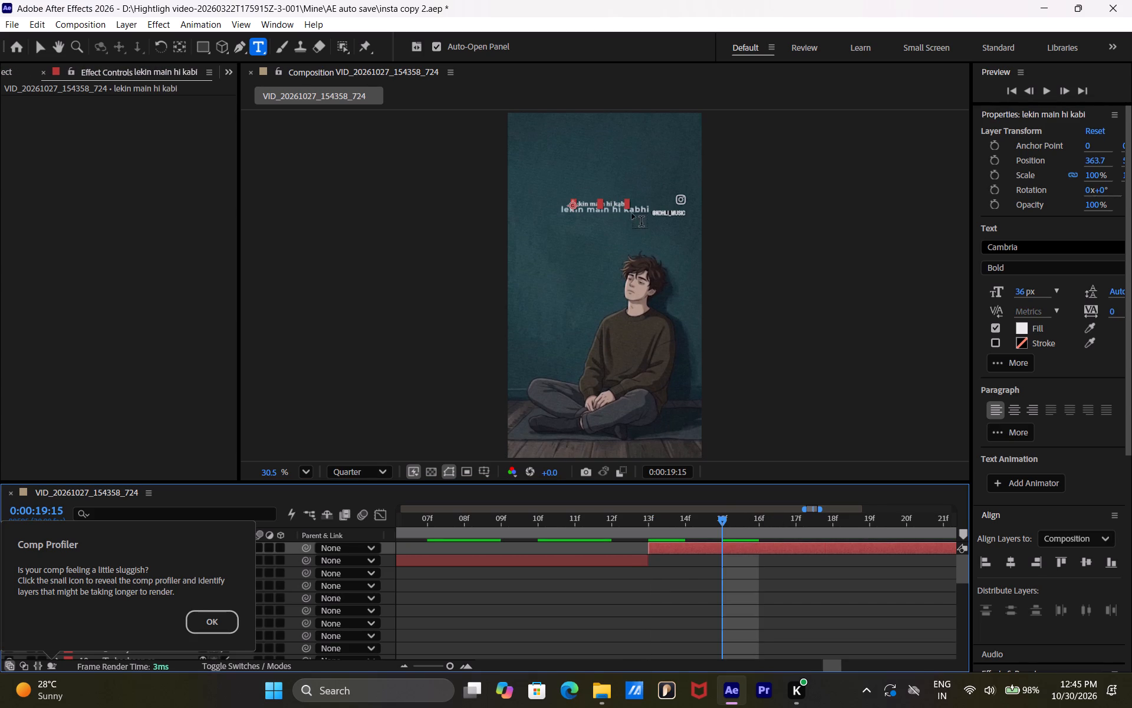
{"action": "double_click", "coordinate": [620, 205]}
{"action": "left_click", "coordinate": [627, 205]}
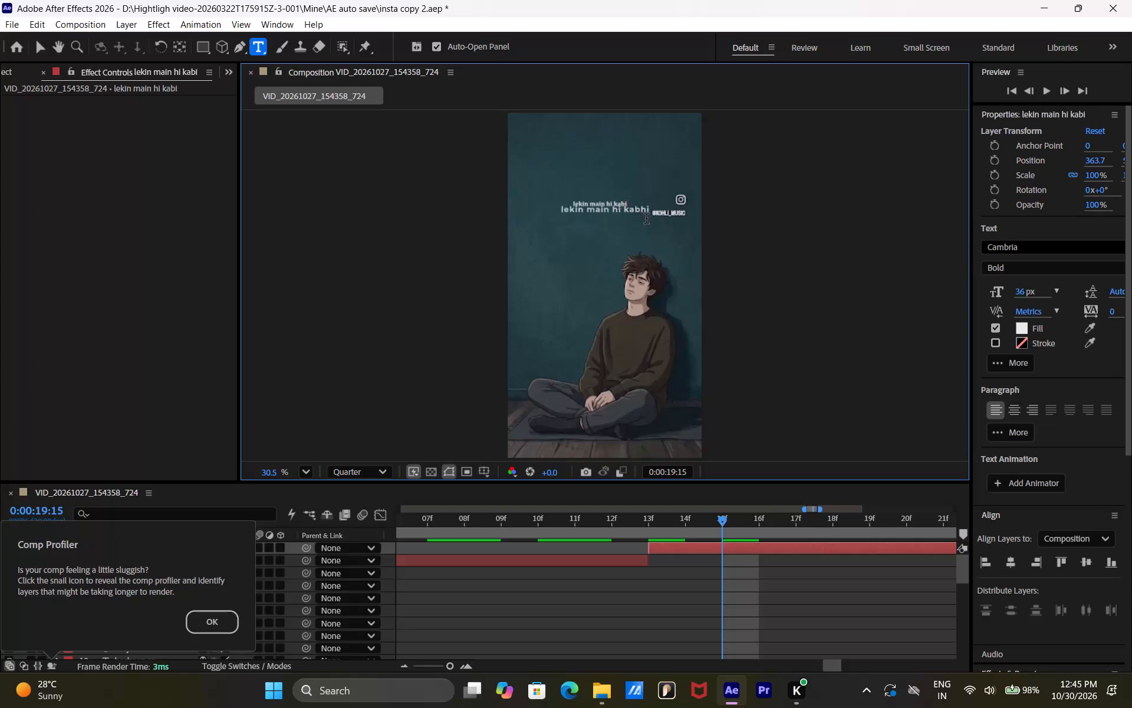
{"action": "key", "text": "Left"}
{"action": "key", "text": "h"}
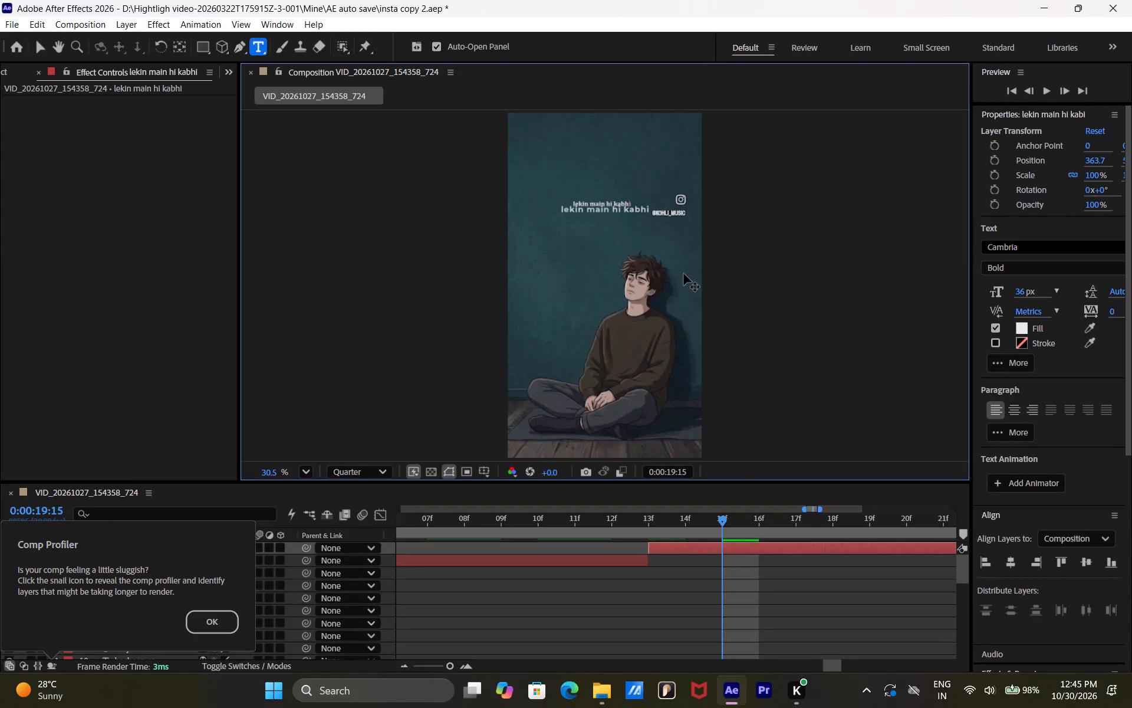
Trim the end of the "lekin main hi kabhi" layer to 0:00:20:17, just before the video's "ek accha" lyric.
{"action": "left_click_drag", "start_coordinate": [720, 519], "coordinate": [841, 521]}
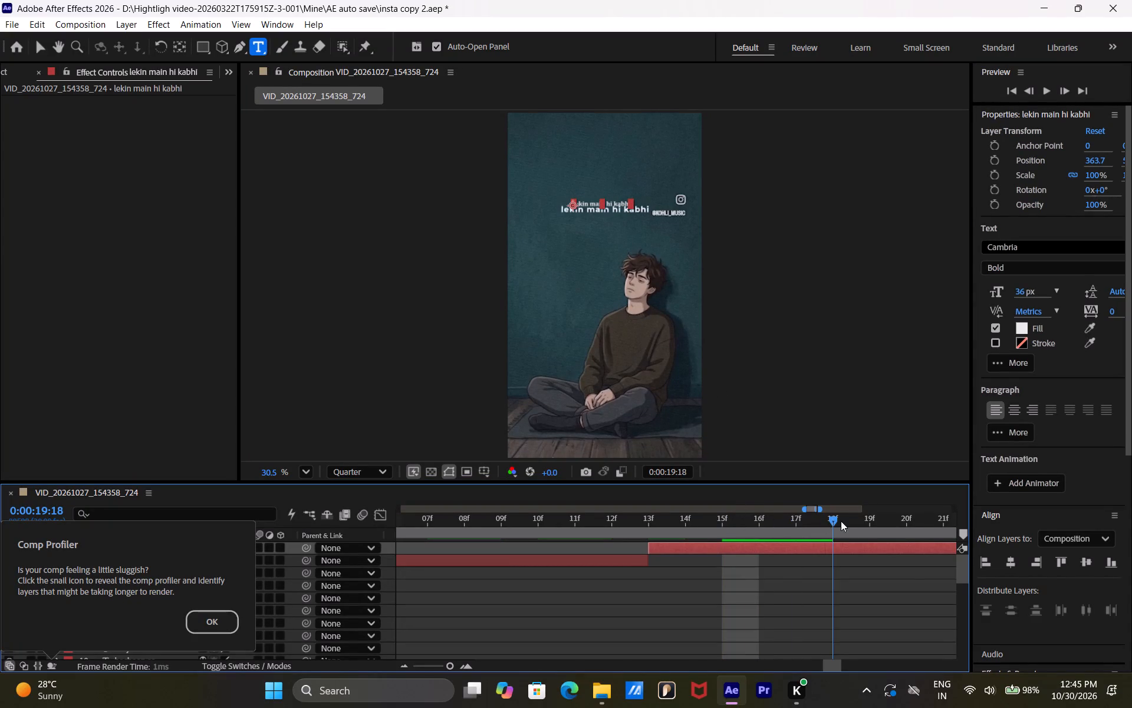
{"action": "left_click_drag", "start_coordinate": [841, 521], "coordinate": [972, 521]}
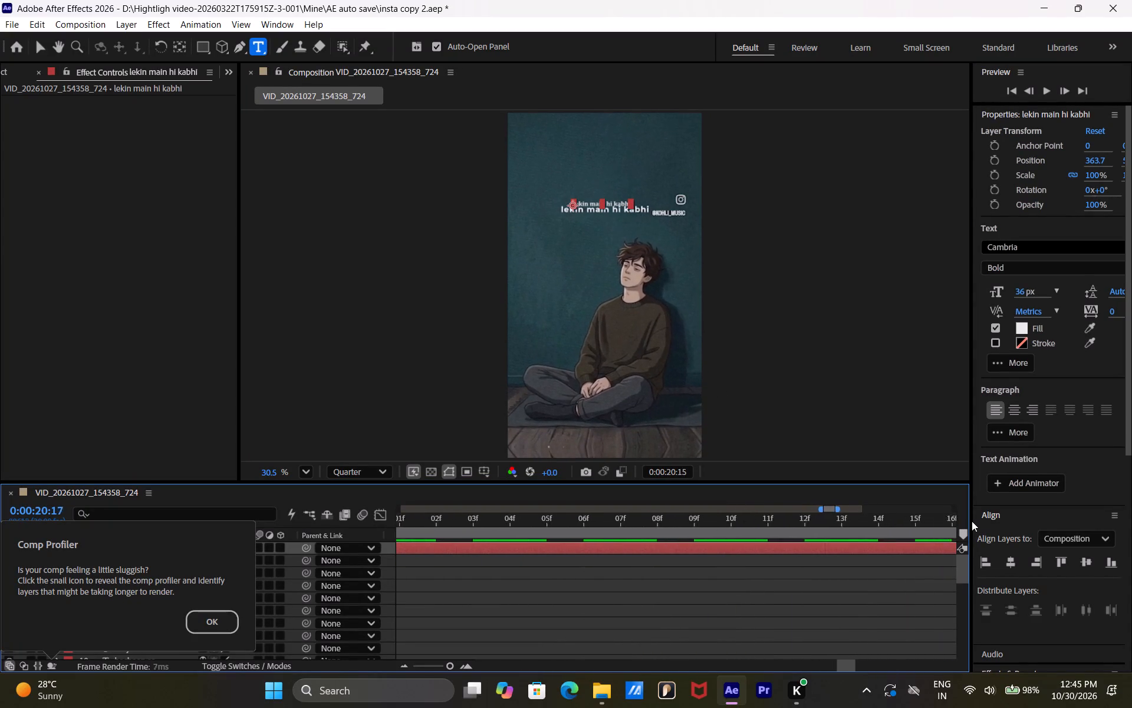
{"action": "left_click_drag", "start_coordinate": [972, 521], "coordinate": [562, 513]}
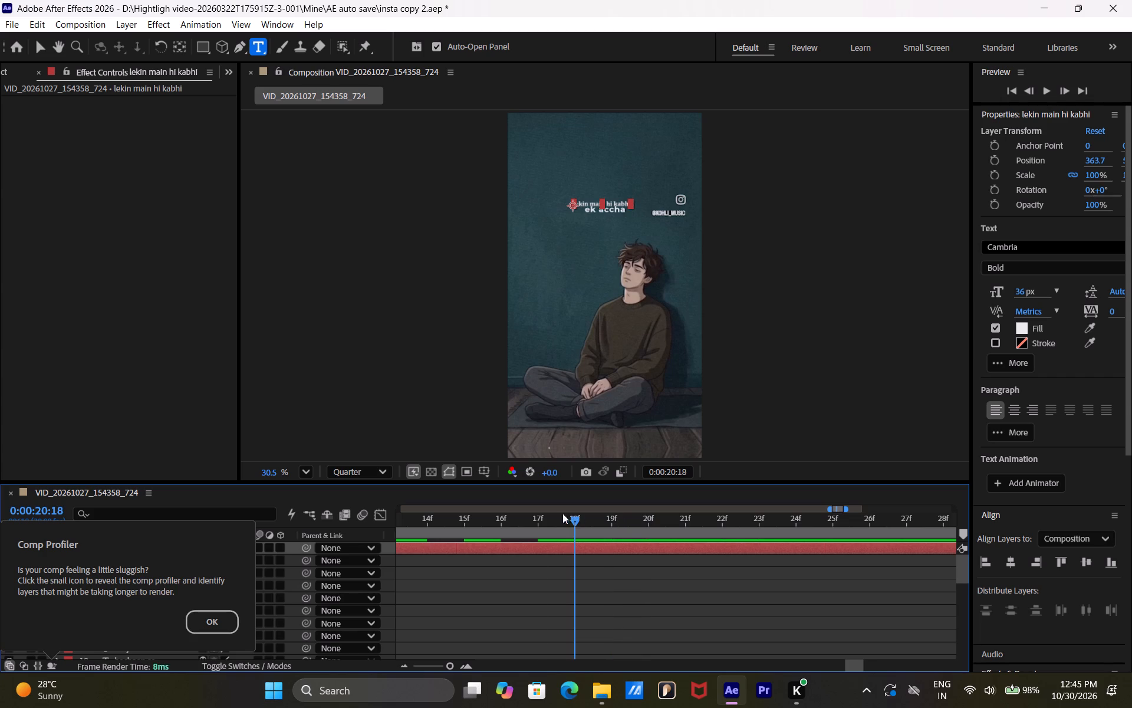
{"action": "left_click_drag", "start_coordinate": [562, 513], "coordinate": [552, 513]}
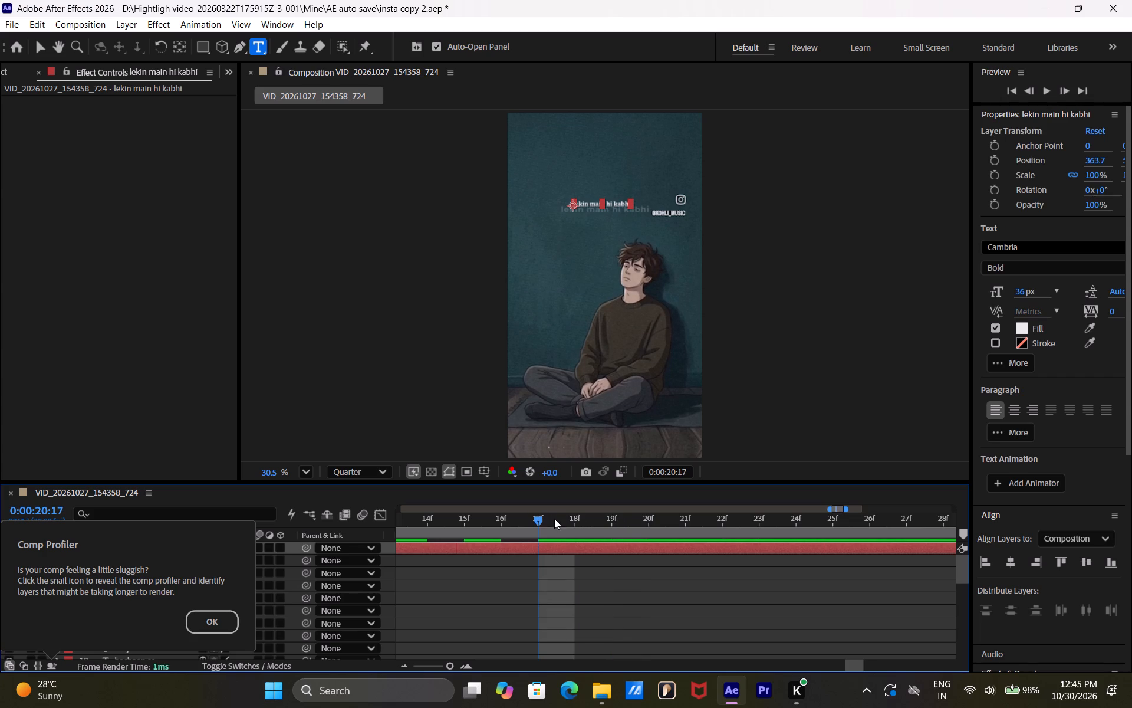
{"action": "left_click", "coordinate": [548, 545]}
{"action": "key", "text": "alt+bracketright"}
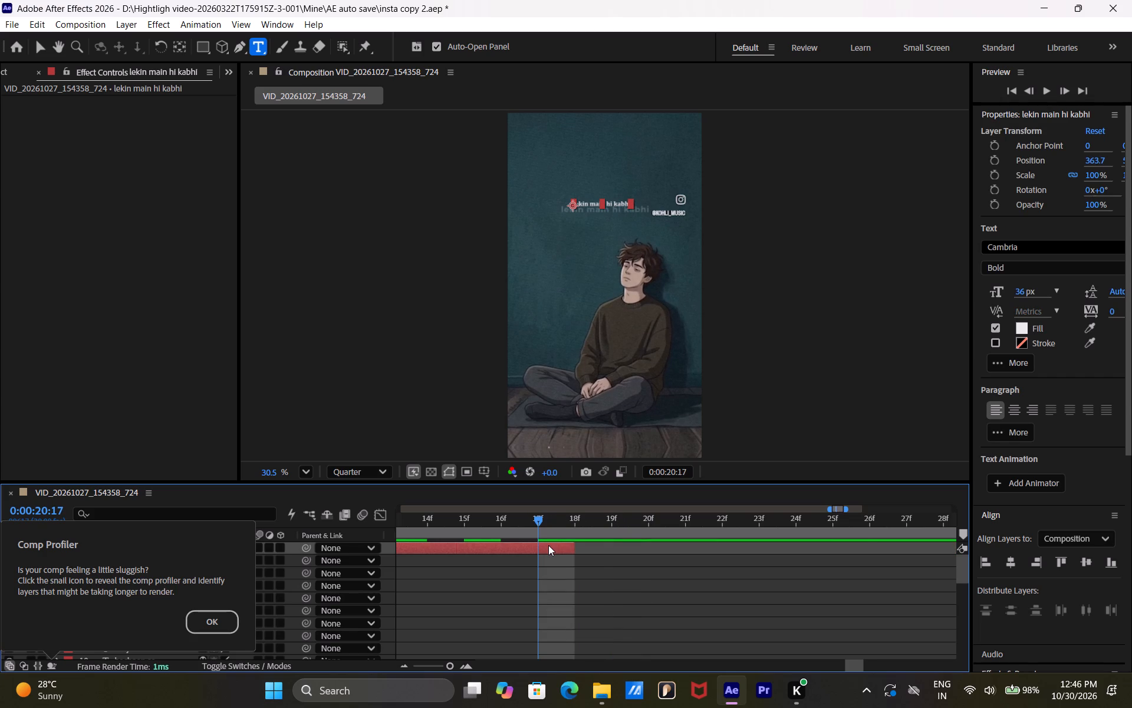
{"action": "left_click_drag", "start_coordinate": [572, 546], "coordinate": [554, 546]}
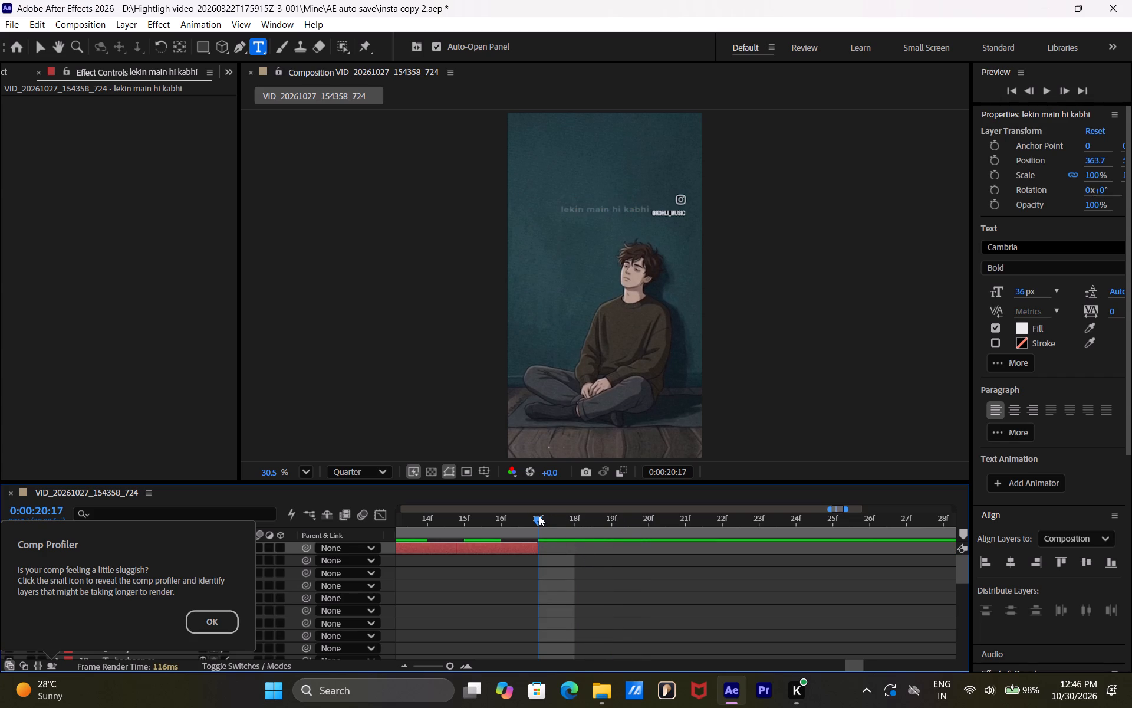
Add a text layer reading "ek achcha" near the existing lyric's position, with its start trimmed to 0:00:20:17.
{"action": "left_click_drag", "start_coordinate": [539, 516], "coordinate": [616, 520]}
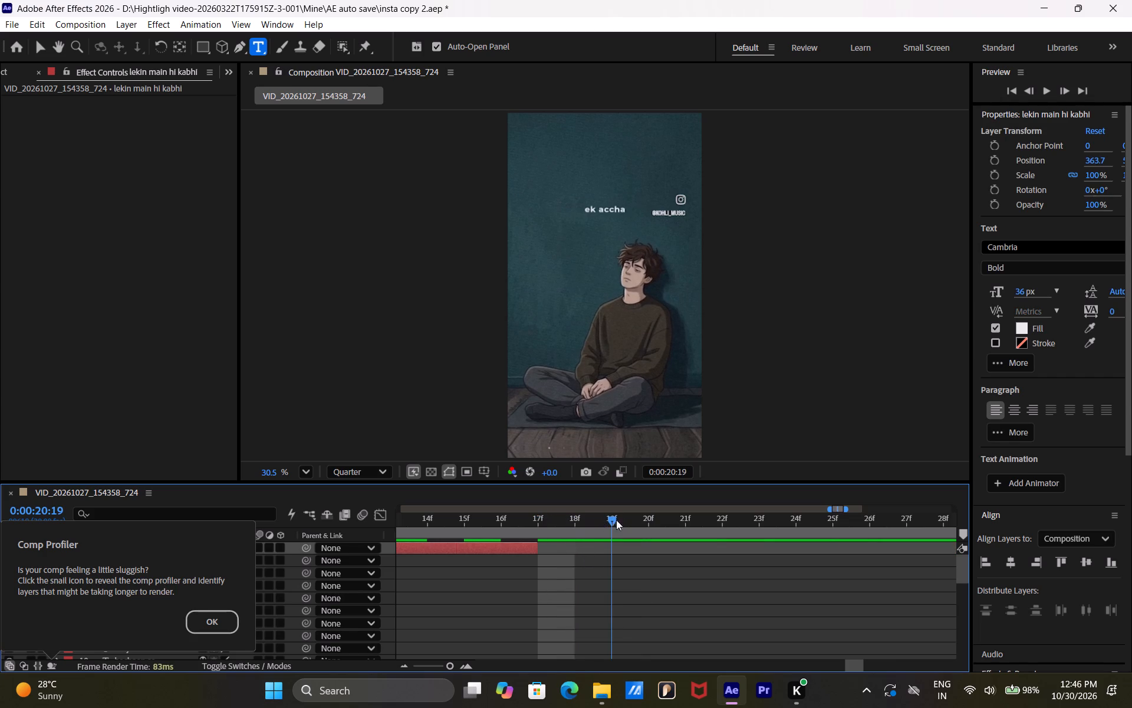
{"action": "left_click_drag", "start_coordinate": [616, 520], "coordinate": [556, 517]}
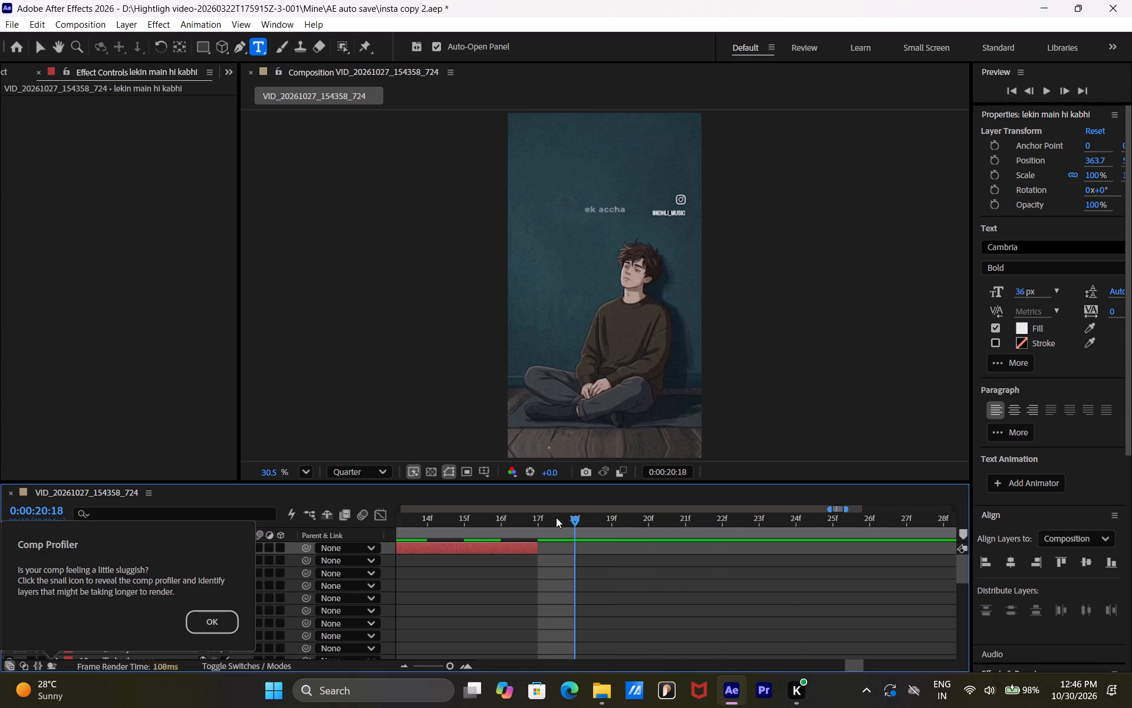
{"action": "left_click_drag", "start_coordinate": [556, 517], "coordinate": [547, 517]}
{"action": "left_click", "coordinate": [563, 205]}
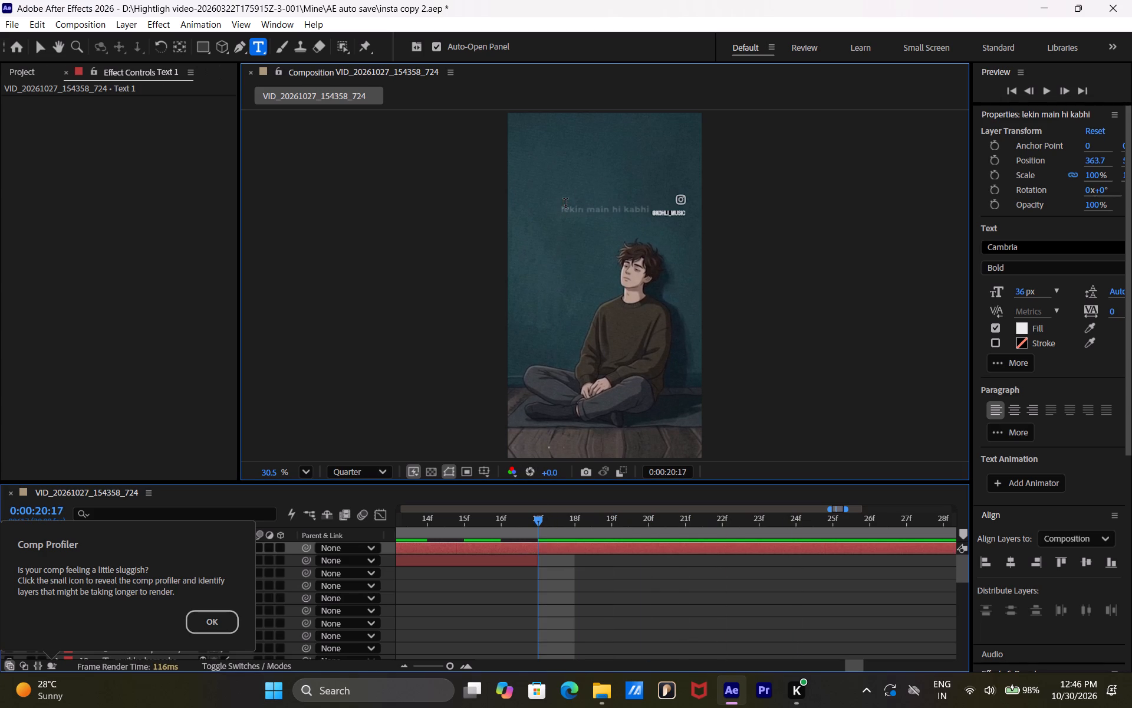
{"action": "type", "text": "ek bachcha"}
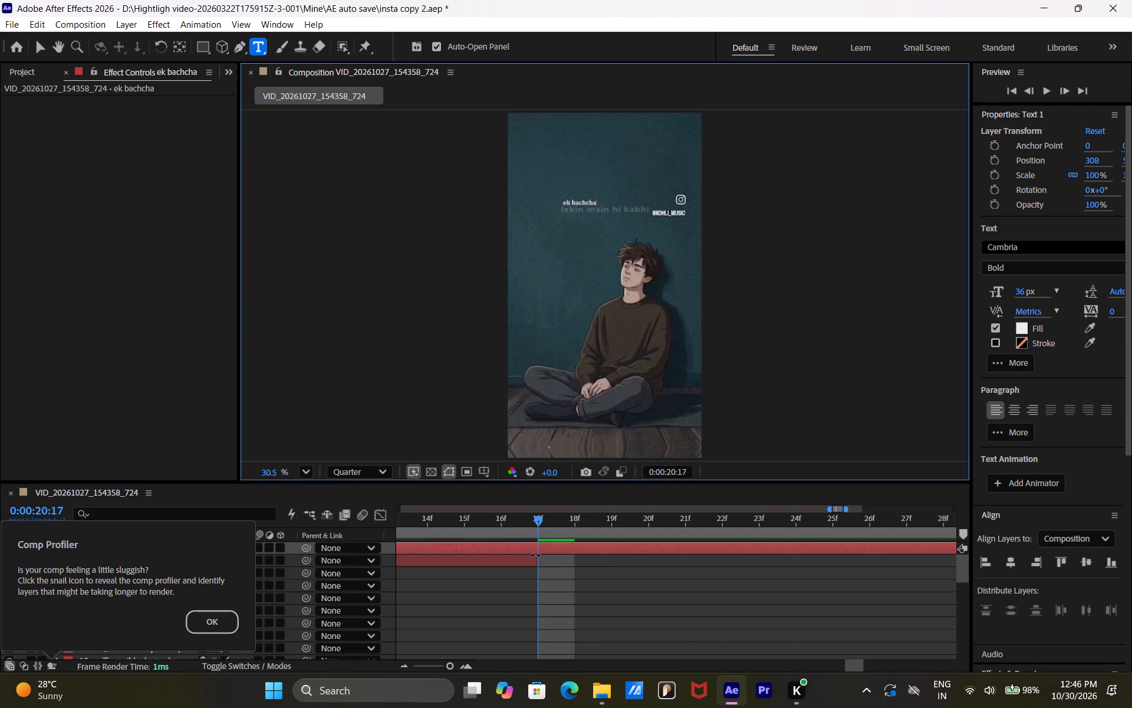
{"action": "left_click", "coordinate": [536, 547]}
{"action": "double_click", "coordinate": [583, 199]}
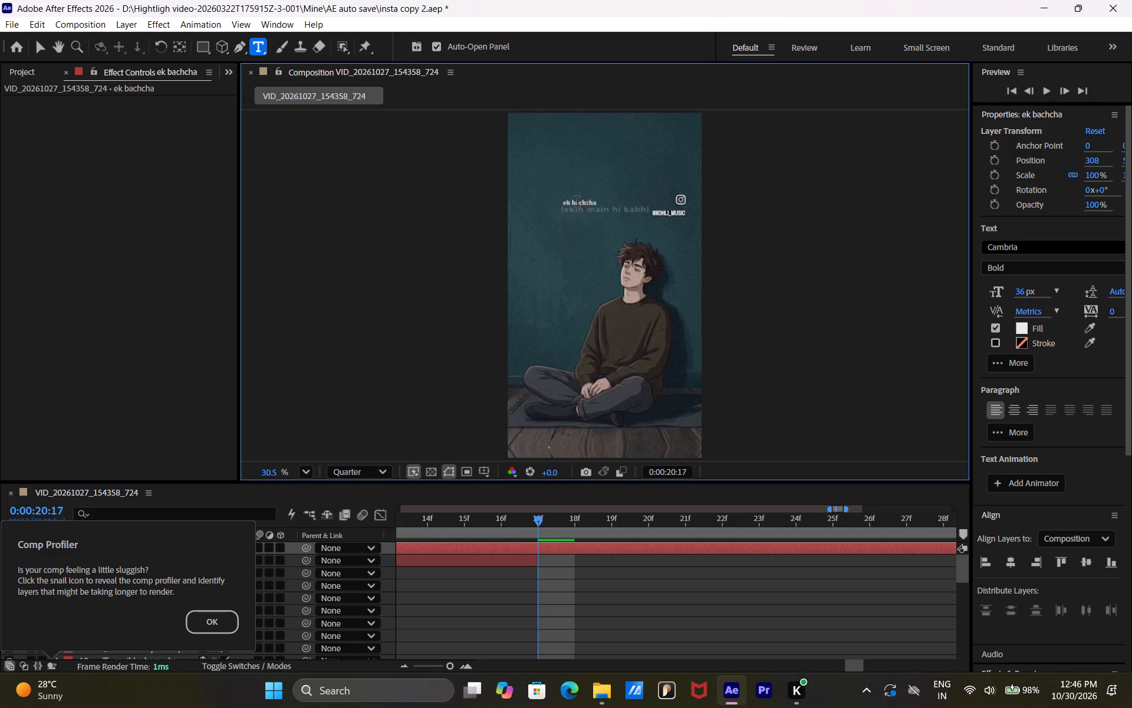
{"action": "left_click", "coordinate": [577, 201]}
{"action": "key", "text": "BackSpace"}
{"action": "left_click", "coordinate": [547, 546]}
{"action": "key", "text": "alt+bracketleft"}
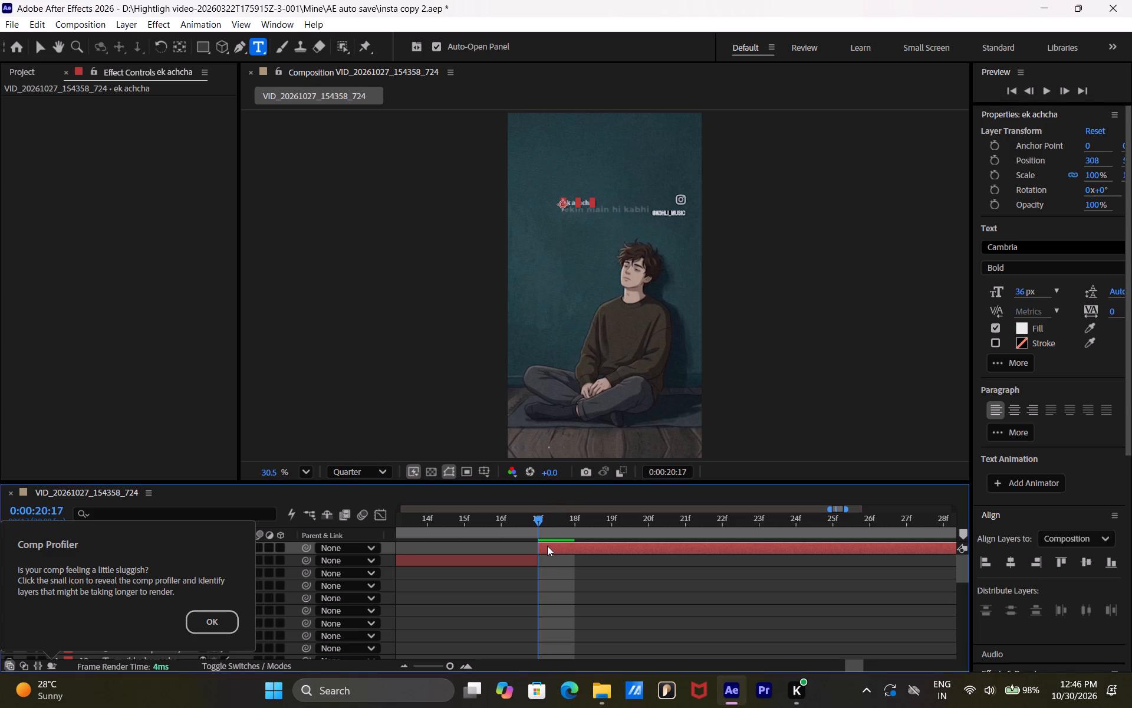
Trim the end of the "ek achcha" layer to 0:00:21:00, where the video's "beta ban ni paya" lyric begins.
{"action": "left_click_drag", "start_coordinate": [575, 524], "coordinate": [644, 526]}
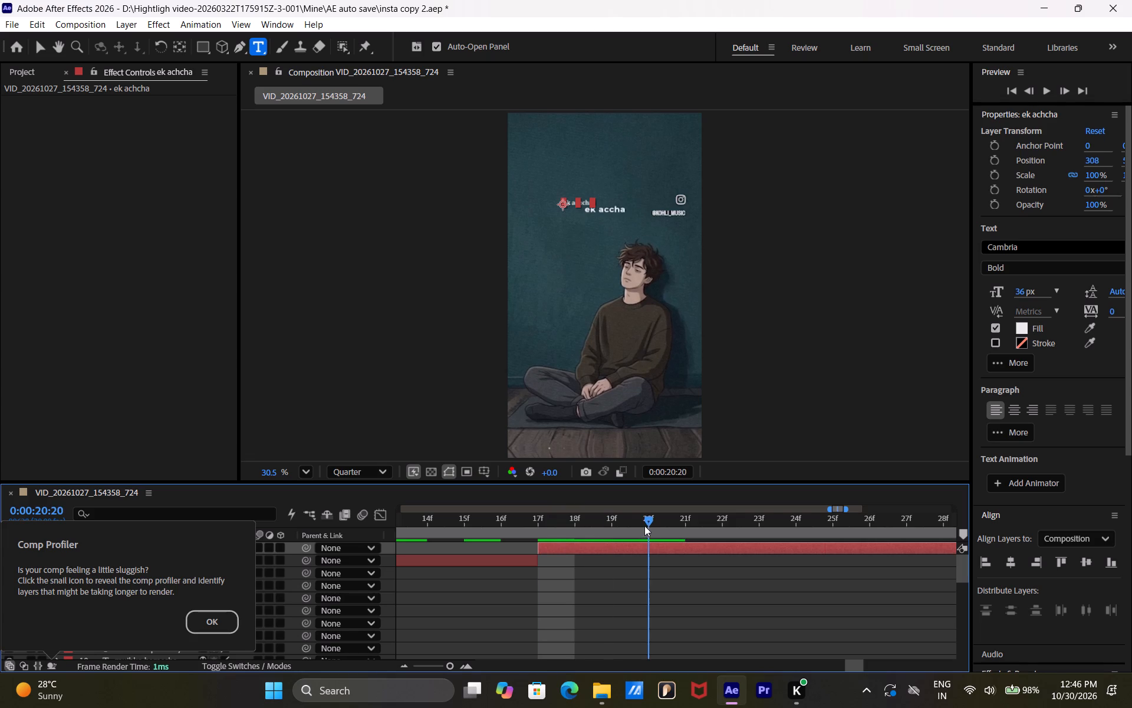
{"action": "left_click_drag", "start_coordinate": [644, 526], "coordinate": [965, 524]}
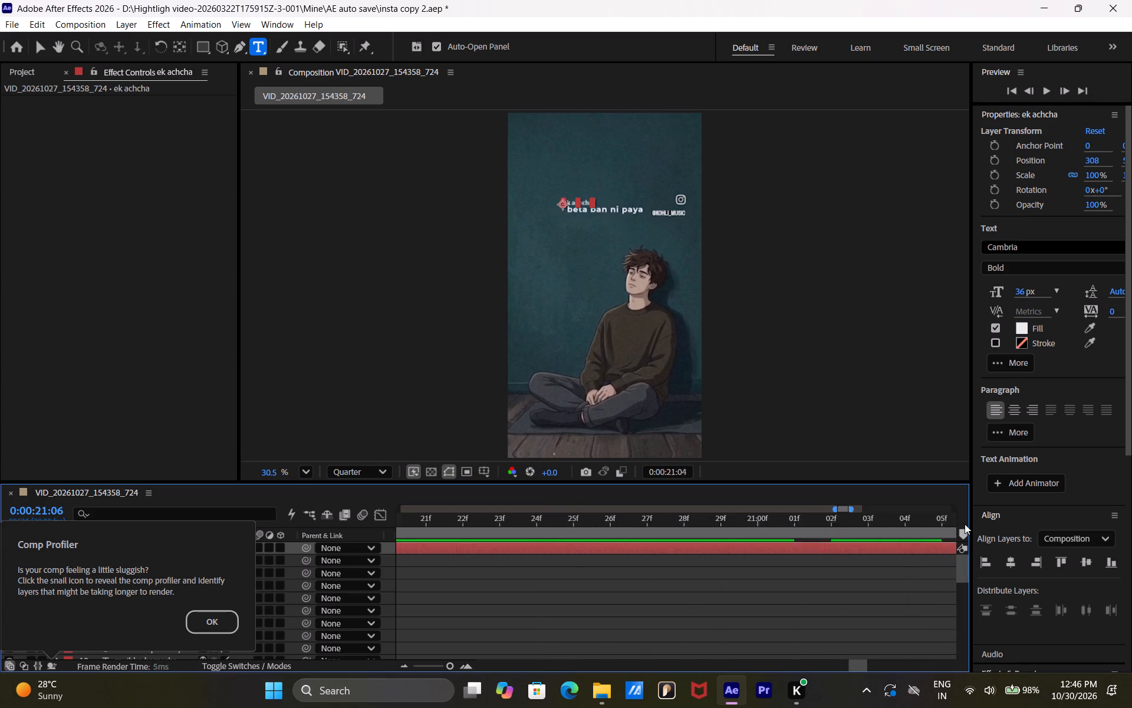
{"action": "left_click_drag", "start_coordinate": [965, 524], "coordinate": [572, 509]}
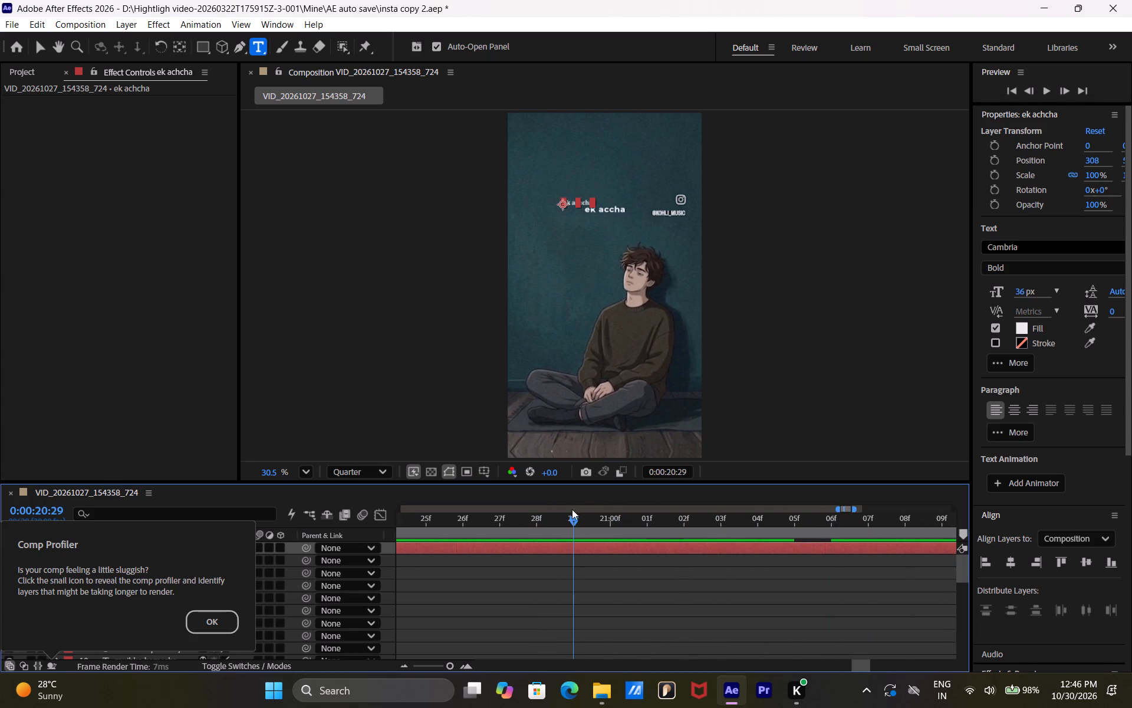
{"action": "left_click_drag", "start_coordinate": [572, 509], "coordinate": [599, 509]}
{"action": "left_click", "coordinate": [615, 547]}
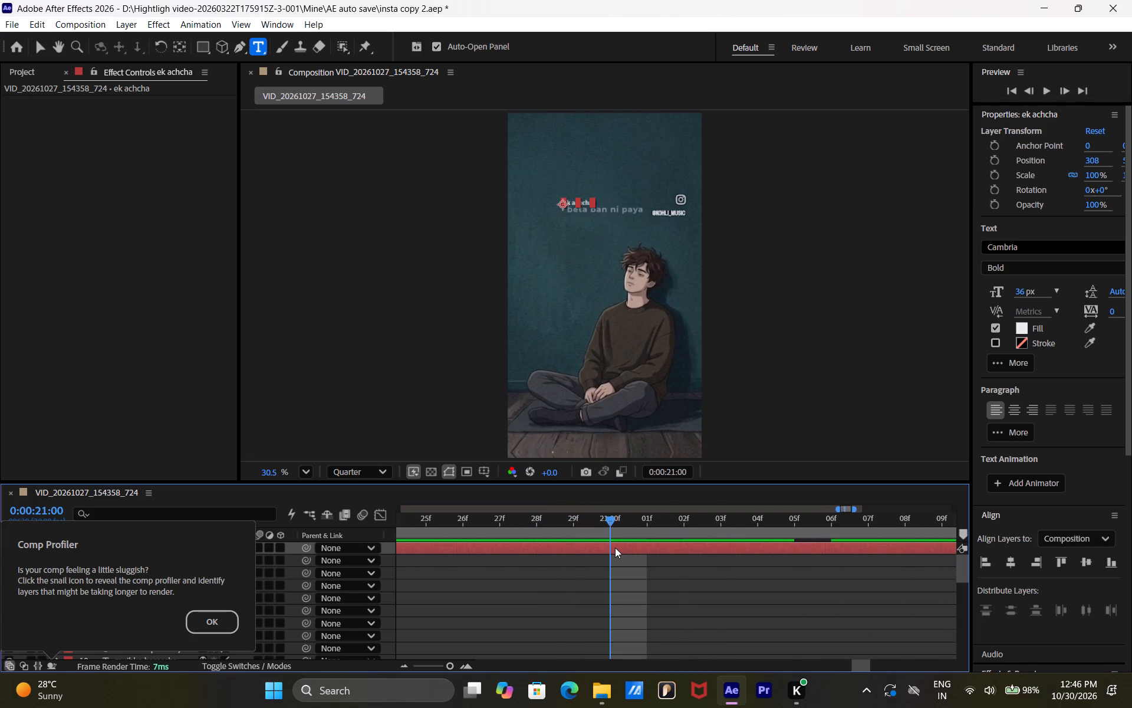
{"action": "key", "text": "alt+bracketright"}
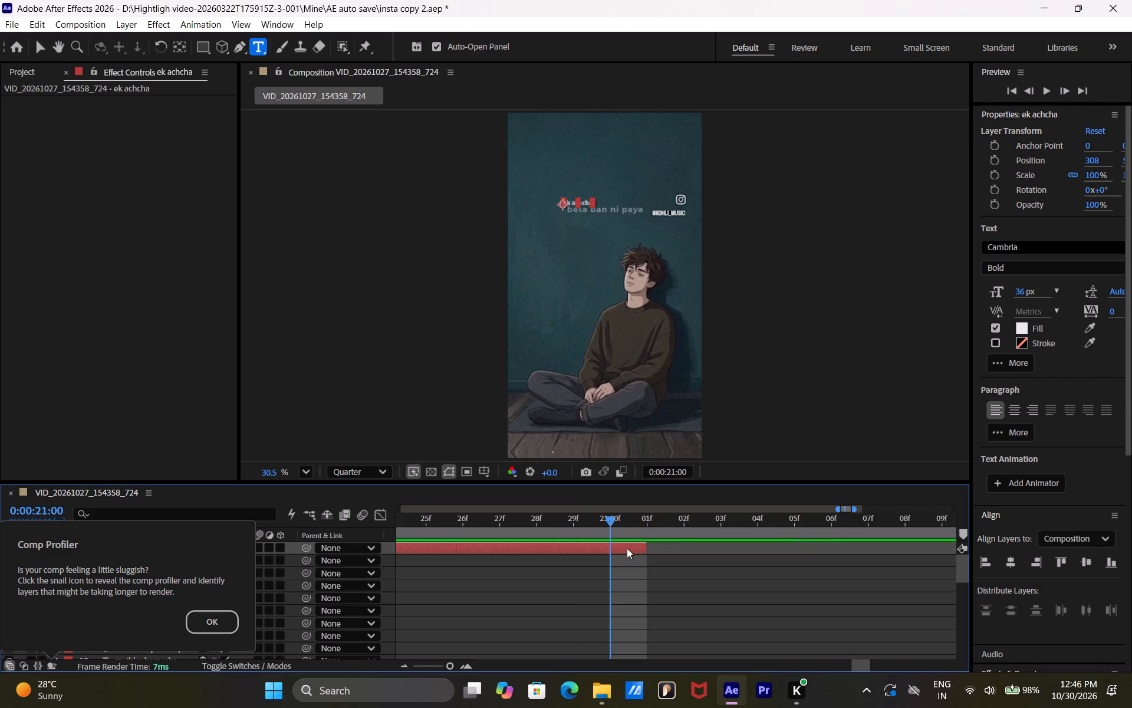
{"action": "left_click_drag", "start_coordinate": [646, 552], "coordinate": [626, 553]}
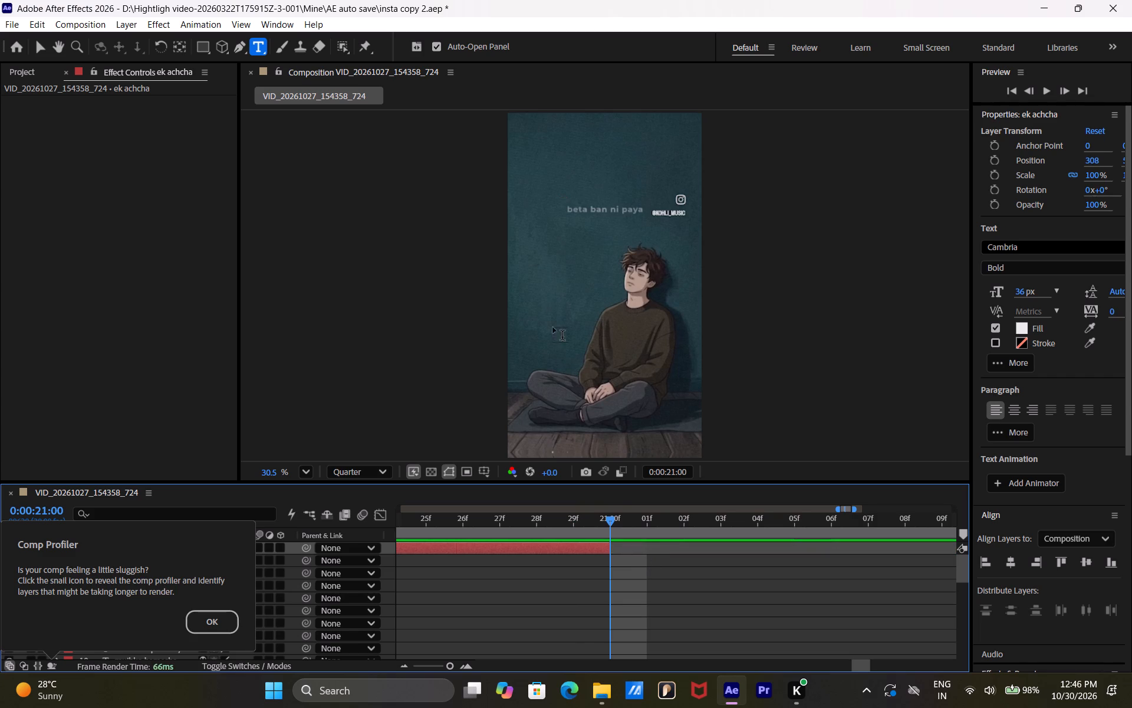
Add a text layer reading "beta ban nahi paya" just above the existing lyric, with its start trimmed to 0:00:21:00.
{"action": "left_click", "coordinate": [567, 200]}
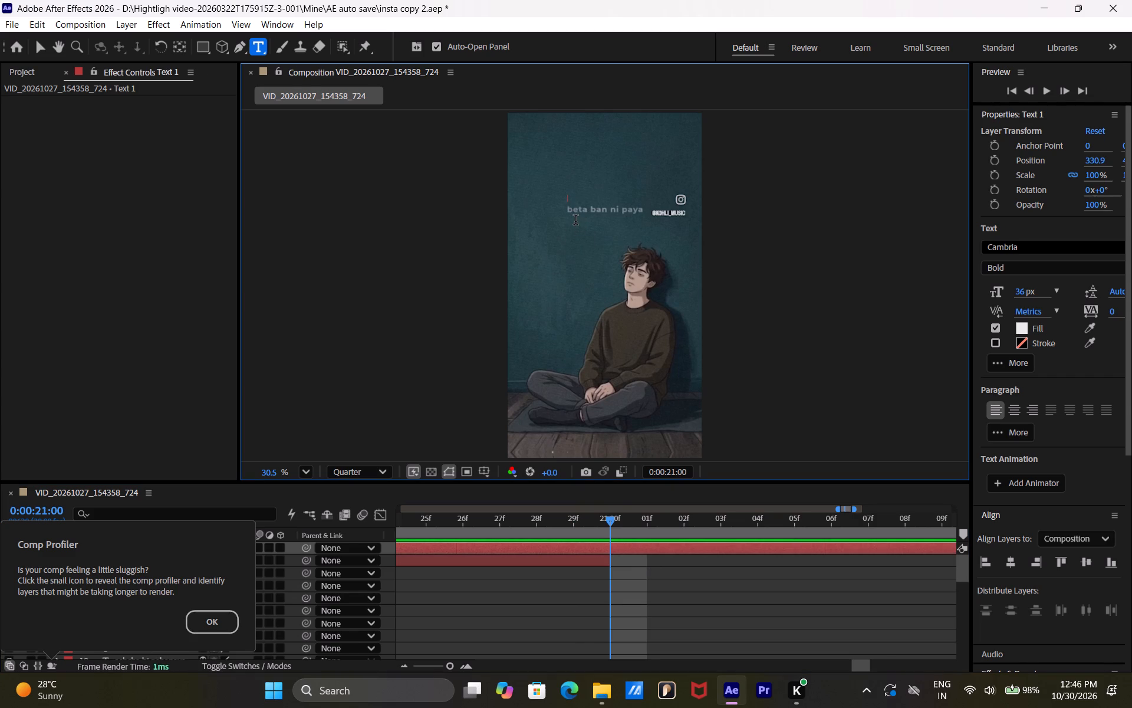
{"action": "type", "text": "beta ban"}
{"action": "key", "text": "space"}
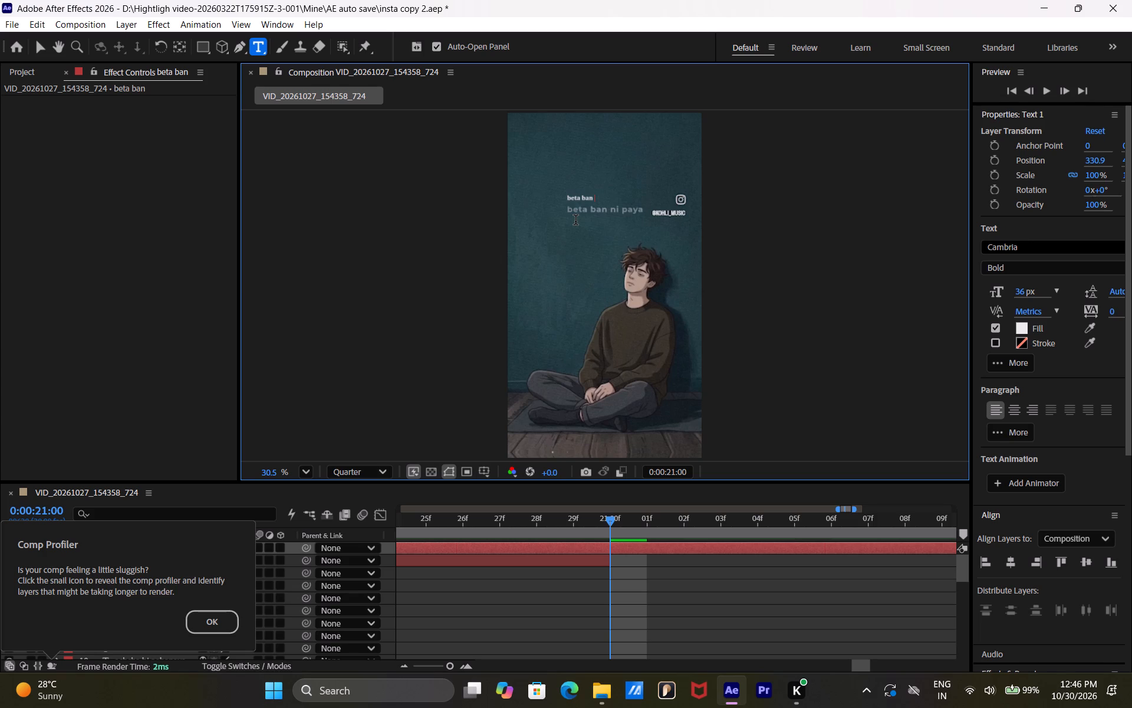
{"action": "type", "text": "nahi paya"}
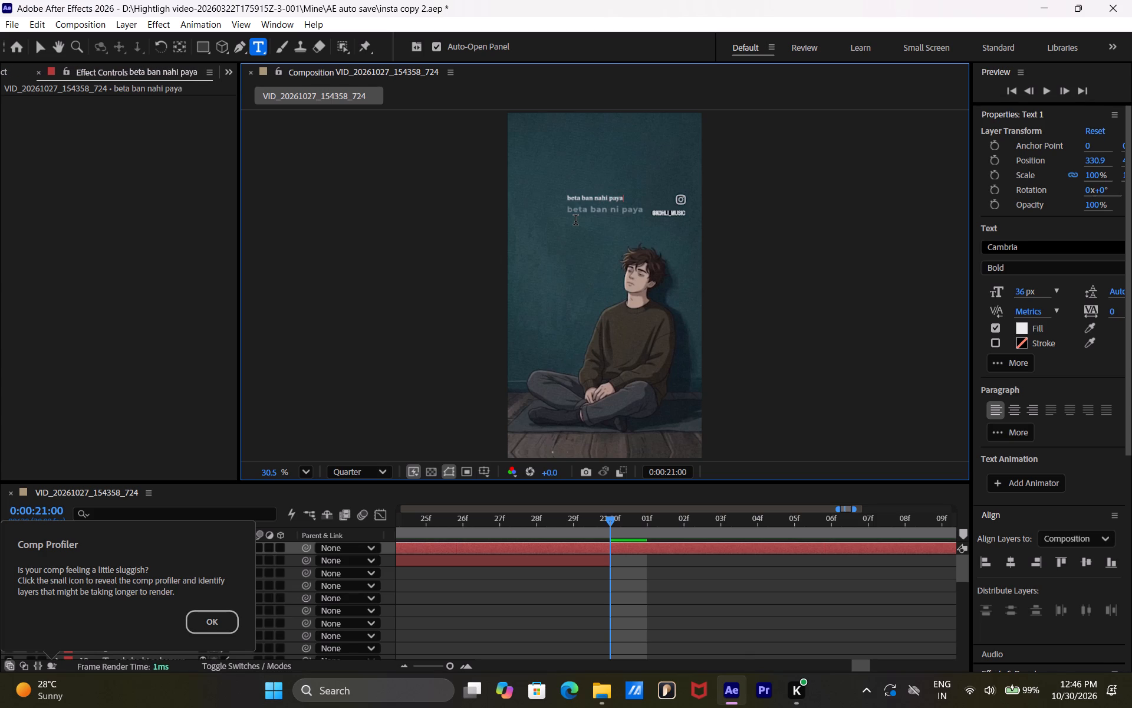
{"action": "left_click", "coordinate": [631, 552]}
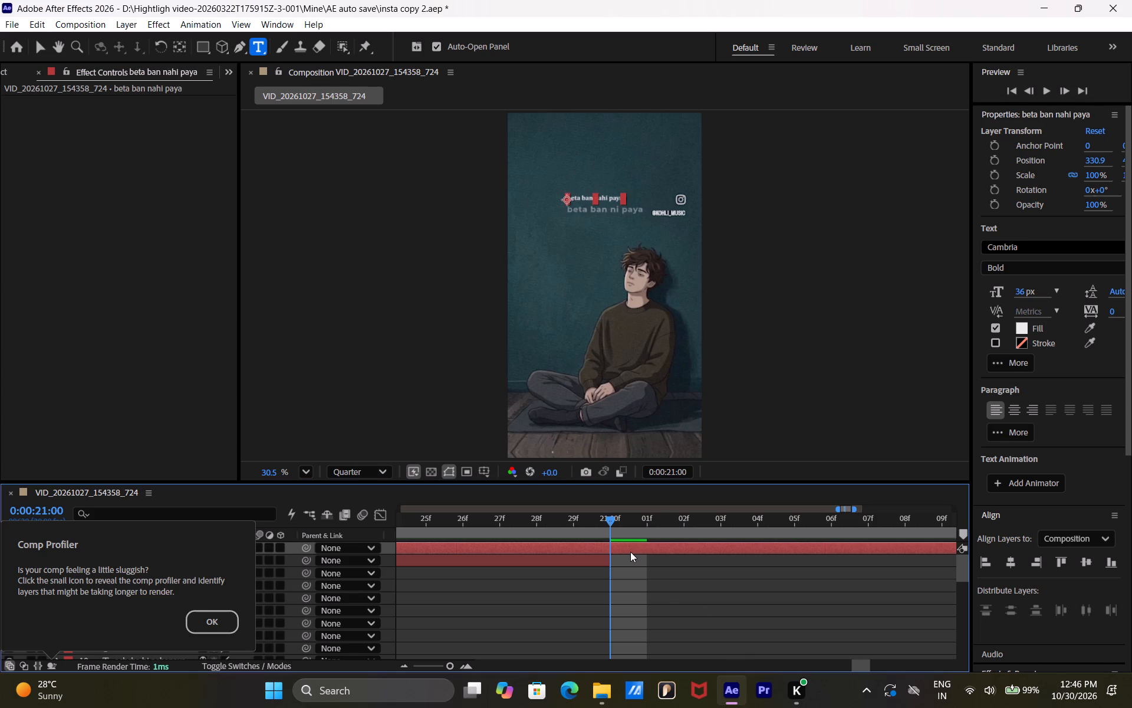
{"action": "key", "text": "alt+bracketleft"}
Trim the end of the "beta ban nahi paya" layer to 0:00:21:24, at the end of the video.
{"action": "left_click_drag", "start_coordinate": [610, 519], "coordinate": [642, 520]}
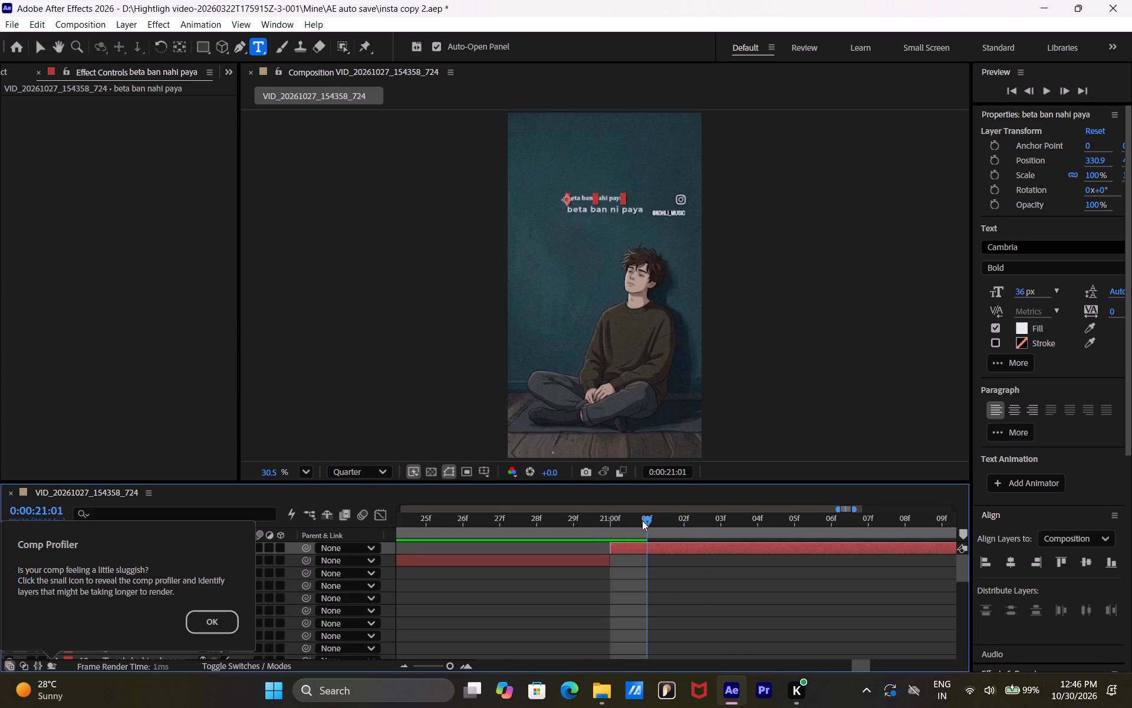
{"action": "left_click_drag", "start_coordinate": [642, 520], "coordinate": [942, 520]}
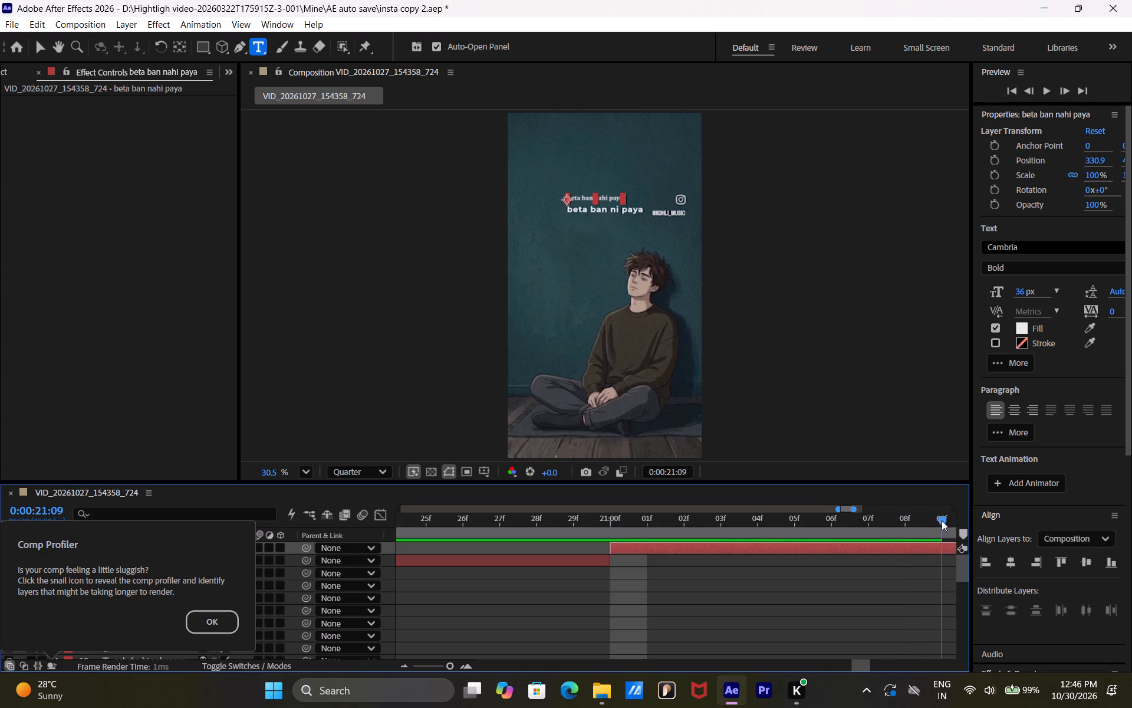
{"action": "left_click_drag", "start_coordinate": [942, 520], "coordinate": [666, 519]}
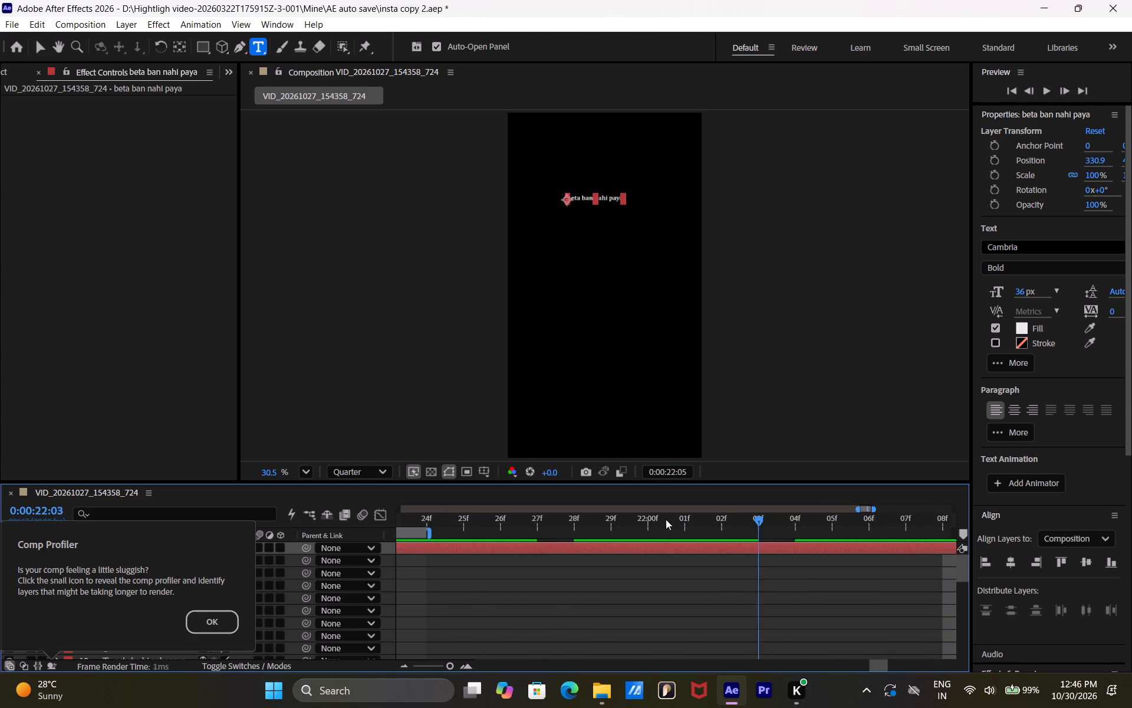
{"action": "left_click_drag", "start_coordinate": [666, 519], "coordinate": [428, 523]}
{"action": "left_click", "coordinate": [438, 546]}
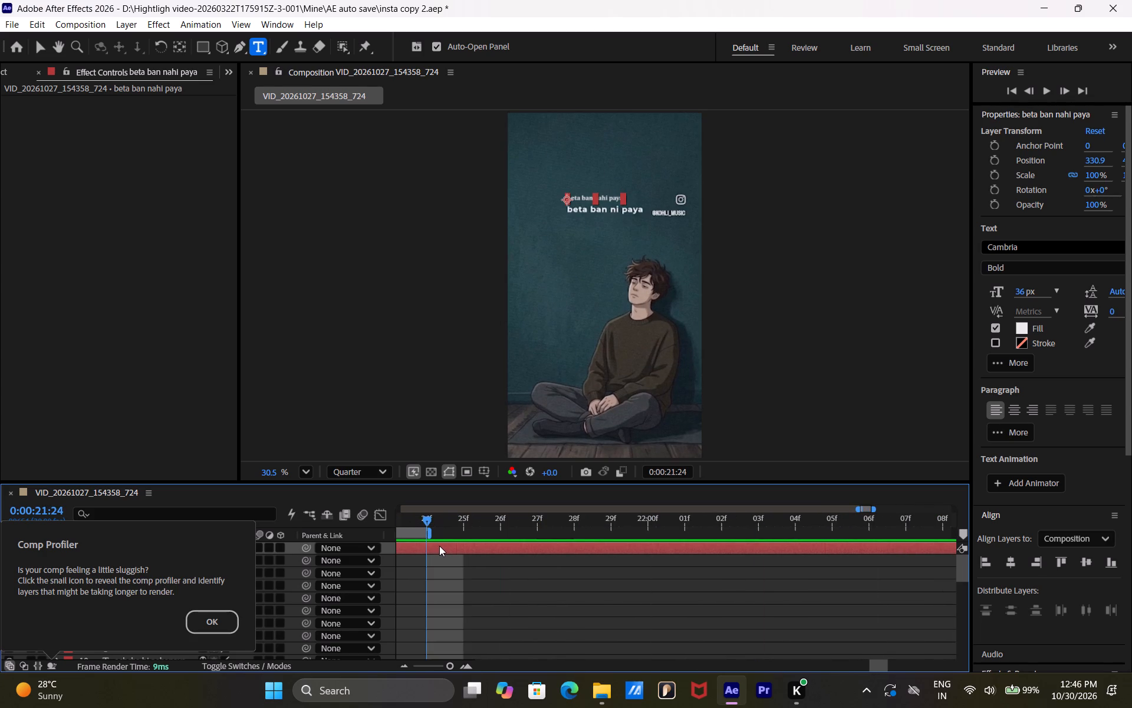
{"action": "key", "text": "alt+bracketright"}
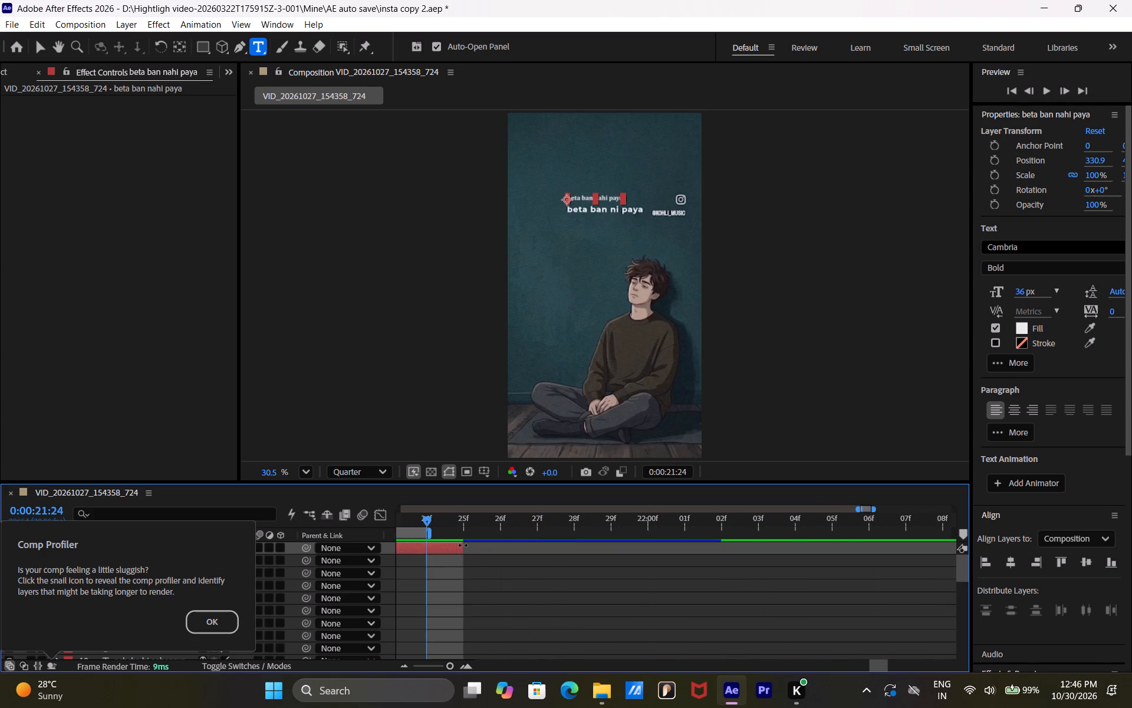
{"action": "left_click_drag", "start_coordinate": [463, 545], "coordinate": [439, 550]}
Return the playhead to the composition's start at 0:00:00:00.
{"action": "left_click_drag", "start_coordinate": [436, 668], "coordinate": [424, 668]}
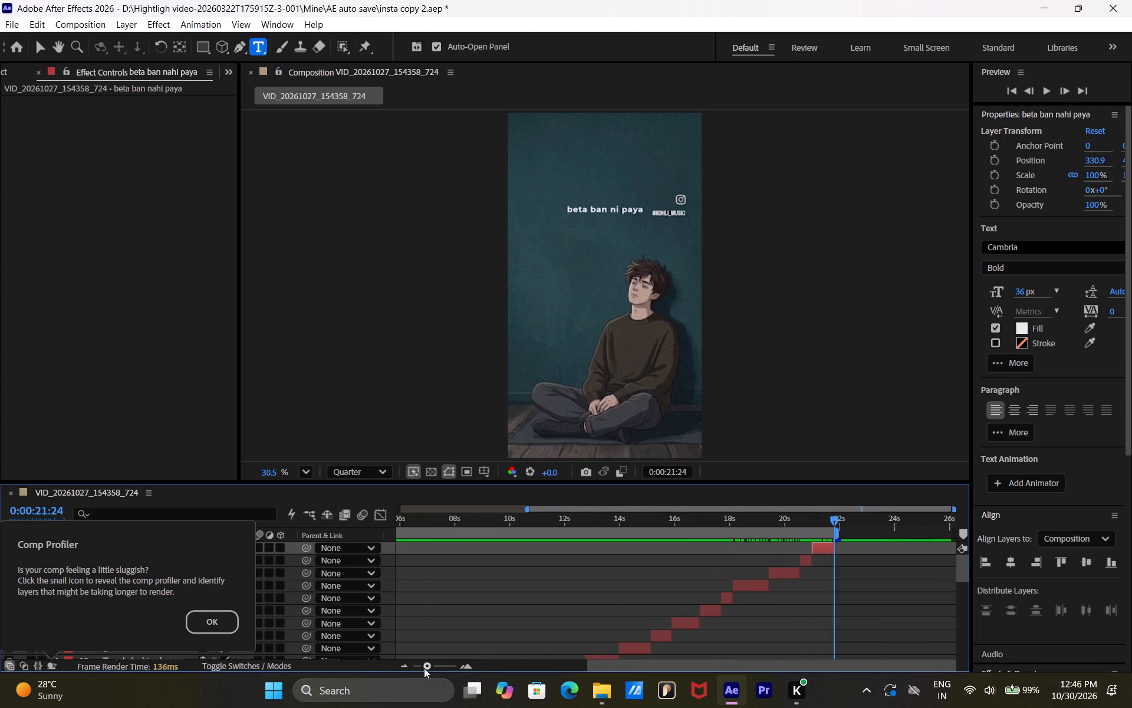
{"action": "left_click_drag", "start_coordinate": [424, 668], "coordinate": [423, 668]}
{"action": "left_click_drag", "start_coordinate": [833, 522], "coordinate": [794, 522]}
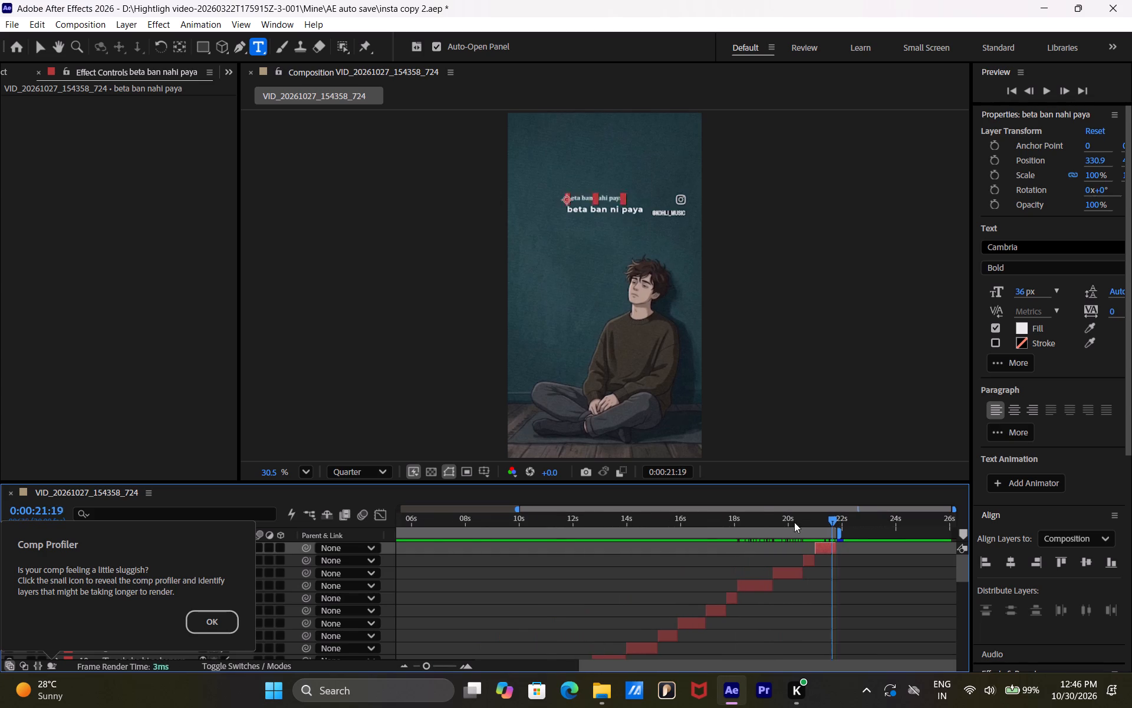
{"action": "left_click_drag", "start_coordinate": [794, 522], "coordinate": [308, 545]}
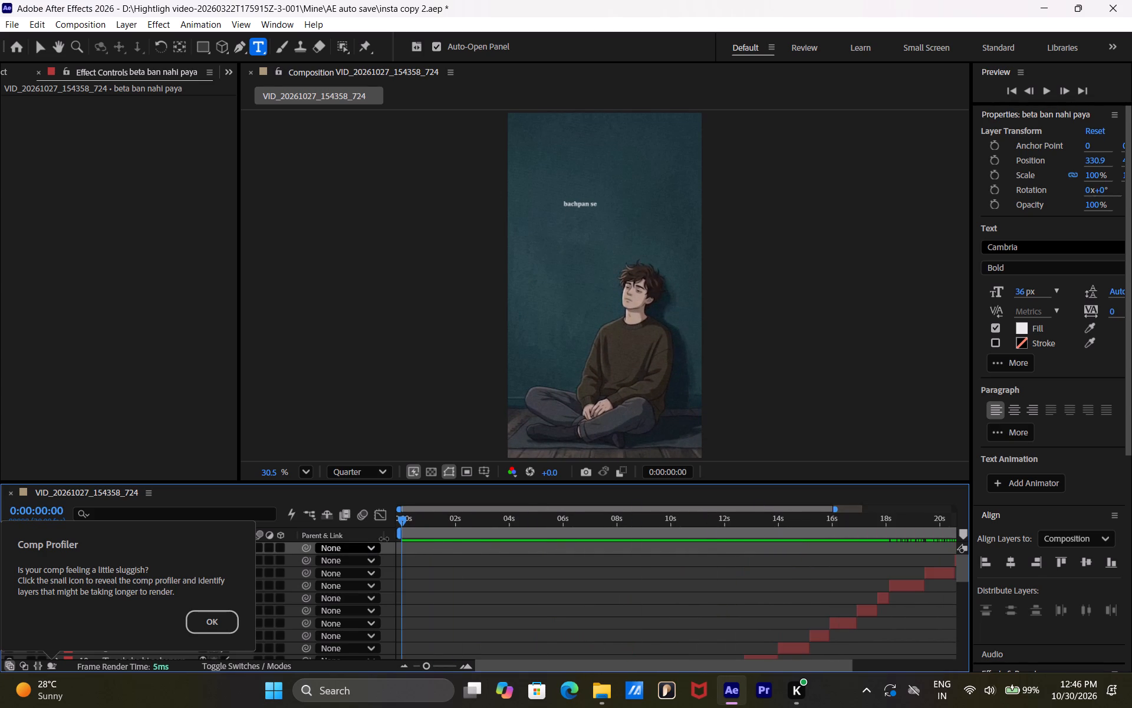
Dismiss the Comp Profiler notice and collapse the expanded Opacity properties of the video, image and lyric layers at the bottom of the stack.
{"action": "scroll", "coordinate": [411, 661], "scroll_direction": "down", "scroll_amount": 2}
{"action": "scroll", "coordinate": [456, 599], "scroll_direction": "down", "scroll_amount": 4}
{"action": "left_click_drag", "start_coordinate": [428, 663], "coordinate": [387, 666]}
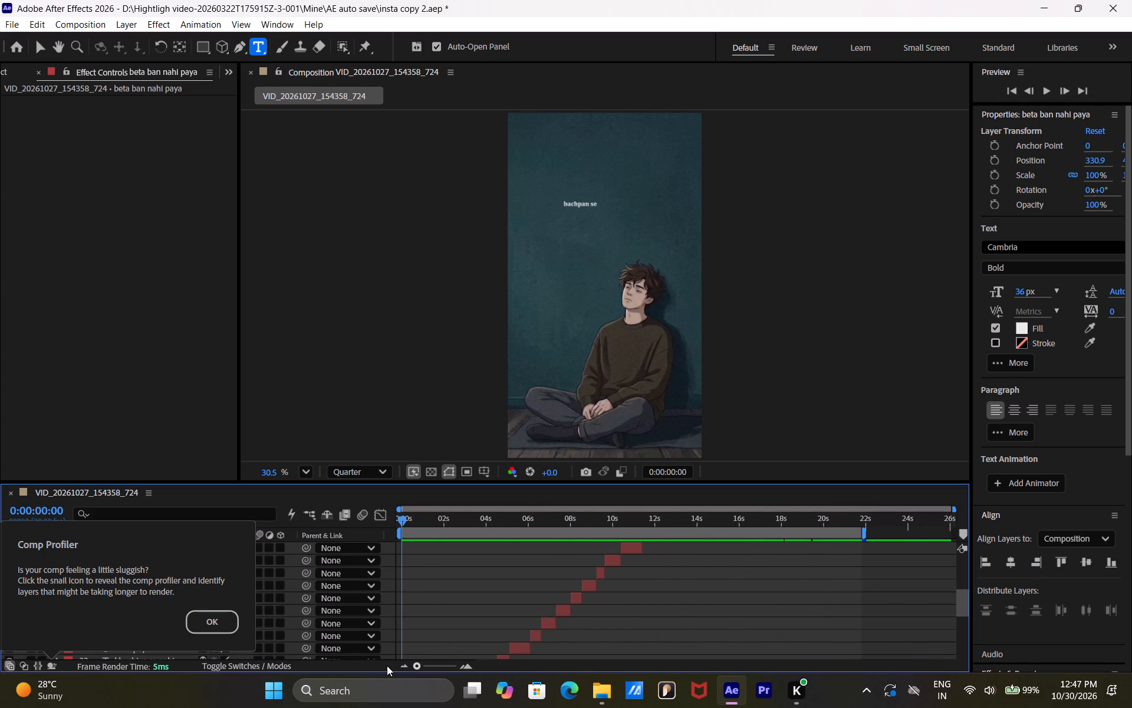
{"action": "left_click_drag", "start_coordinate": [387, 666], "coordinate": [378, 666]}
{"action": "scroll", "coordinate": [518, 572], "scroll_direction": "down", "scroll_amount": 10}
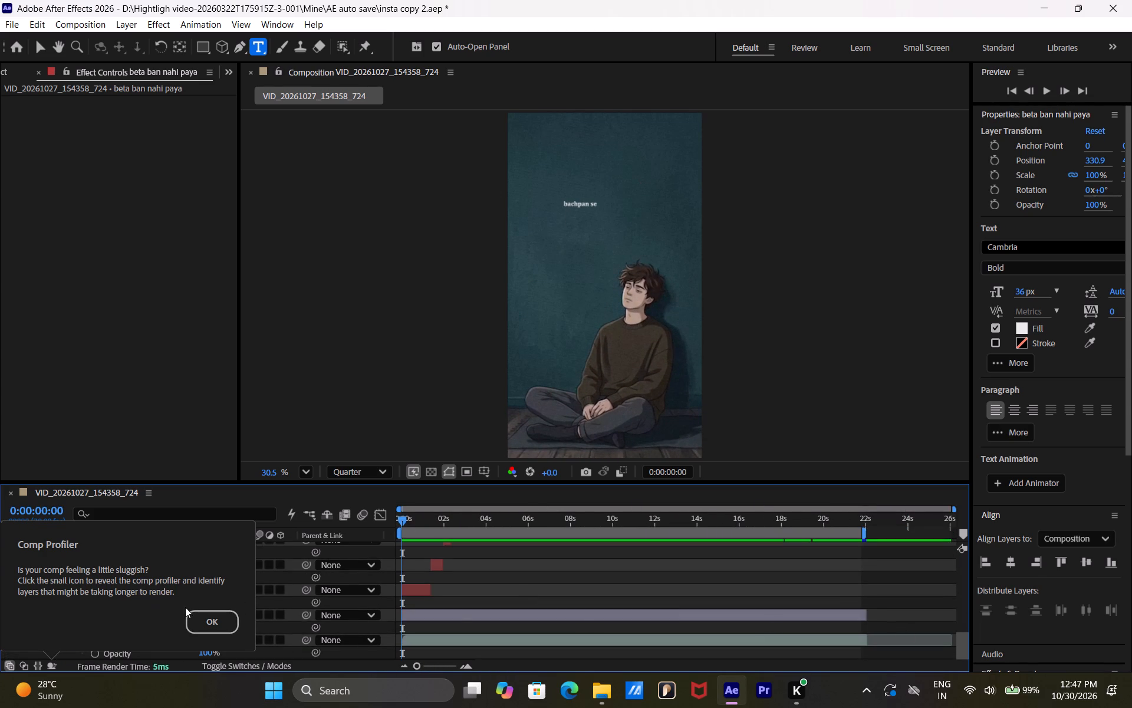
{"action": "left_click", "coordinate": [197, 617]}
{"action": "left_click", "coordinate": [61, 615]}
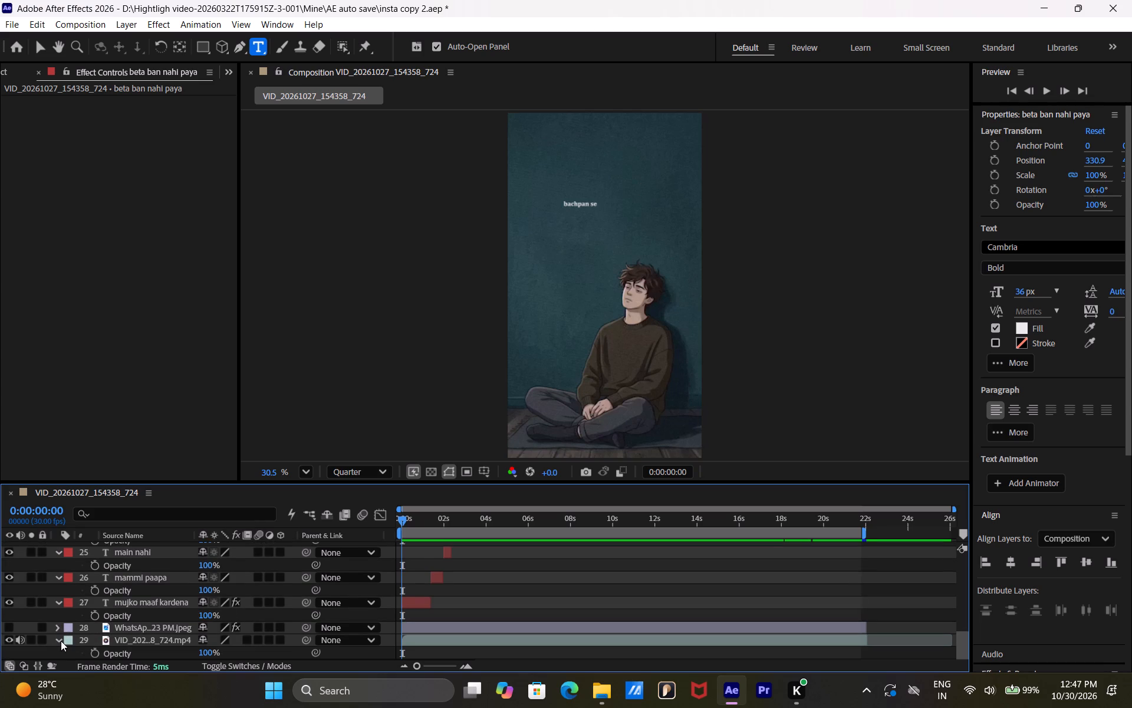
{"action": "left_click", "coordinate": [61, 641]}
{"action": "left_click", "coordinate": [60, 617]}
{"action": "left_click", "coordinate": [60, 598]}
{"action": "left_click", "coordinate": [60, 589]}
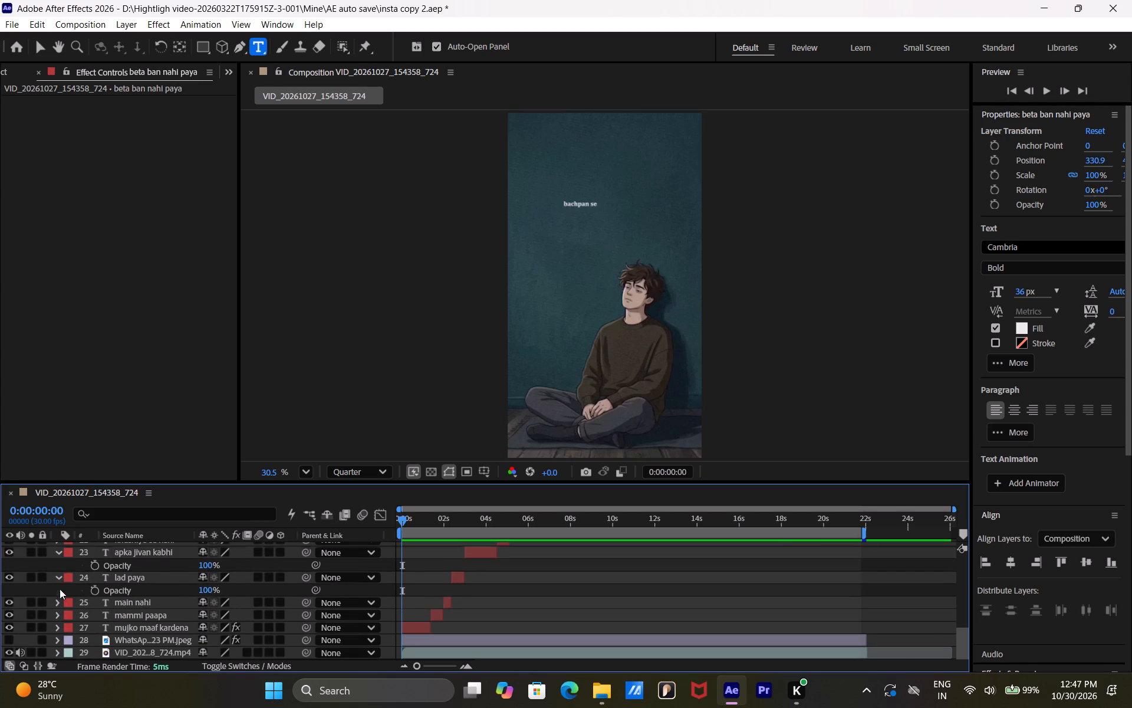
{"action": "left_click", "coordinate": [58, 579]}
{"action": "left_click", "coordinate": [58, 568]}
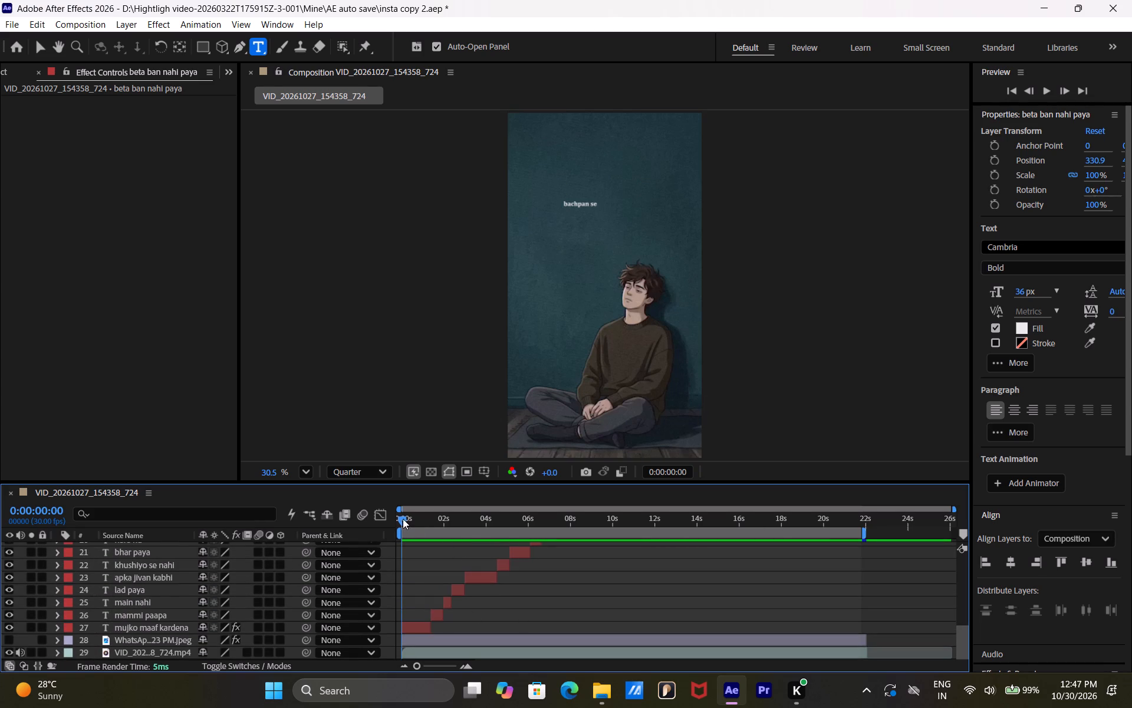
Trim the start of the "bachpan se" layer to 0:00:11:13, where the "jo bhi ban paya" layer ends.
{"action": "left_click_drag", "start_coordinate": [403, 519], "coordinate": [412, 523]}
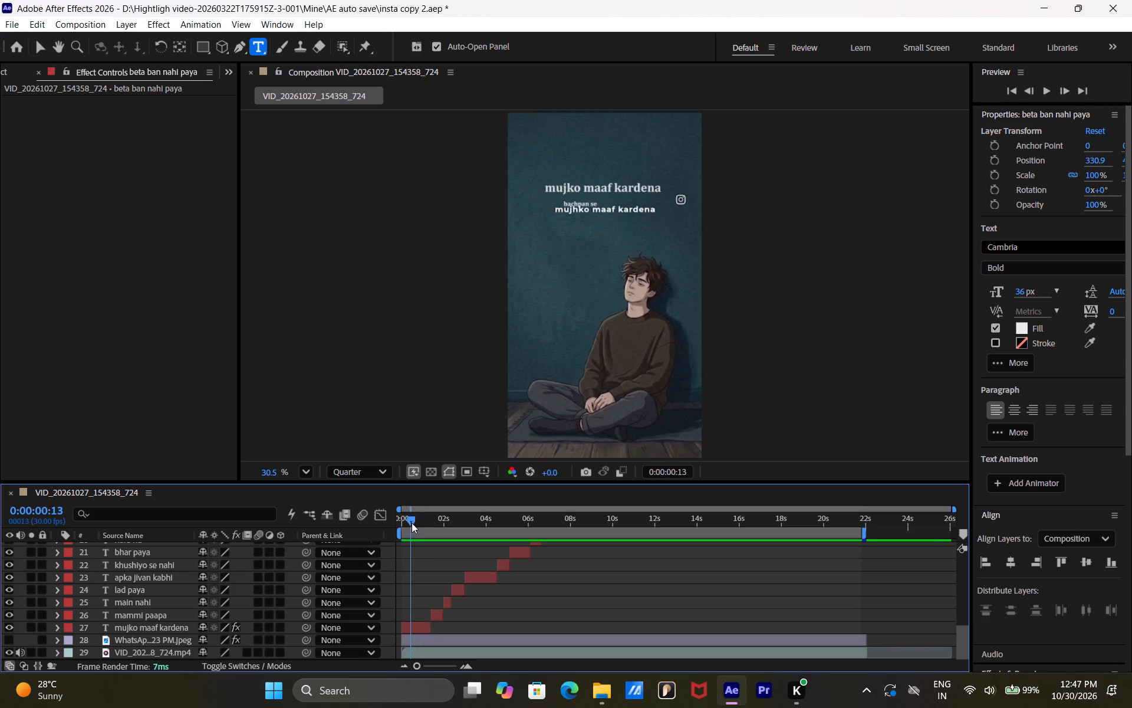
{"action": "left_click_drag", "start_coordinate": [412, 523], "coordinate": [440, 523]}
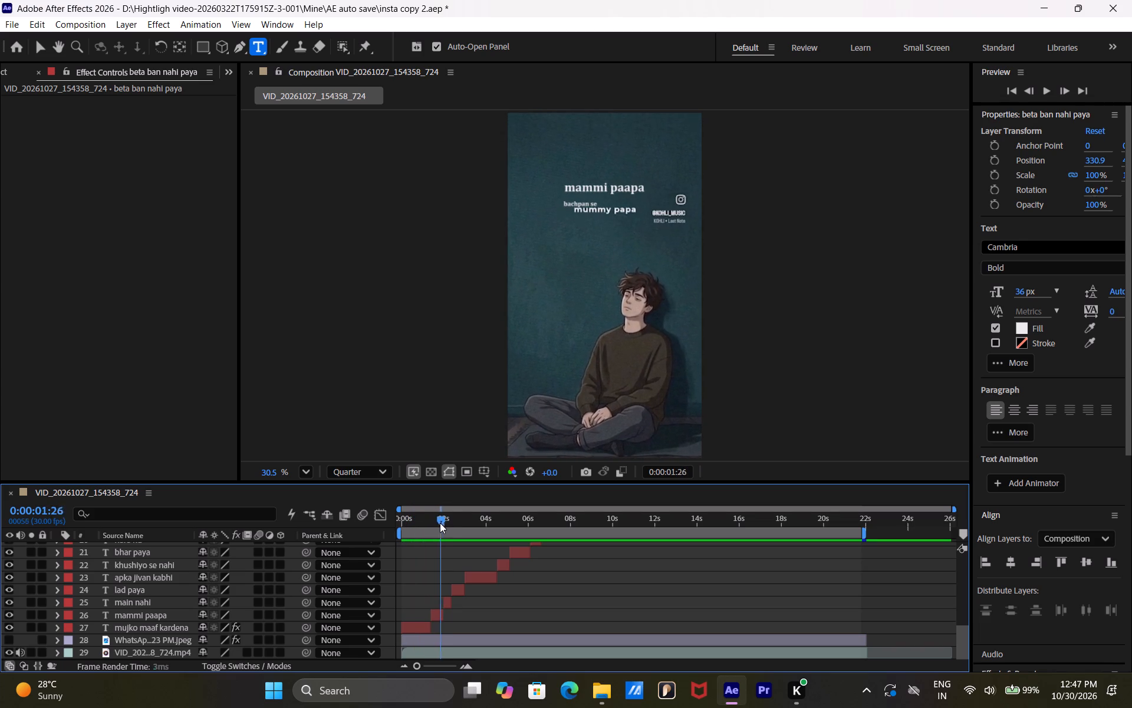
{"action": "left_click_drag", "start_coordinate": [440, 523], "coordinate": [430, 524]}
{"action": "scroll", "coordinate": [505, 591], "scroll_direction": "up", "scroll_amount": 7}
{"action": "scroll", "coordinate": [506, 594], "scroll_direction": "down", "scroll_amount": 4}
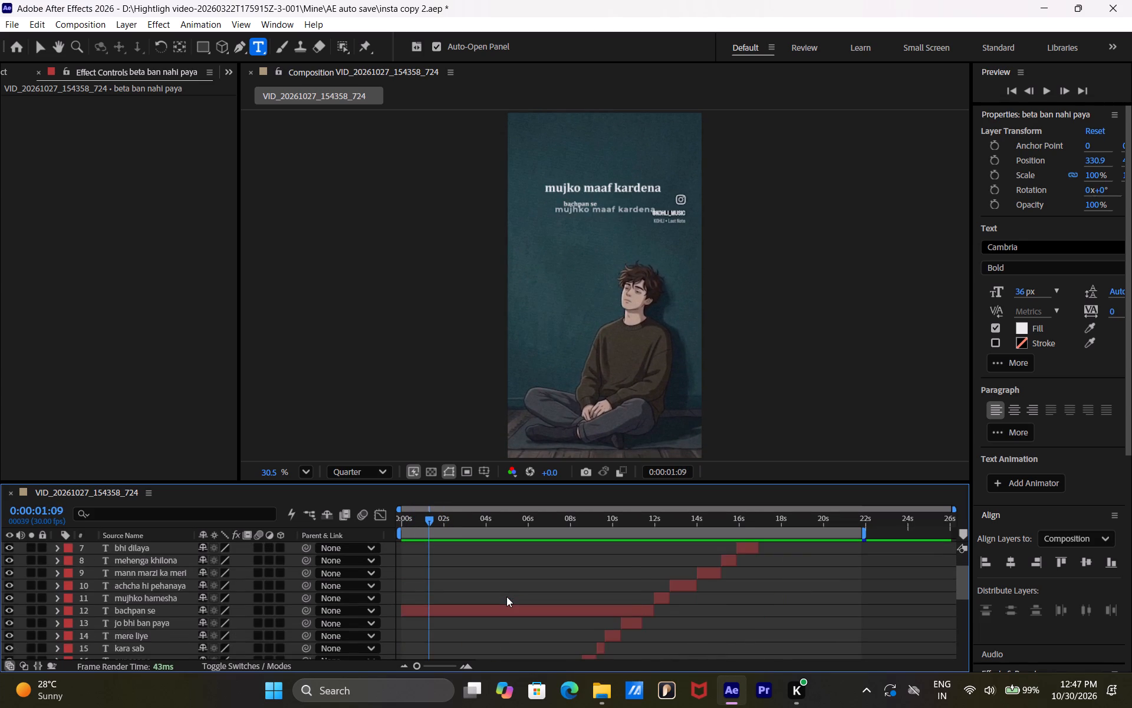
{"action": "scroll", "coordinate": [506, 596], "scroll_direction": "up", "scroll_amount": 2}
{"action": "left_click", "coordinate": [640, 523]}
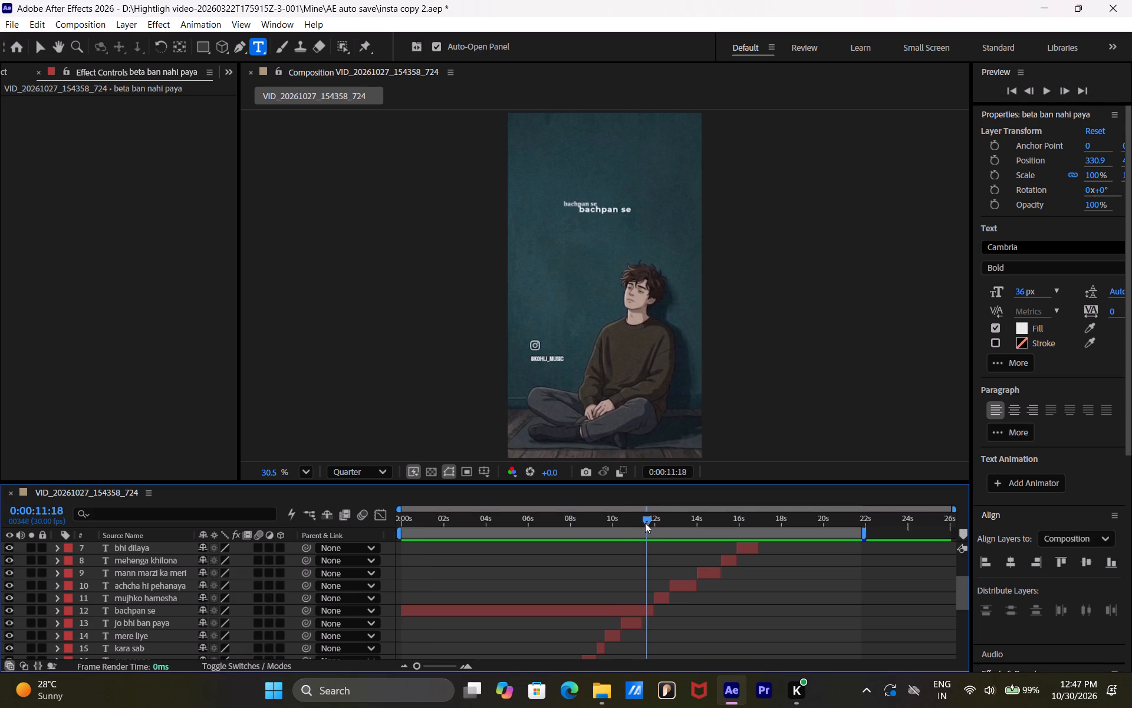
{"action": "left_click_drag", "start_coordinate": [428, 668], "coordinate": [453, 664]}
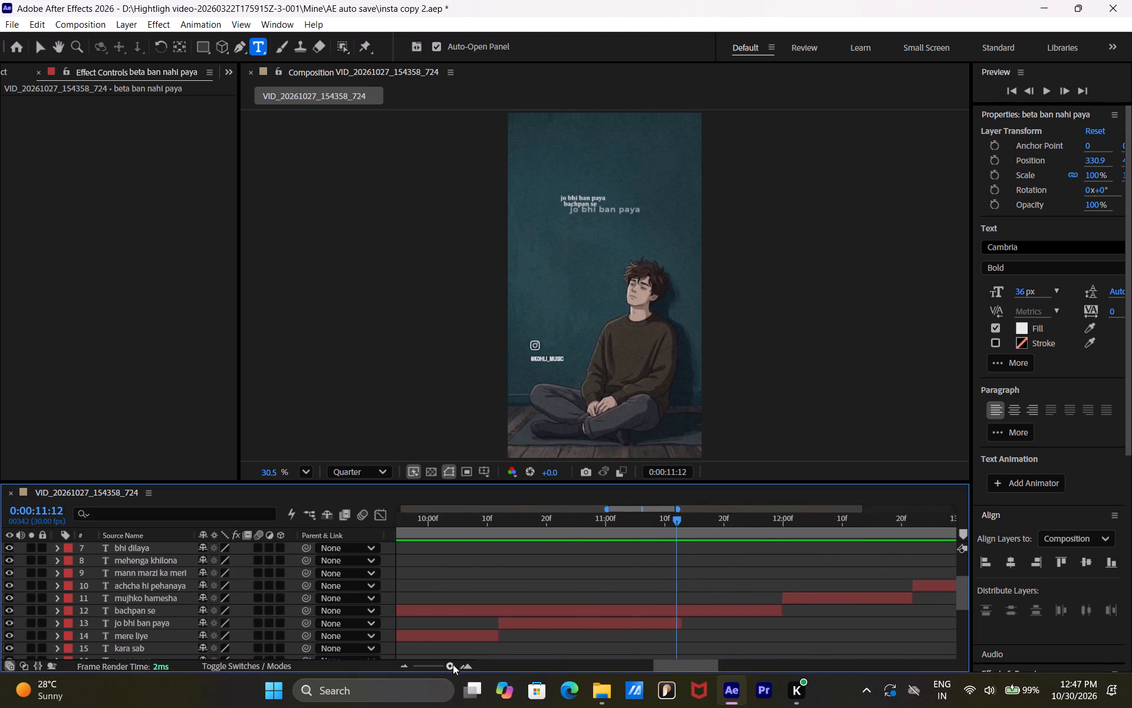
{"action": "left_click_drag", "start_coordinate": [453, 664], "coordinate": [456, 663]}
{"action": "left_click_drag", "start_coordinate": [701, 518], "coordinate": [695, 518]}
{"action": "left_click", "coordinate": [697, 612]}
{"action": "key", "text": "alt+bracketleft"}
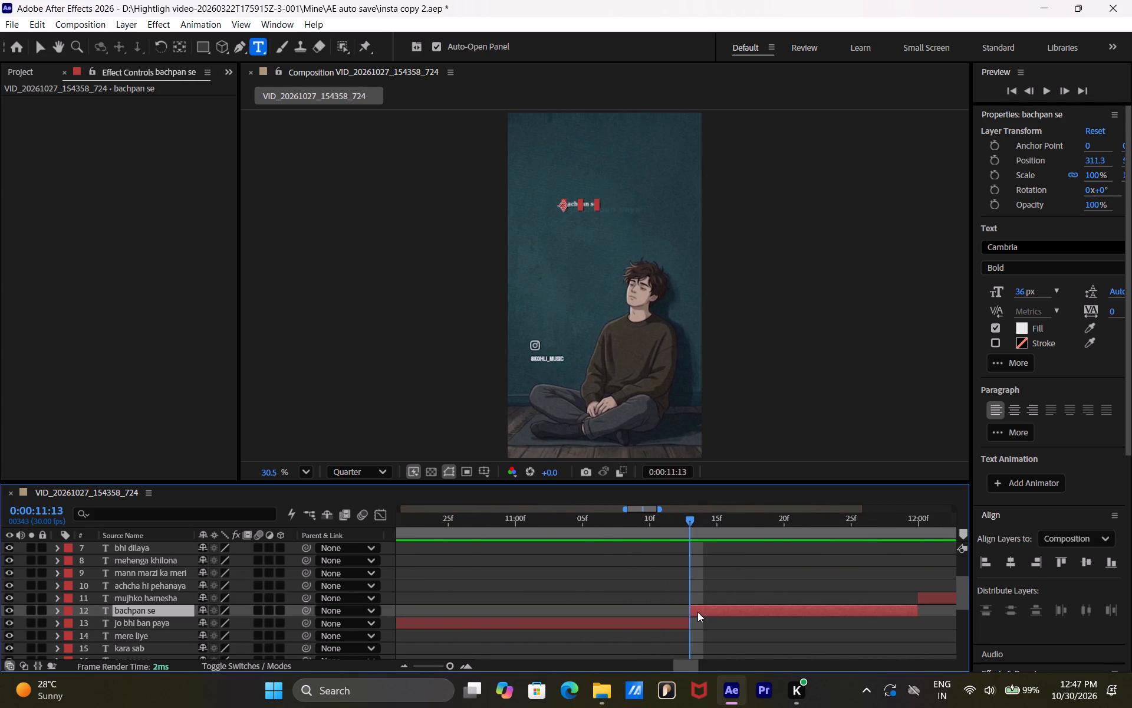
Return the playhead to 0:00:00:00 and select the "mujko maaf kardena" layer.
{"action": "left_click_drag", "start_coordinate": [424, 664], "coordinate": [413, 664]}
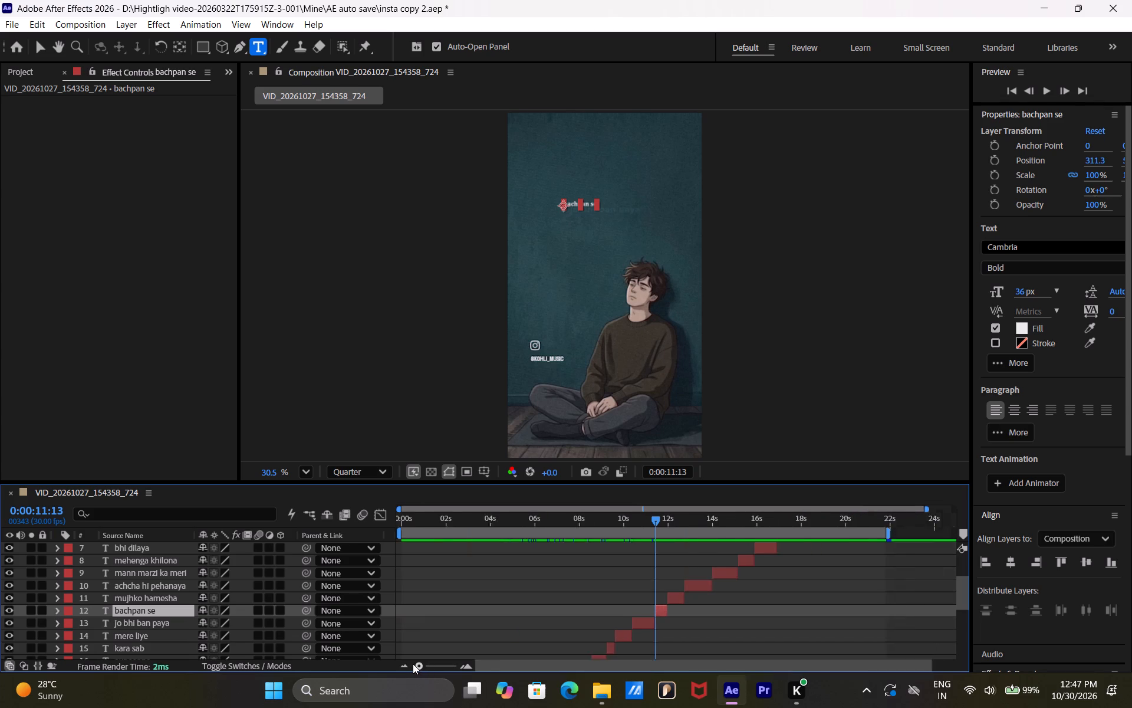
{"action": "left_click_drag", "start_coordinate": [413, 664], "coordinate": [394, 662]}
{"action": "scroll", "coordinate": [557, 581], "scroll_direction": "down", "scroll_amount": 4}
{"action": "left_click_drag", "start_coordinate": [419, 517], "coordinate": [414, 518]}
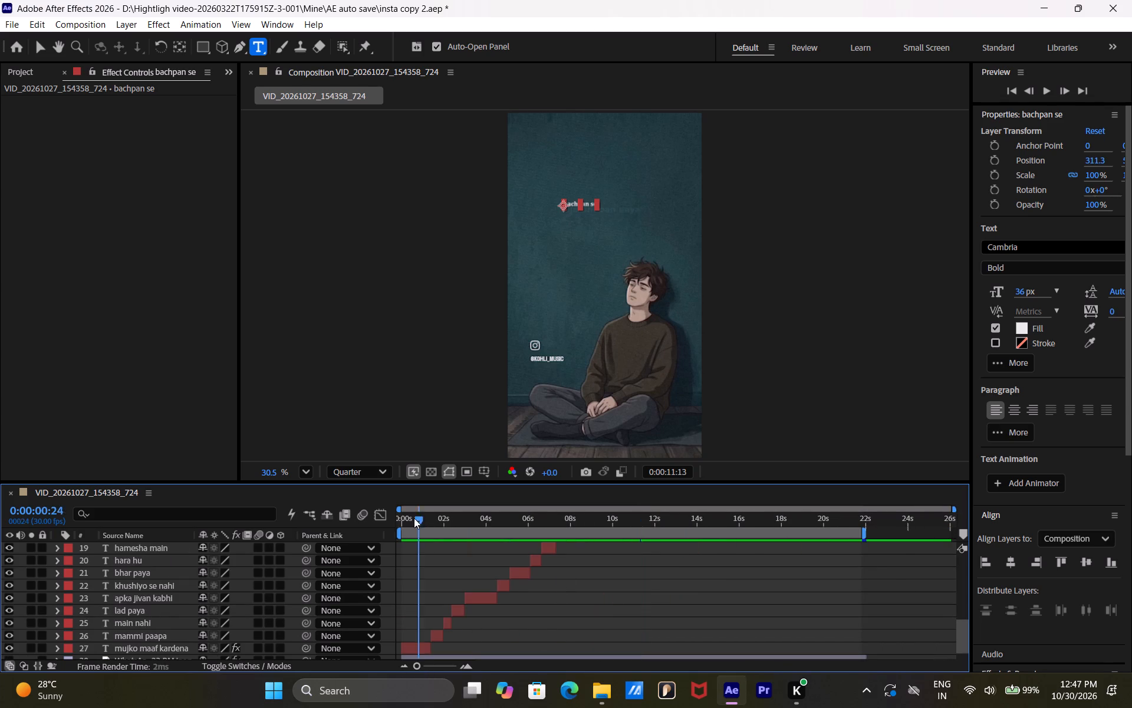
{"action": "left_click_drag", "start_coordinate": [414, 518], "coordinate": [397, 524]}
{"action": "left_click", "coordinate": [411, 646]}
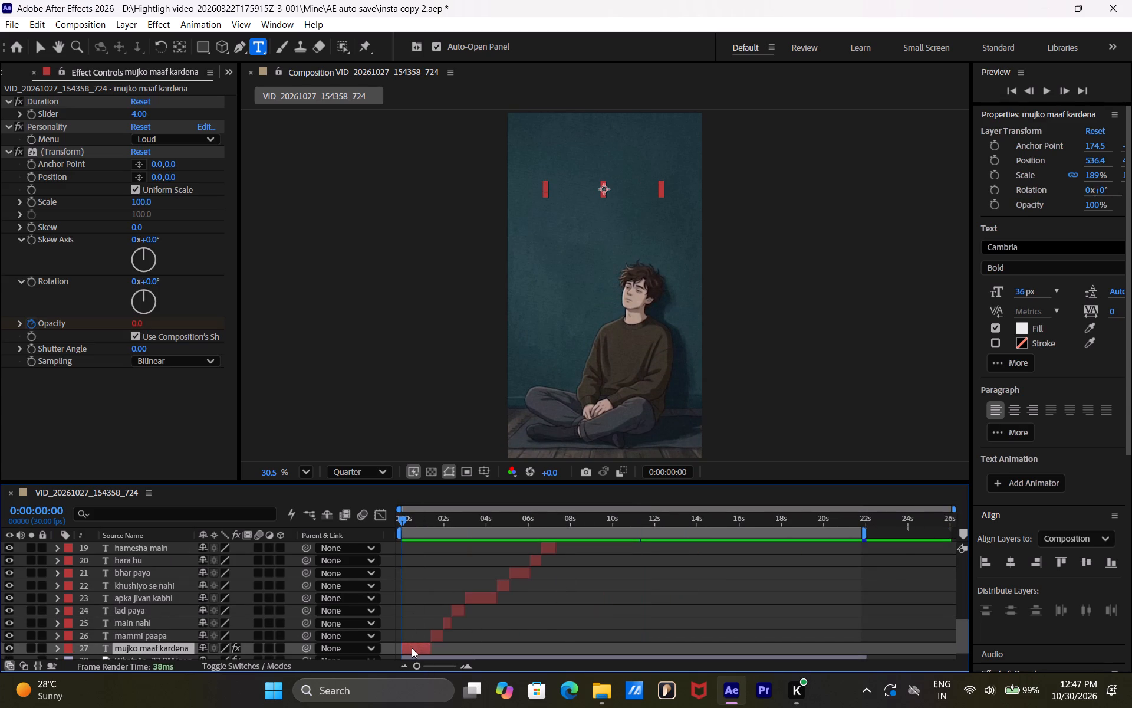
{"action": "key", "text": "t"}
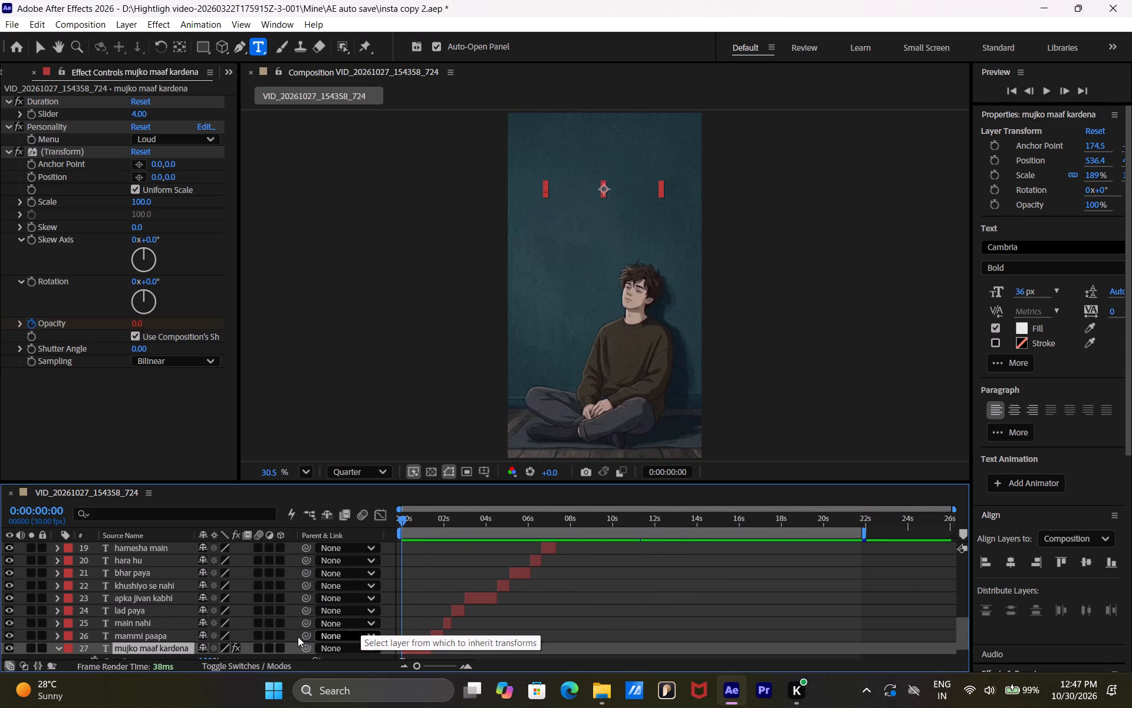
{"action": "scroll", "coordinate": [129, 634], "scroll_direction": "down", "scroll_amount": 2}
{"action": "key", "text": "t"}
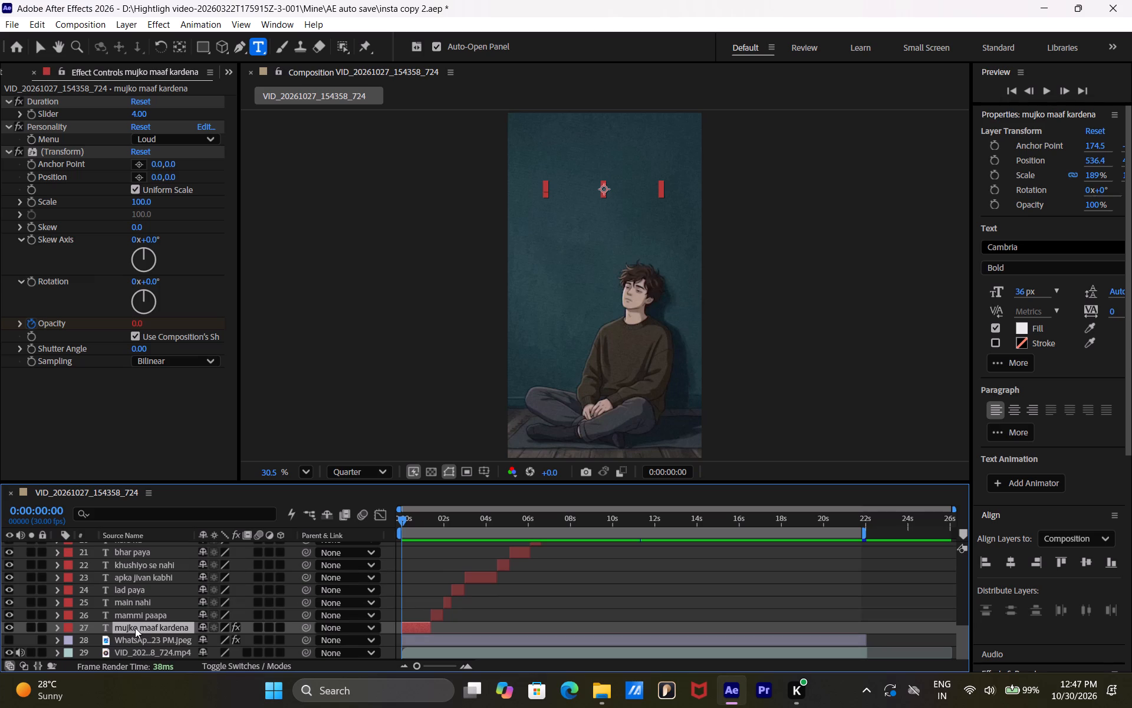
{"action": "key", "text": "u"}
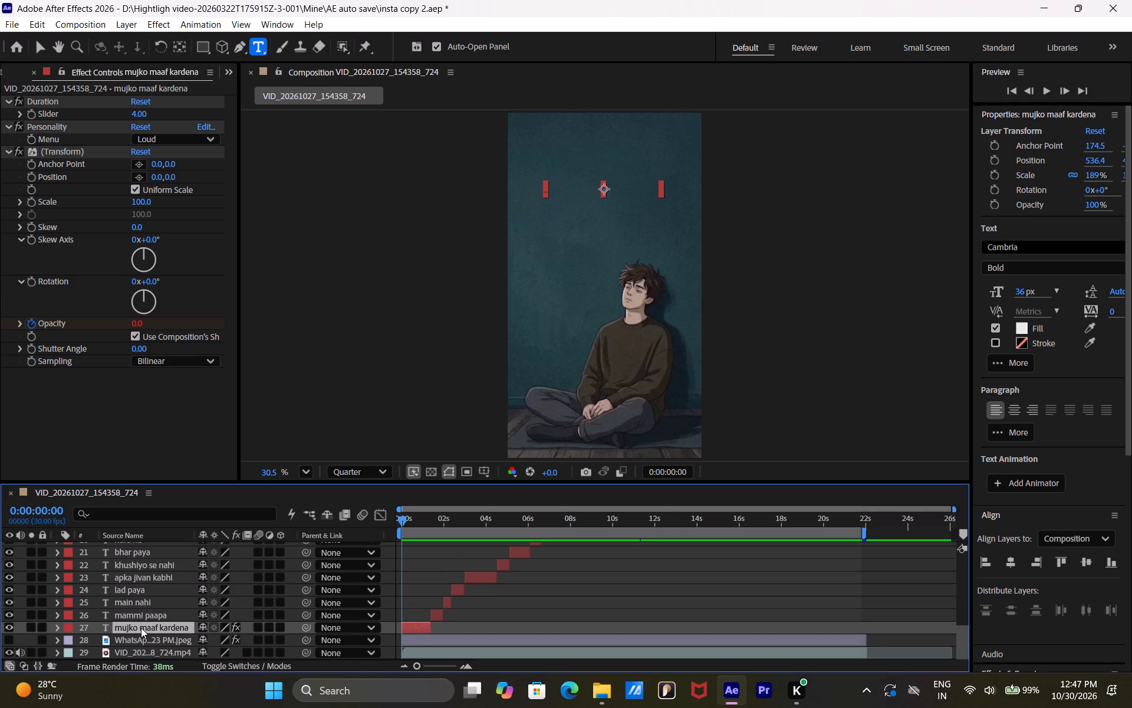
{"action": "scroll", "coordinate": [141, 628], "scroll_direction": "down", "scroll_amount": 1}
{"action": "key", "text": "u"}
Reveal the Position, Scale and keyframed Transform effect opacity of the "mujko maaf kardena" layer in the timeline.
{"action": "left_click", "coordinate": [137, 624]}
{"action": "type", "text": "sp"}
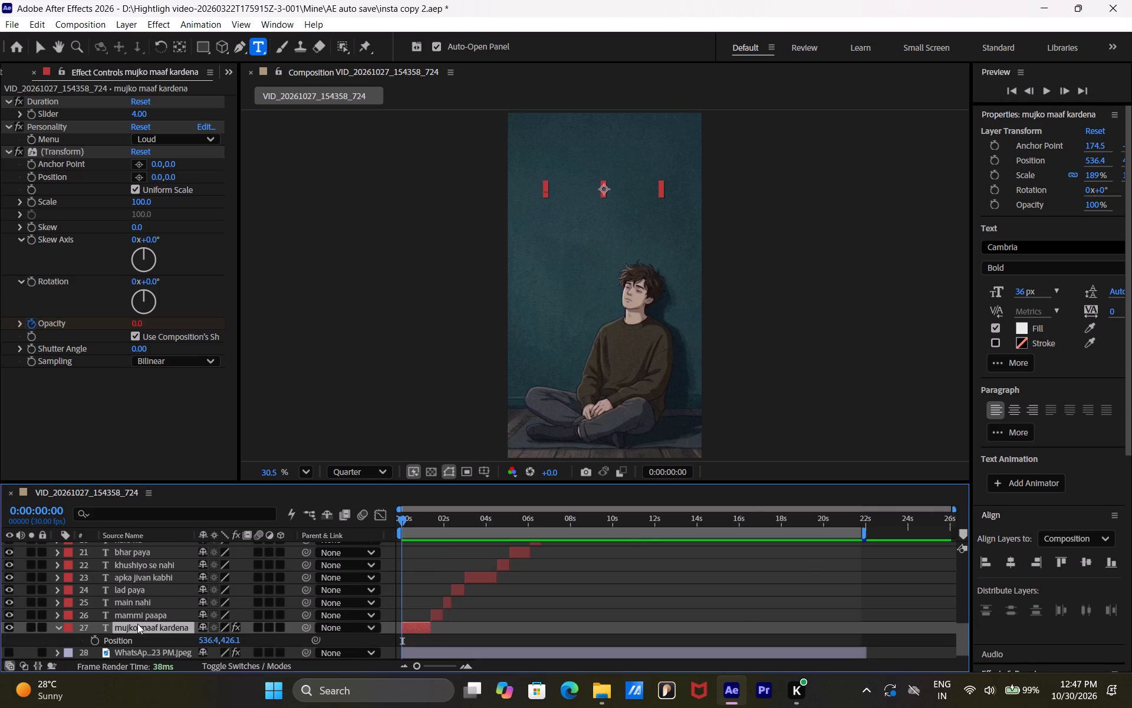
{"action": "left_click", "coordinate": [138, 629]}
{"action": "key", "text": "shift+s"}
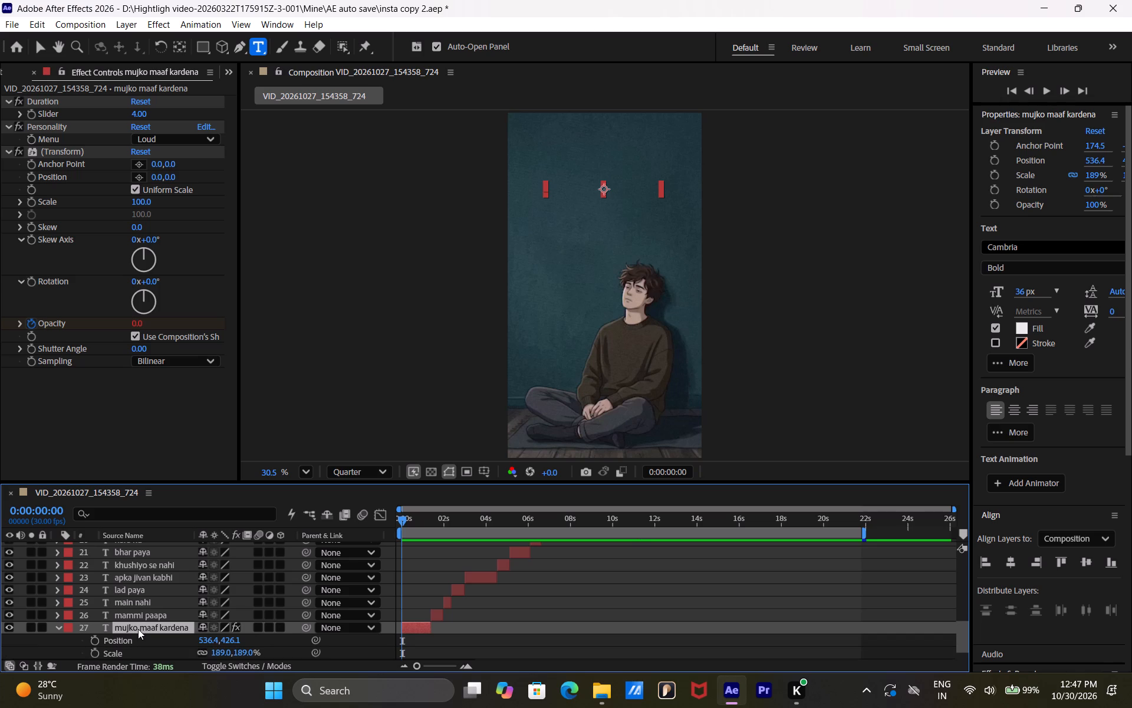
{"action": "scroll", "coordinate": [138, 629], "scroll_direction": "down", "scroll_amount": 1}
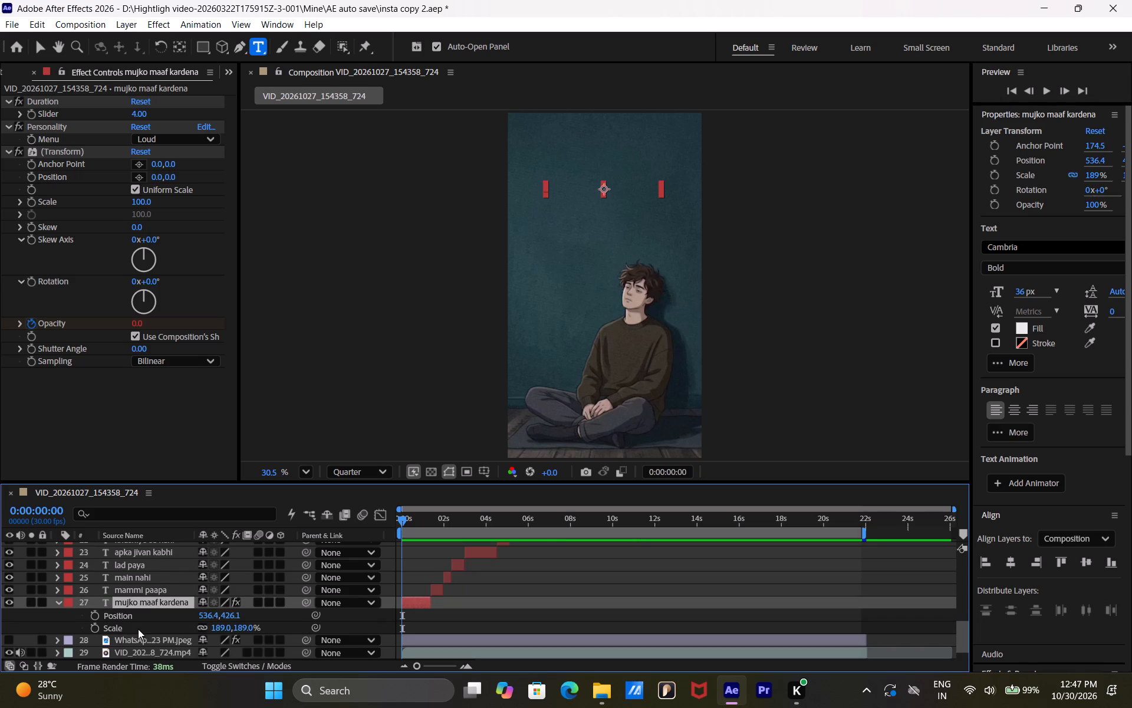
{"action": "key", "text": "shift+t"}
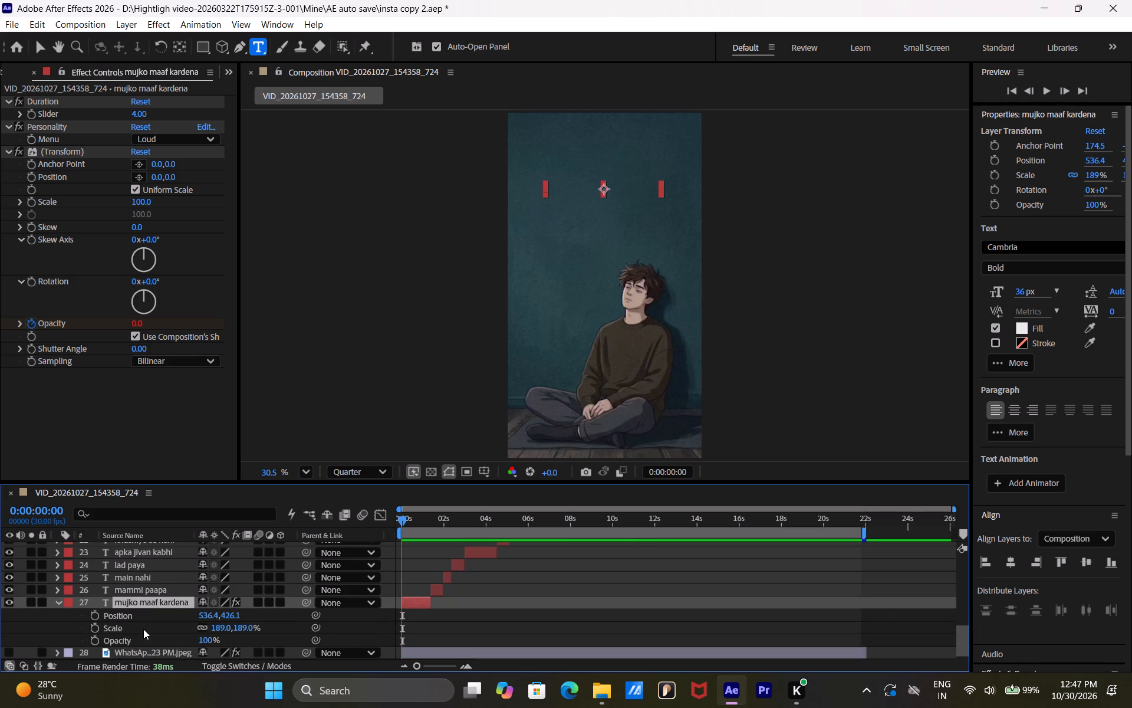
{"action": "key", "text": "shift+t"}
{"action": "key", "text": "shift+u"}
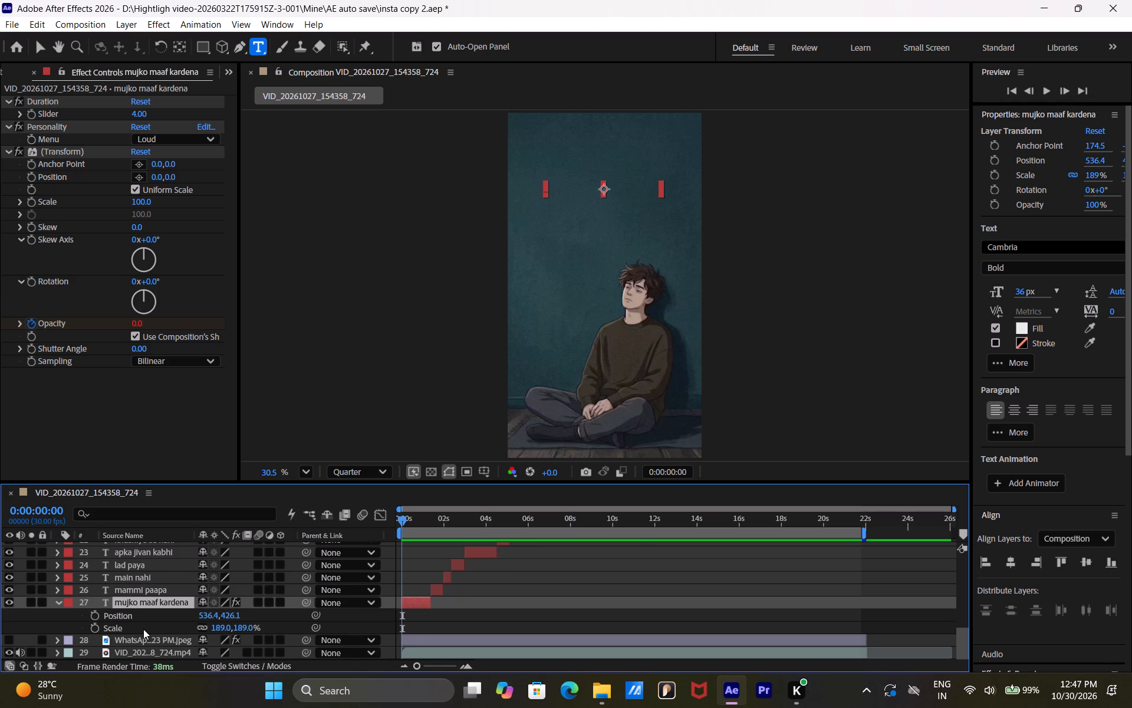
Copy the Transform effect together with the Position and Scale properties of the "mujko maaf kardena" layer.
{"action": "scroll", "coordinate": [149, 629], "scroll_direction": "down", "scroll_amount": 1}
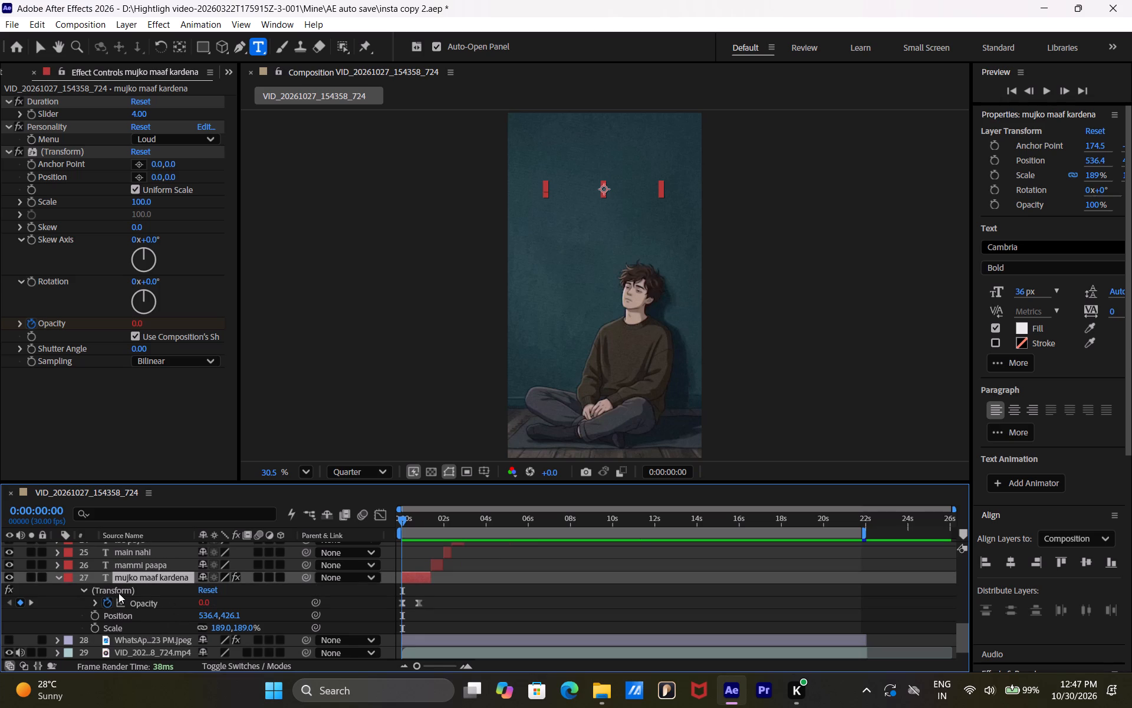
{"action": "left_click", "coordinate": [118, 593]}
{"action": "left_click", "coordinate": [119, 614], "text": "shift"}
{"action": "left_click", "coordinate": [119, 627], "text": "shift"}
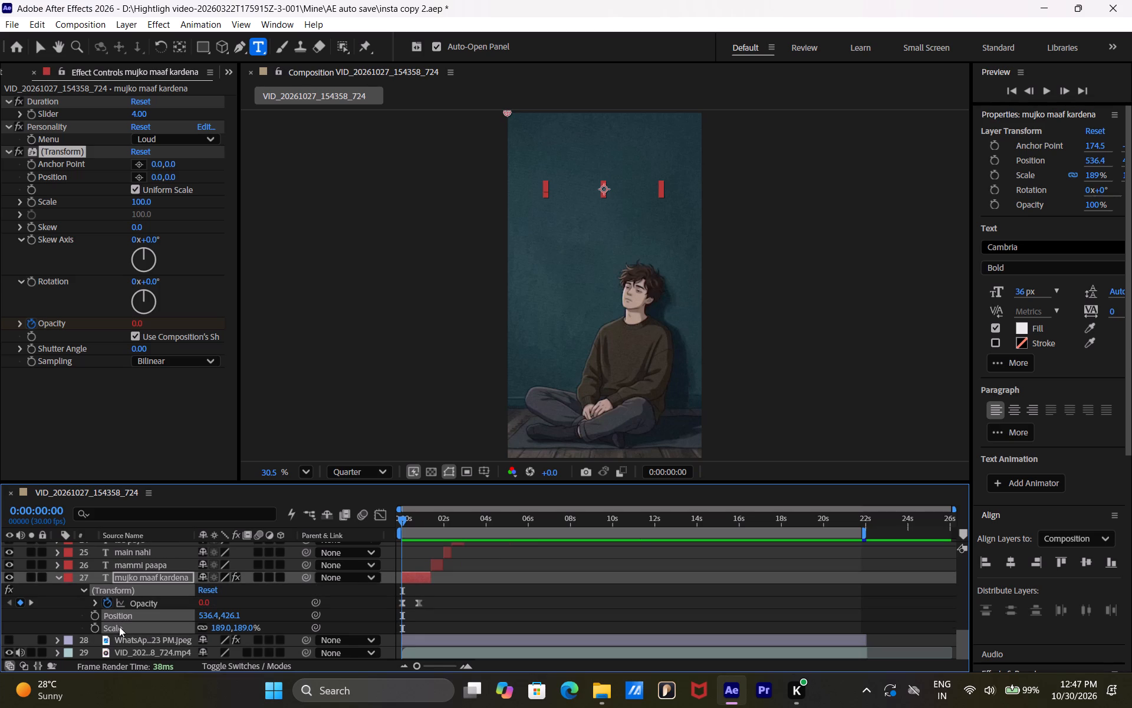
{"action": "key", "text": "ctrl+c"}
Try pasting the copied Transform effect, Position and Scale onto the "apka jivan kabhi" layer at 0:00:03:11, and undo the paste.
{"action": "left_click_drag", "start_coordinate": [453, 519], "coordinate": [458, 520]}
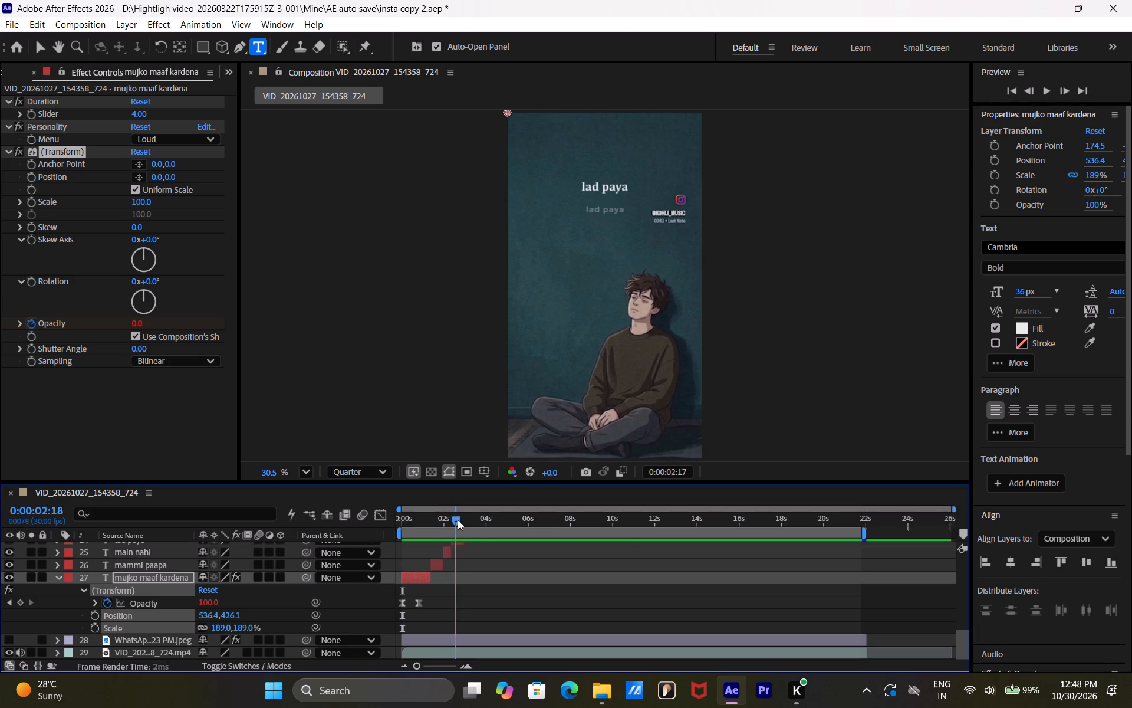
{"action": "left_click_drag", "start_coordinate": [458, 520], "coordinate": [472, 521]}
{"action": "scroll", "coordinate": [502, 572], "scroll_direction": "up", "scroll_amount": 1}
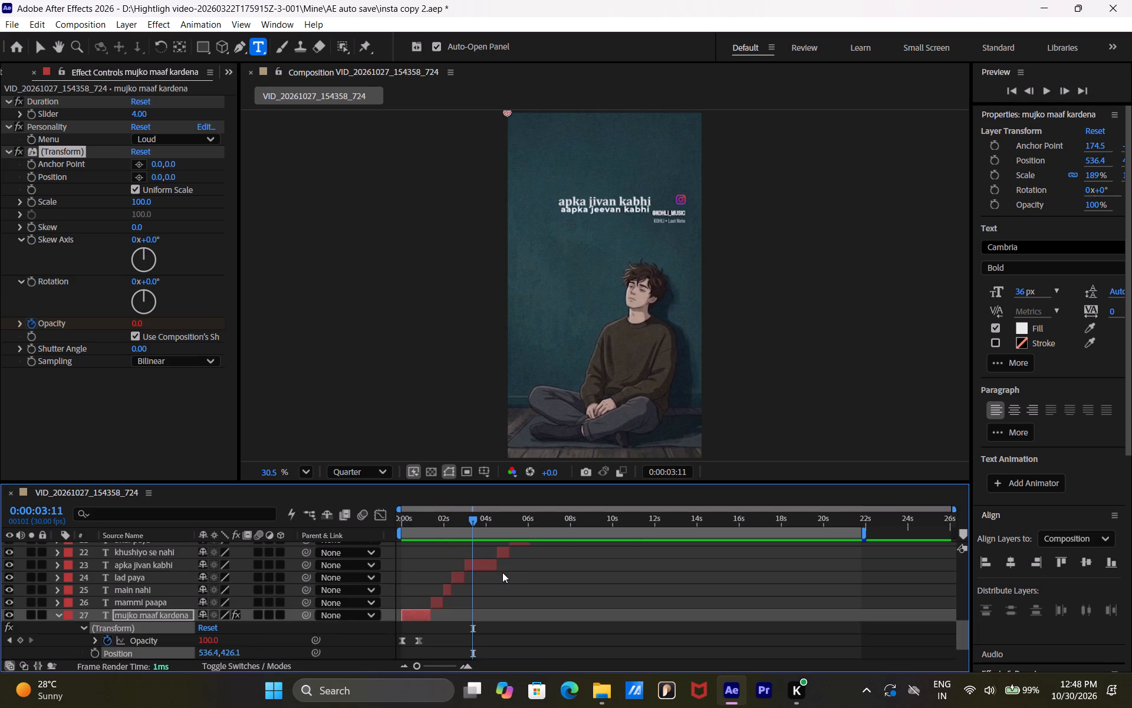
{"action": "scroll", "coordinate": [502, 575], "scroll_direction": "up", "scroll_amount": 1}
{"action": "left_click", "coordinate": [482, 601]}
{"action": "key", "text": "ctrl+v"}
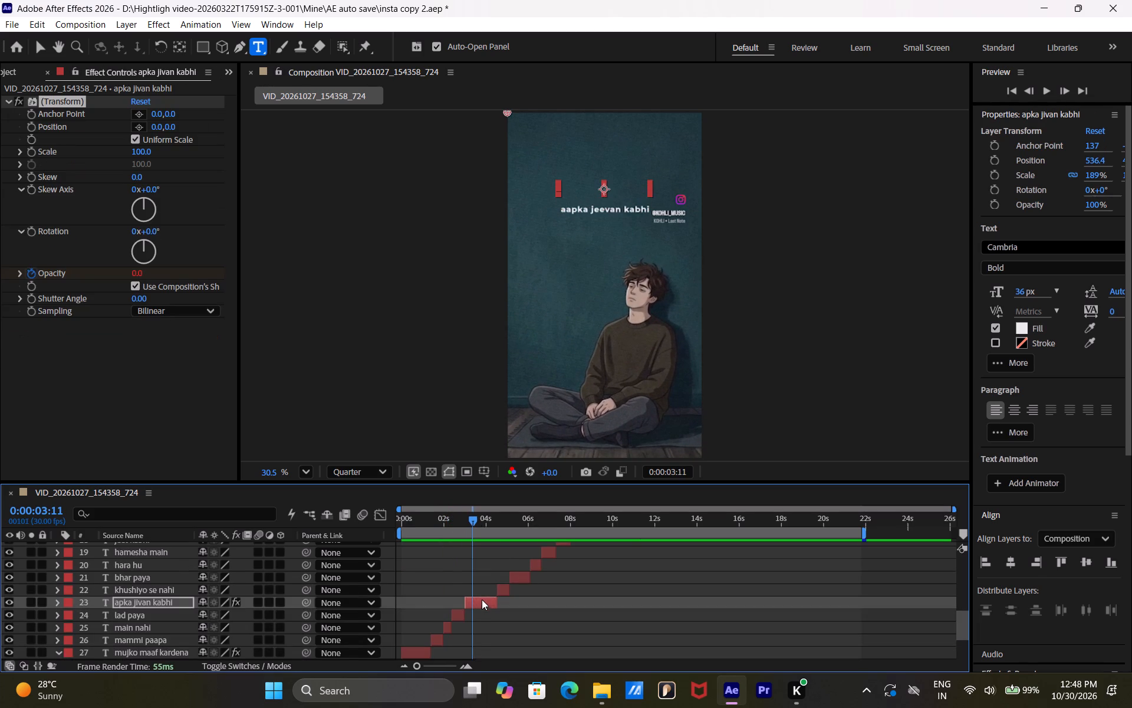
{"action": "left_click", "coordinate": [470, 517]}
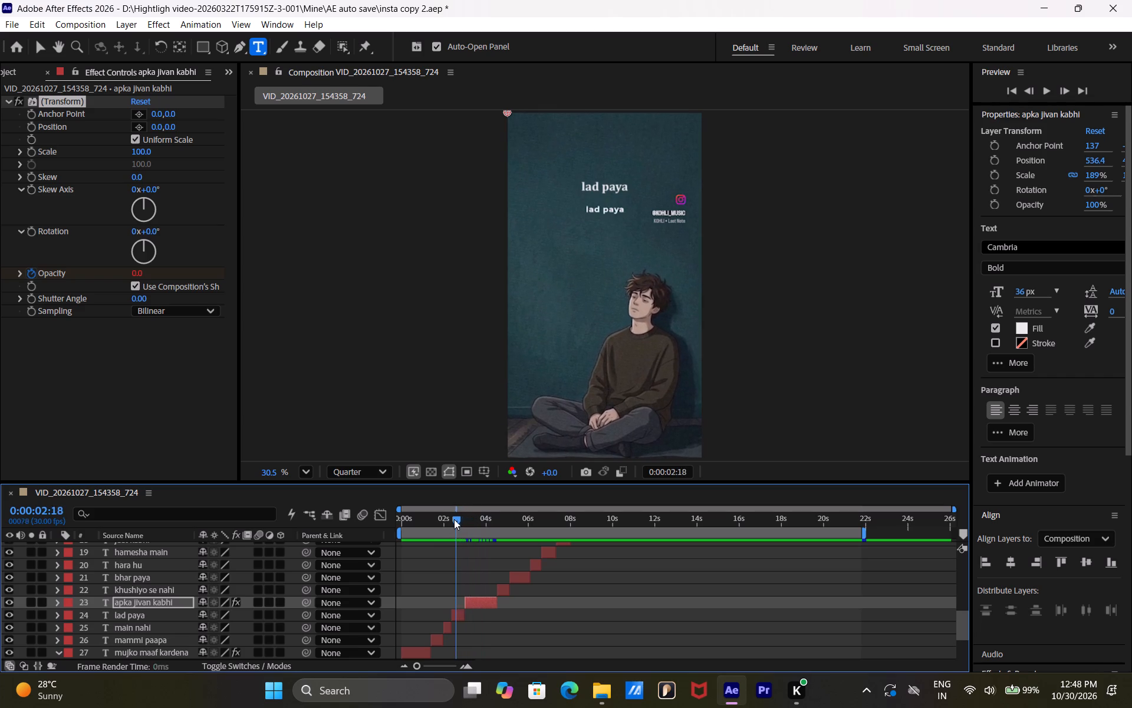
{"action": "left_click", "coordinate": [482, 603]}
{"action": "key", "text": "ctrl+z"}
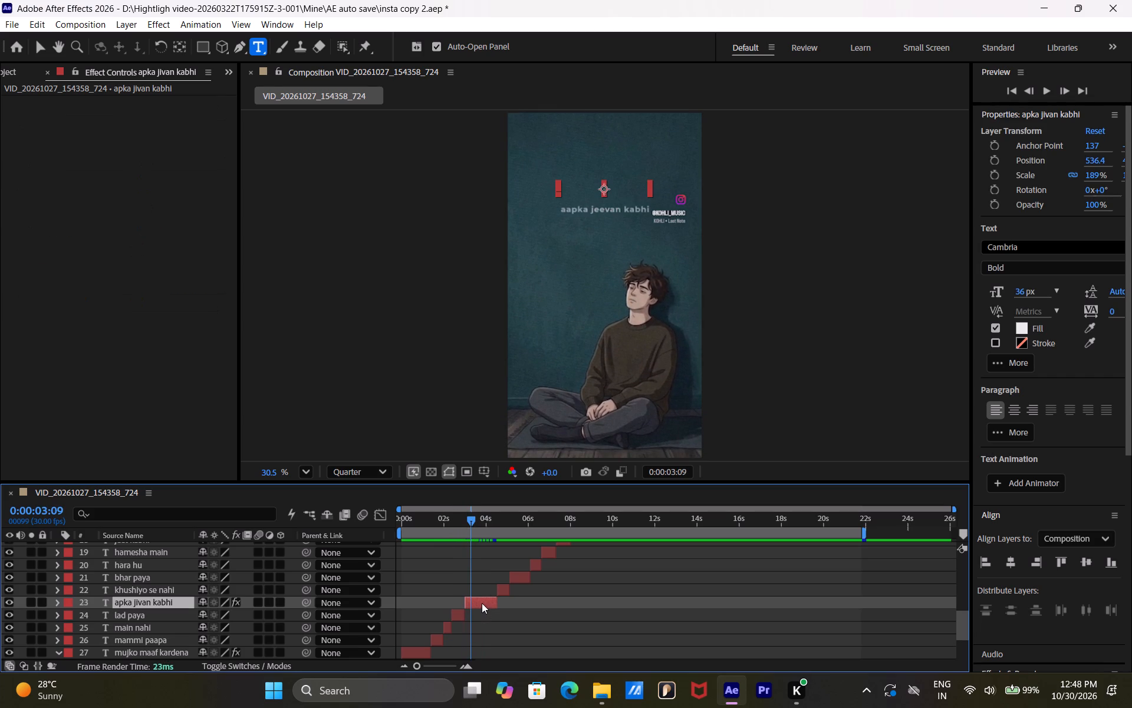
Paste the copied Transform effect, Position and Scale onto the "apka jivan kabhi" layer at 0:00:03:00.
{"action": "left_click_drag", "start_coordinate": [472, 520], "coordinate": [464, 519]}
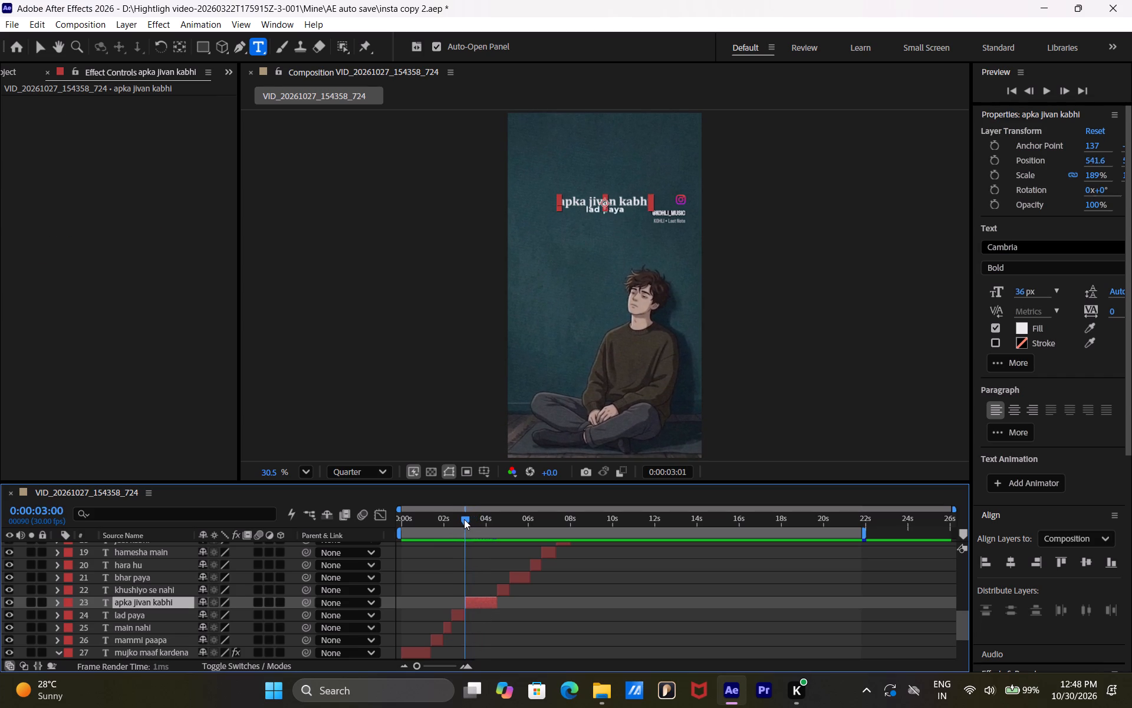
{"action": "left_click_drag", "start_coordinate": [464, 519], "coordinate": [463, 519]}
{"action": "left_click", "coordinate": [464, 519]}
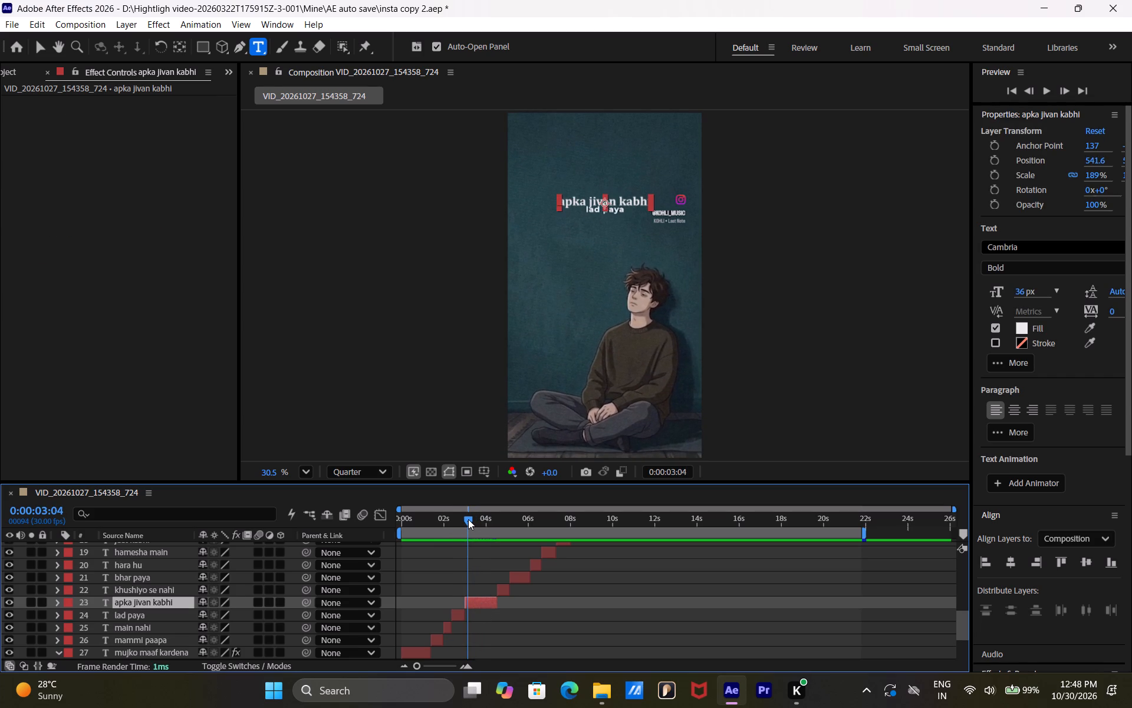
{"action": "key", "text": "ctrl+v"}
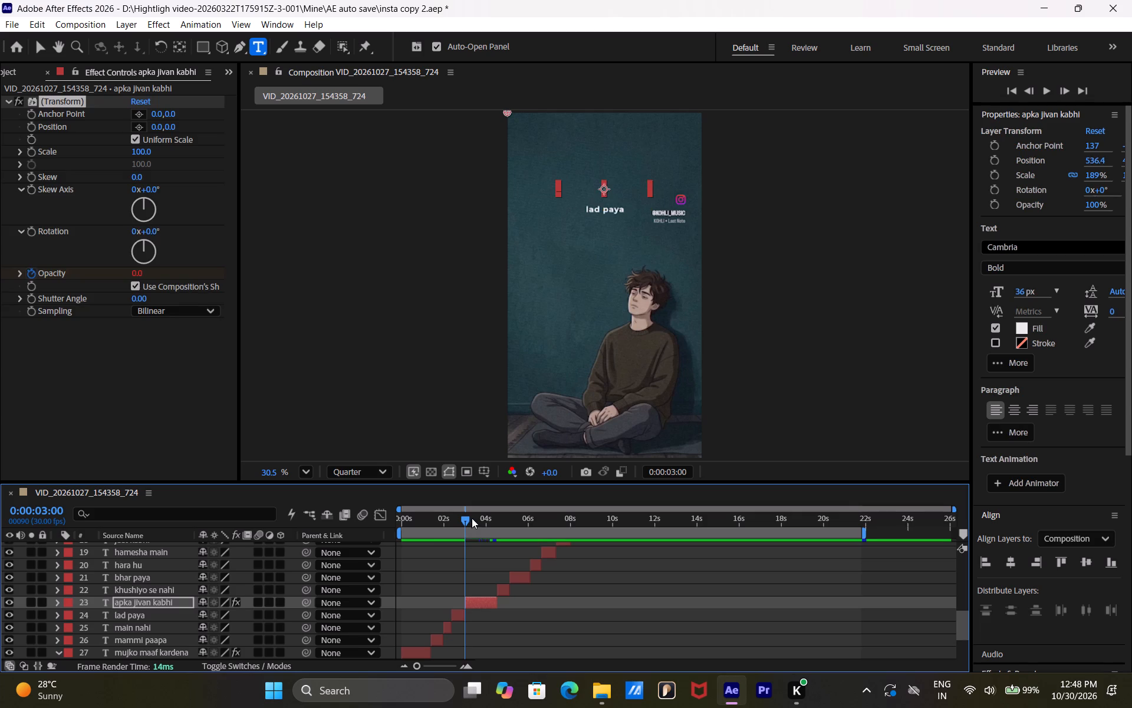
Paste the copied Transform effect, Position and Scale onto the "khushiyo se nahi" layer at 0:00:04:16.
{"action": "left_click_drag", "start_coordinate": [464, 517], "coordinate": [492, 517]}
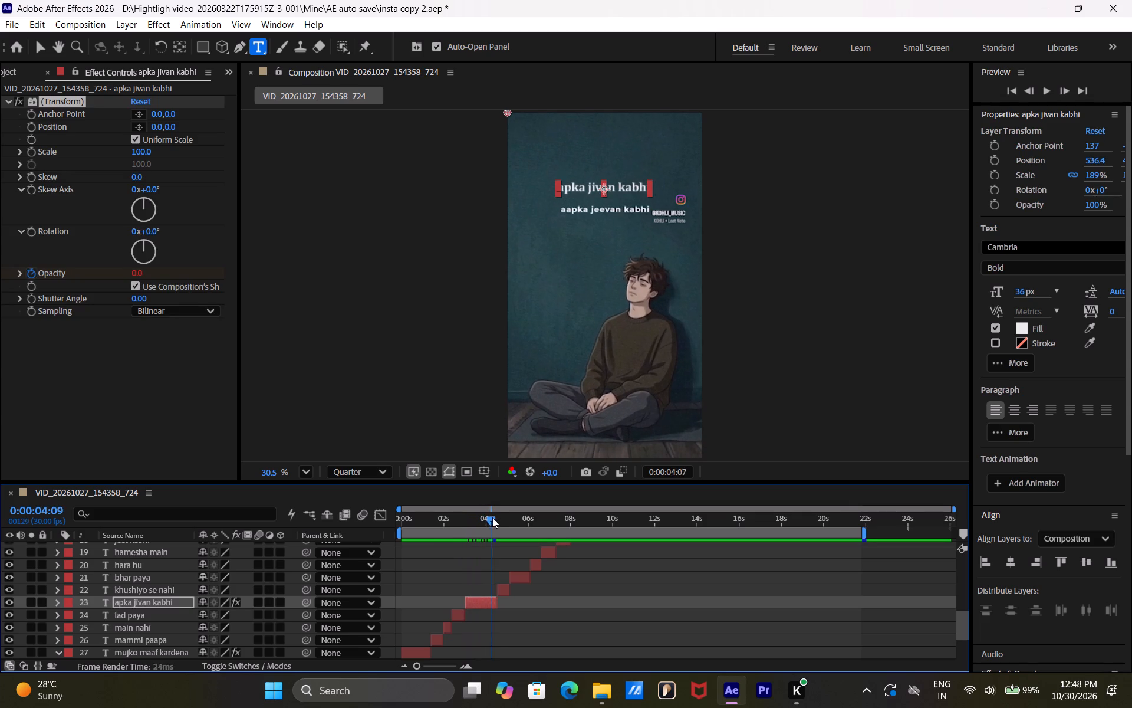
{"action": "left_click_drag", "start_coordinate": [492, 517], "coordinate": [496, 517]}
{"action": "left_click", "coordinate": [504, 588]}
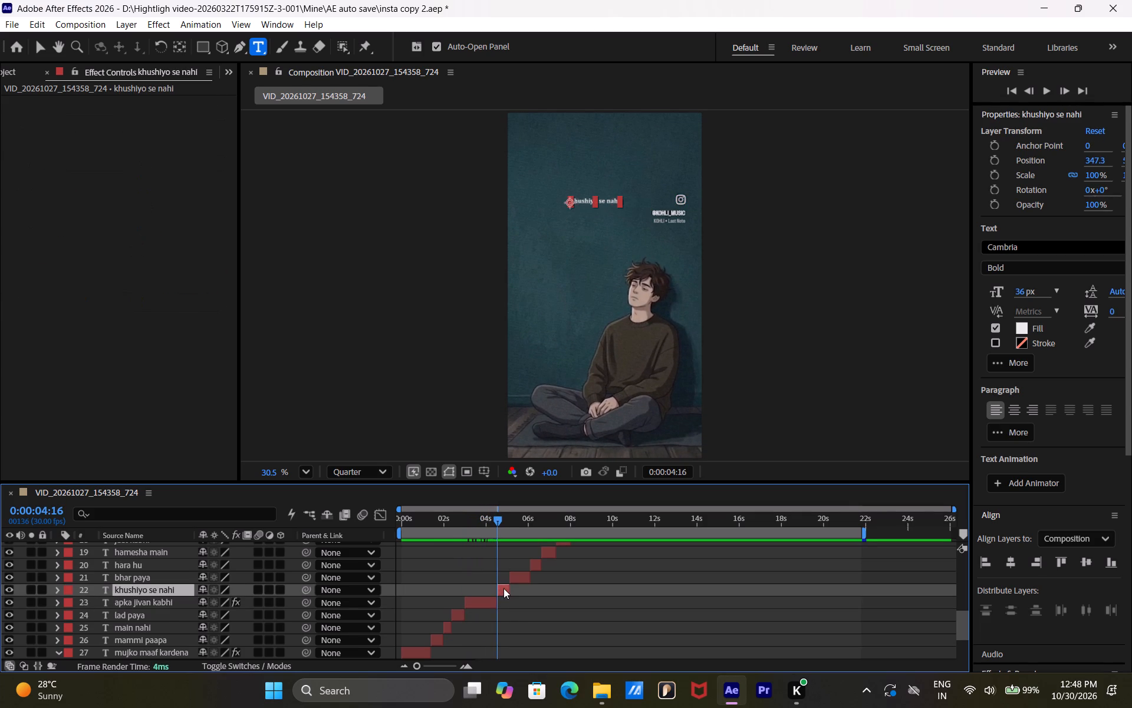
{"action": "key", "text": "ctrl+v"}
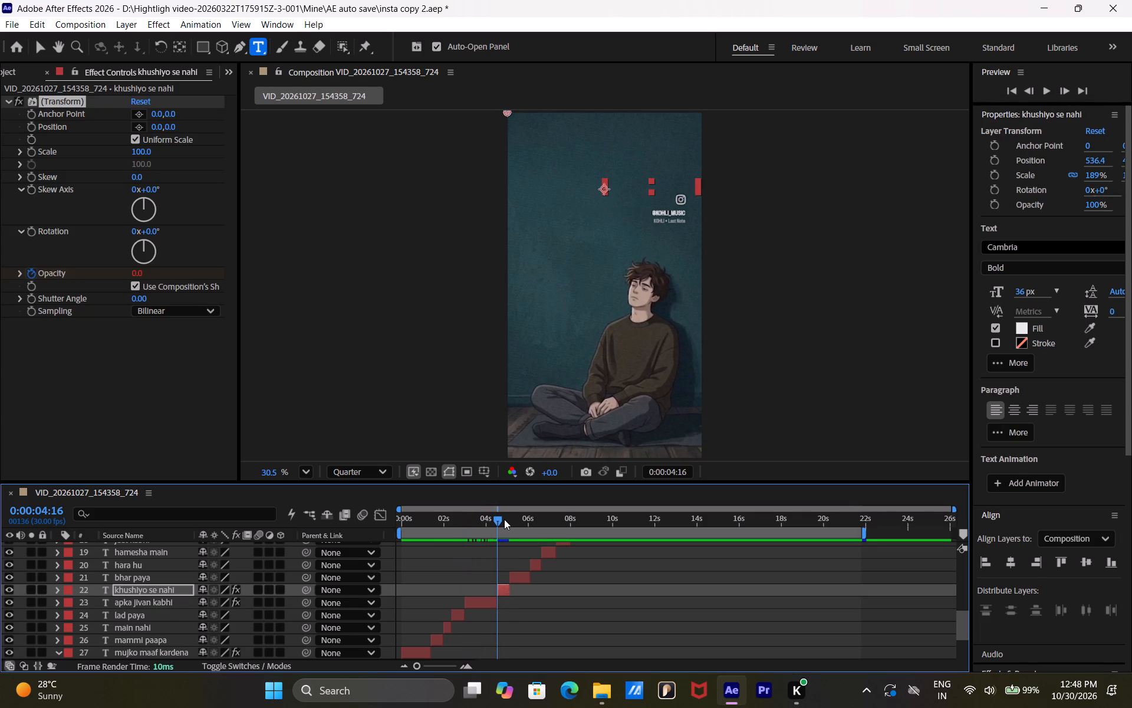
Paste the copied Transform effect, Position and Scale onto the "bhar paya" layer at 0:00:05:03.
{"action": "left_click_drag", "start_coordinate": [504, 519], "coordinate": [509, 519]}
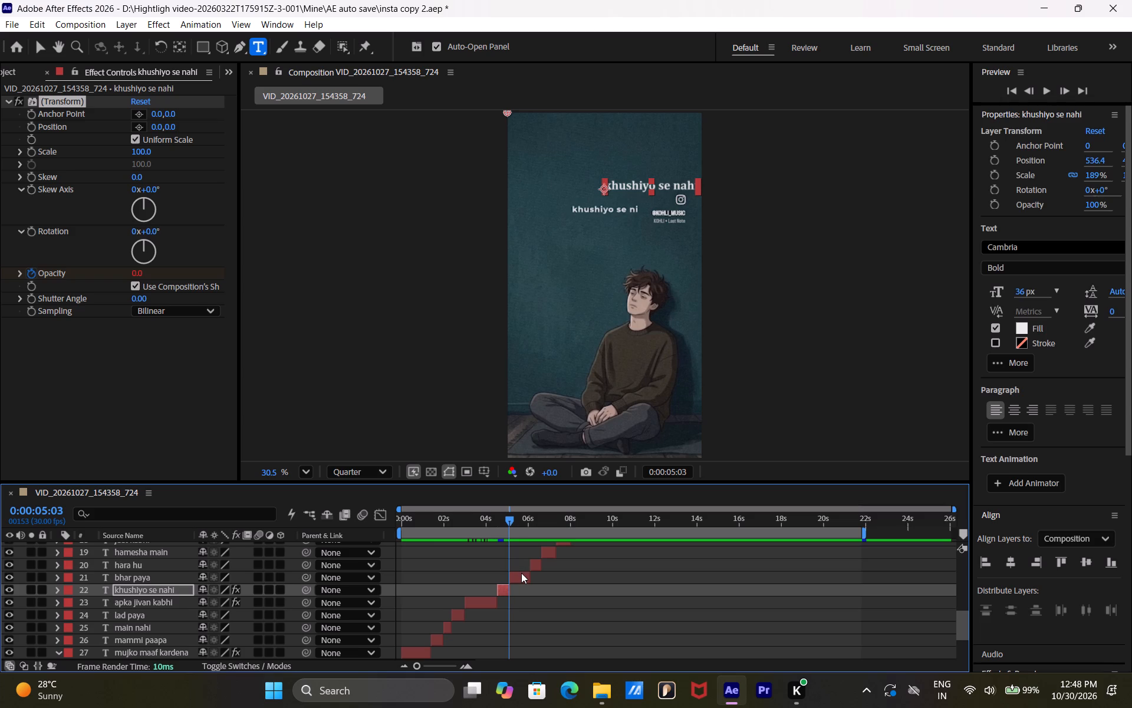
{"action": "left_click", "coordinate": [522, 581]}
{"action": "key", "text": "ctrl+v"}
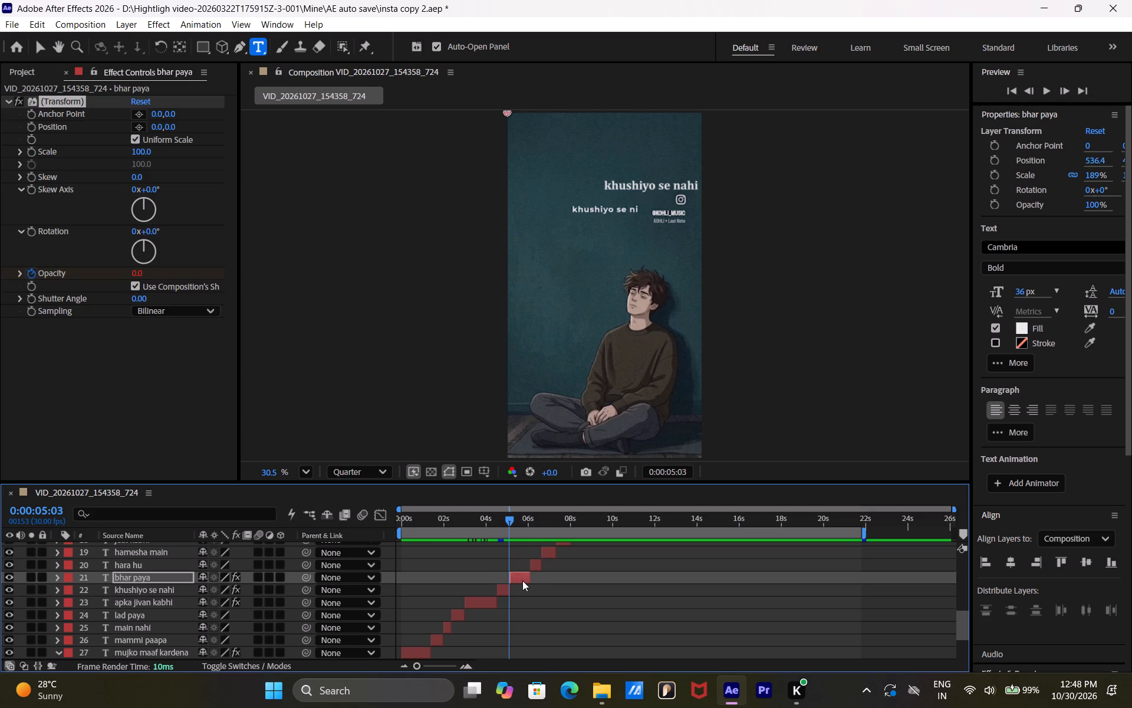
Reveal the Position of the "khushiyo se nahi" layer and move its text horizontally to about X 326.7 at the same height.
{"action": "left_click_drag", "start_coordinate": [509, 518], "coordinate": [510, 518]}
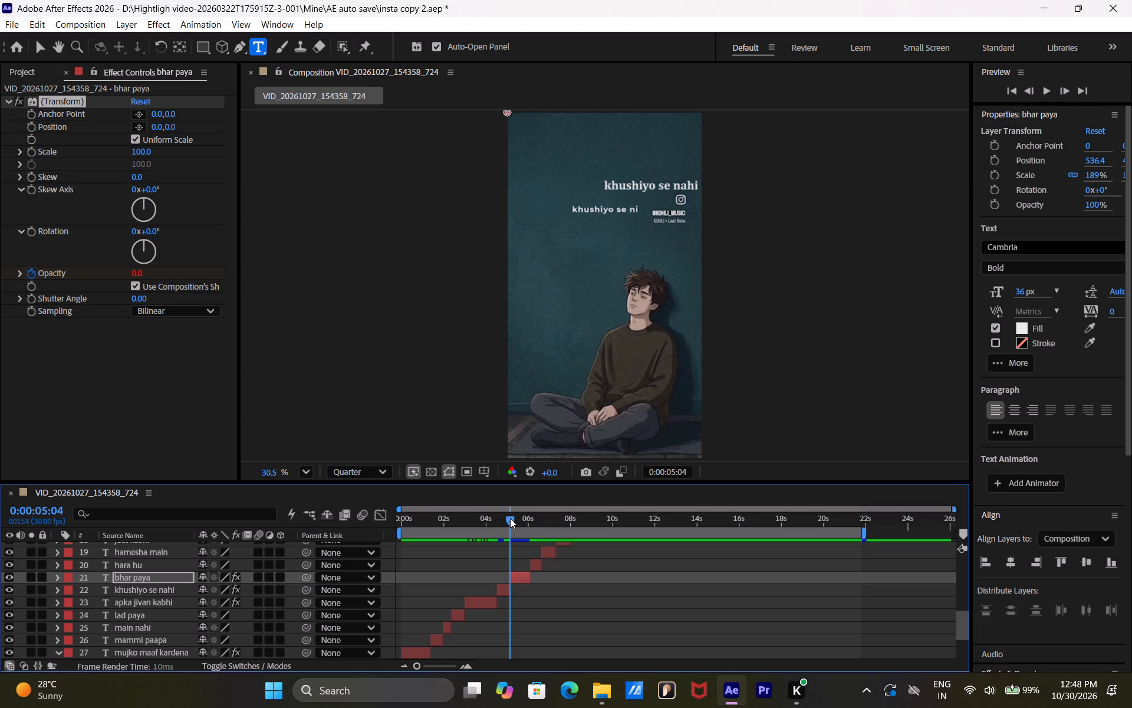
{"action": "left_click_drag", "start_coordinate": [510, 518], "coordinate": [498, 519]}
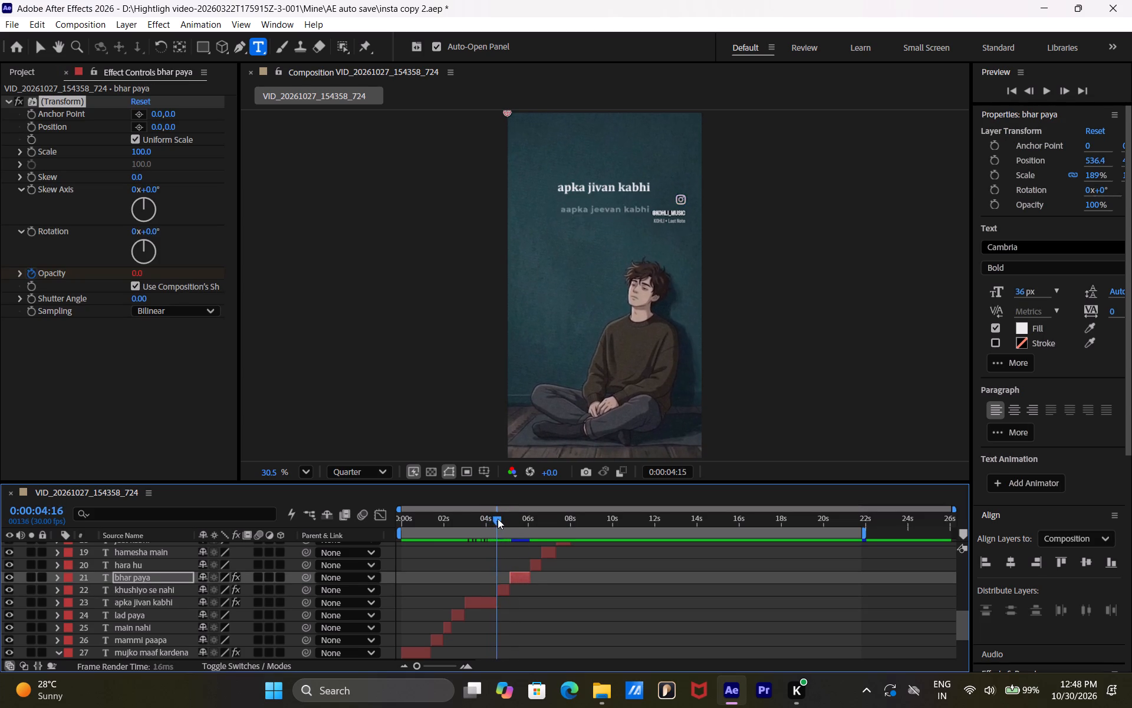
{"action": "left_click_drag", "start_coordinate": [498, 519], "coordinate": [475, 516]}
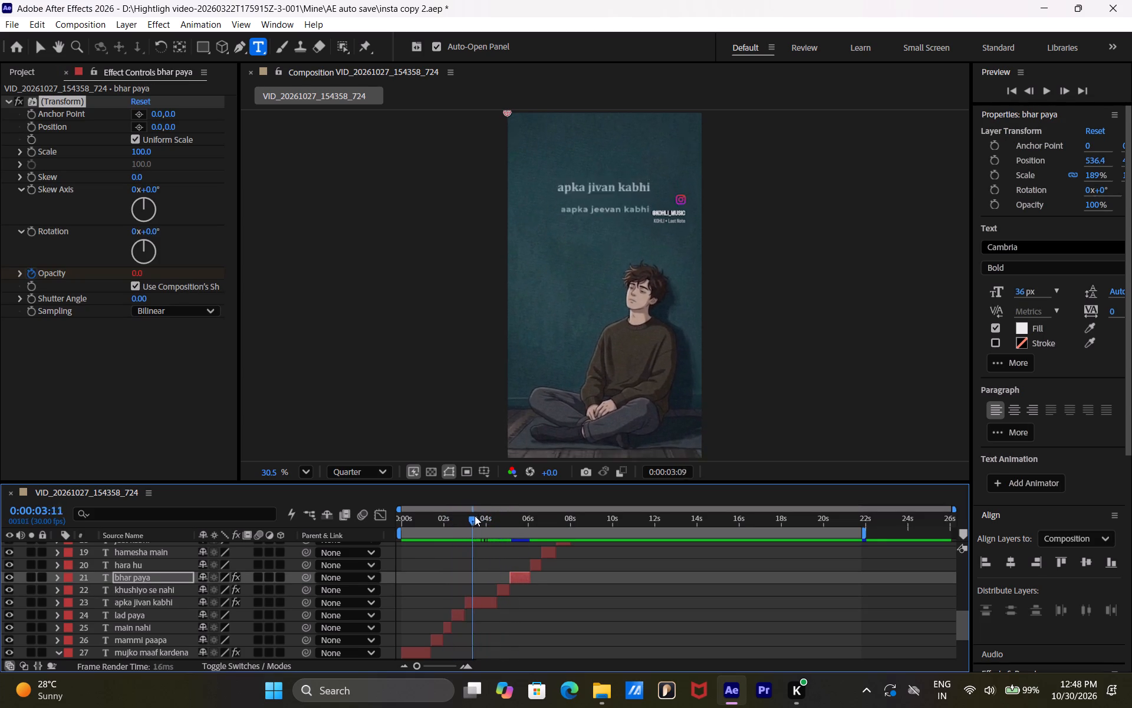
{"action": "left_click_drag", "start_coordinate": [475, 516], "coordinate": [514, 516]}
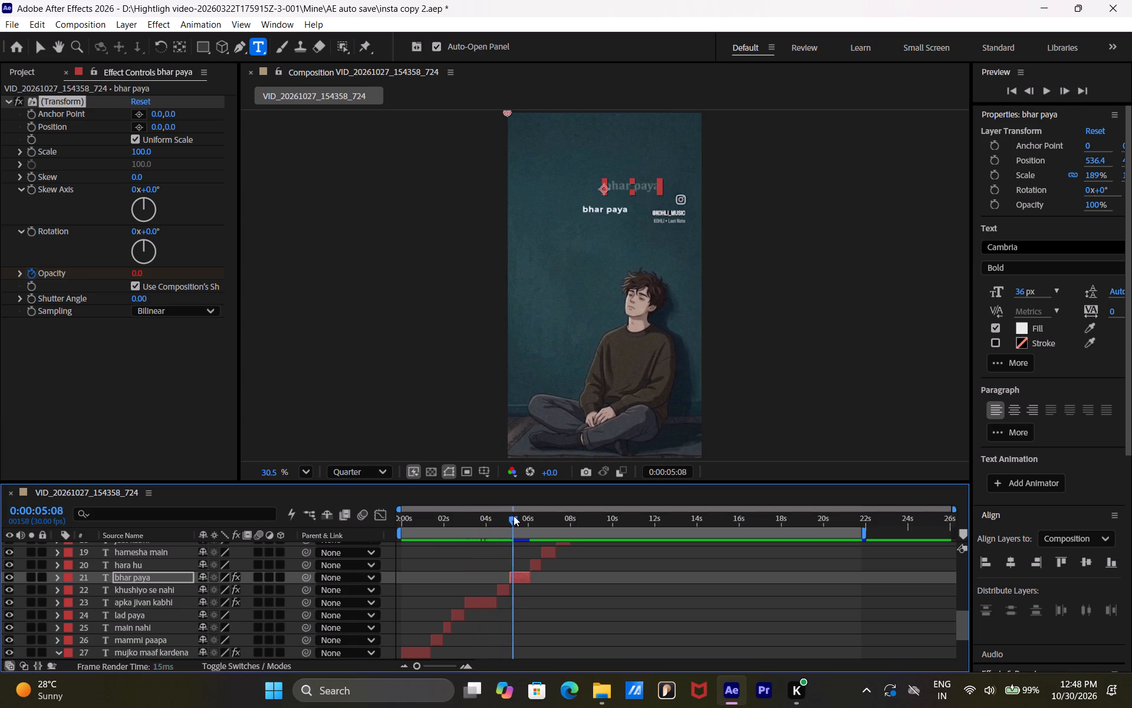
{"action": "left_click_drag", "start_coordinate": [514, 516], "coordinate": [503, 516]}
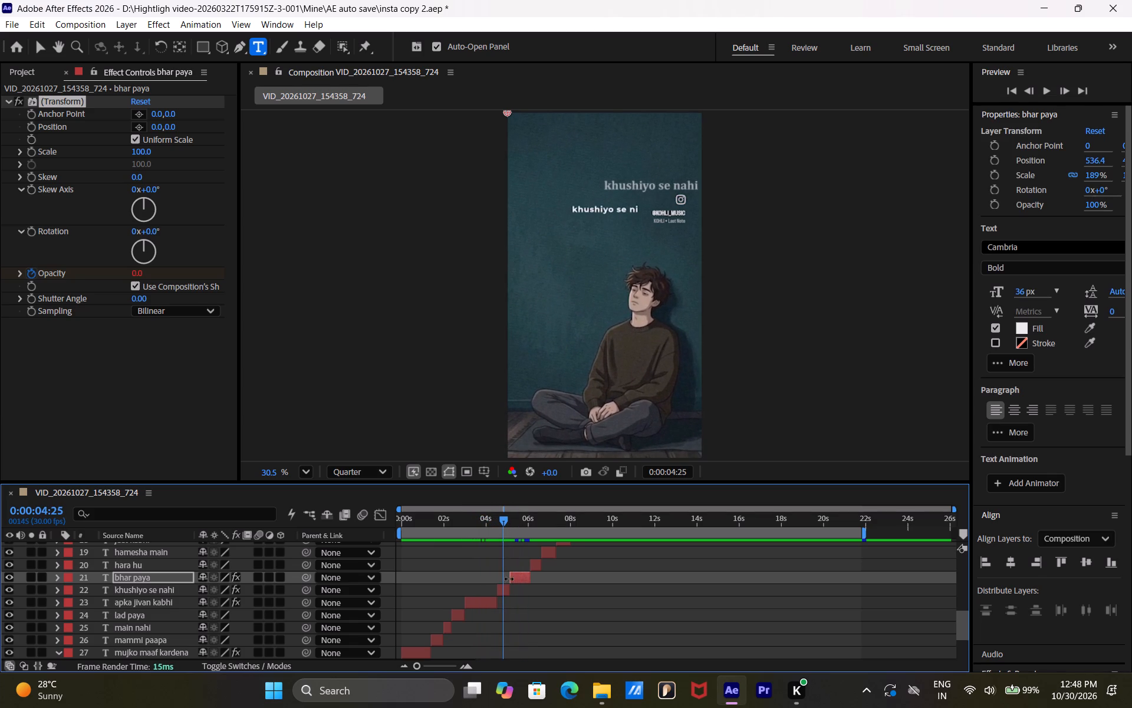
{"action": "left_click", "coordinate": [498, 590]}
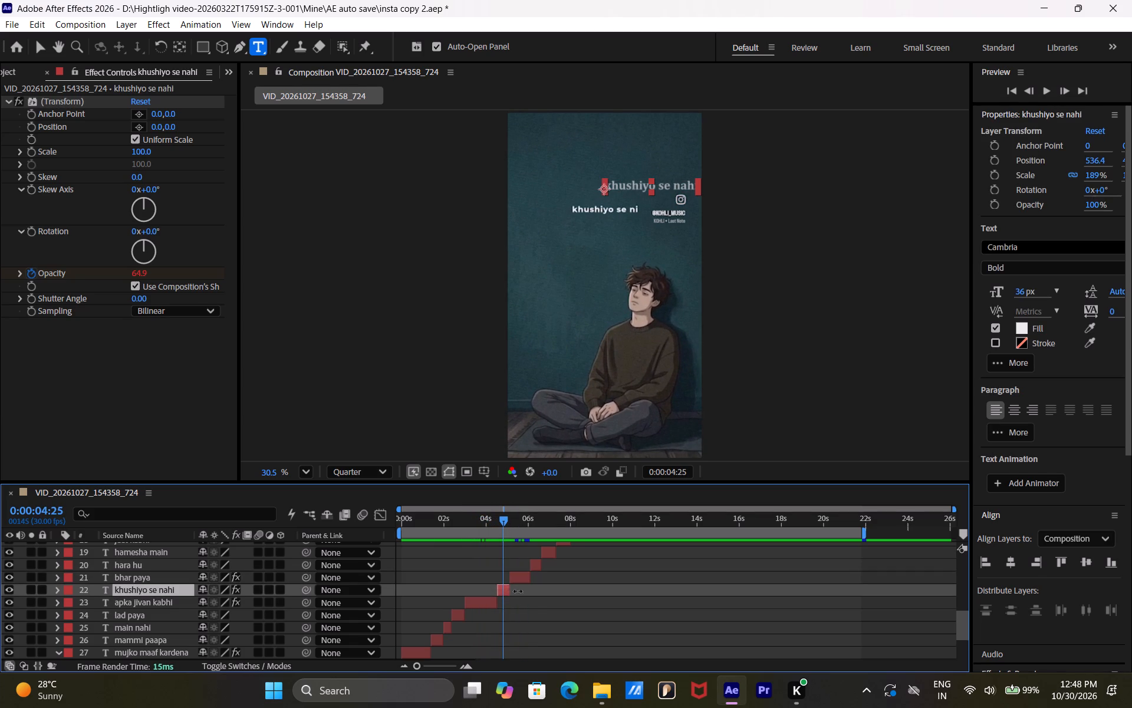
{"action": "key", "text": "p"}
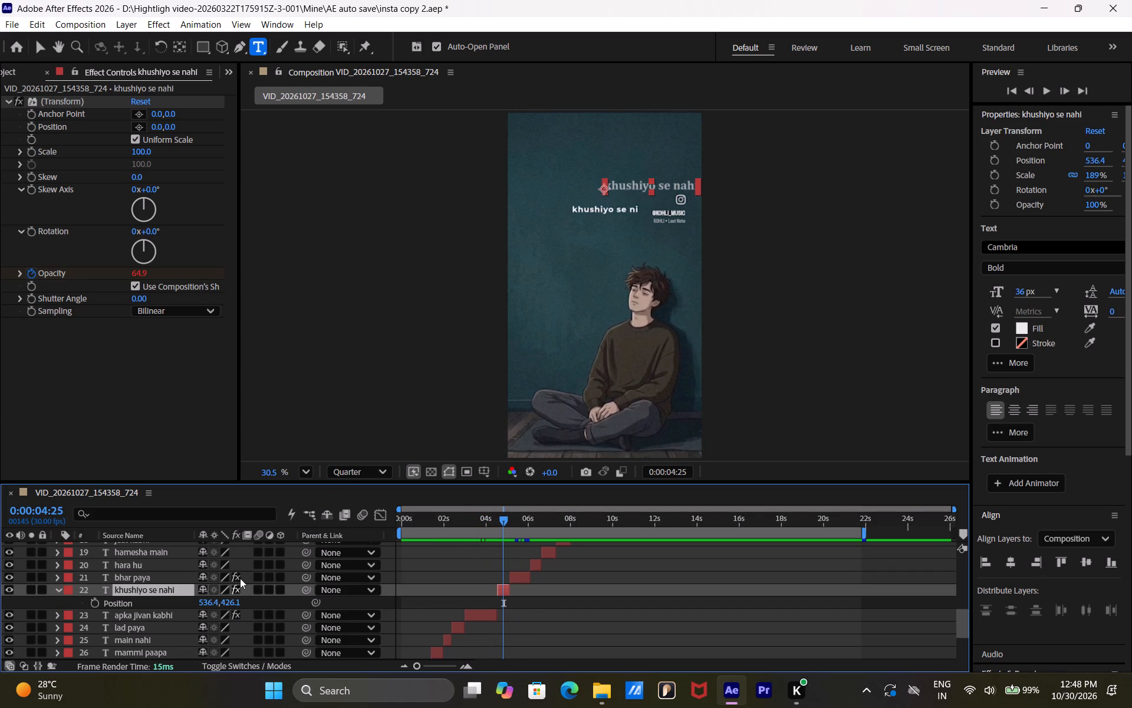
{"action": "key", "text": "v"}
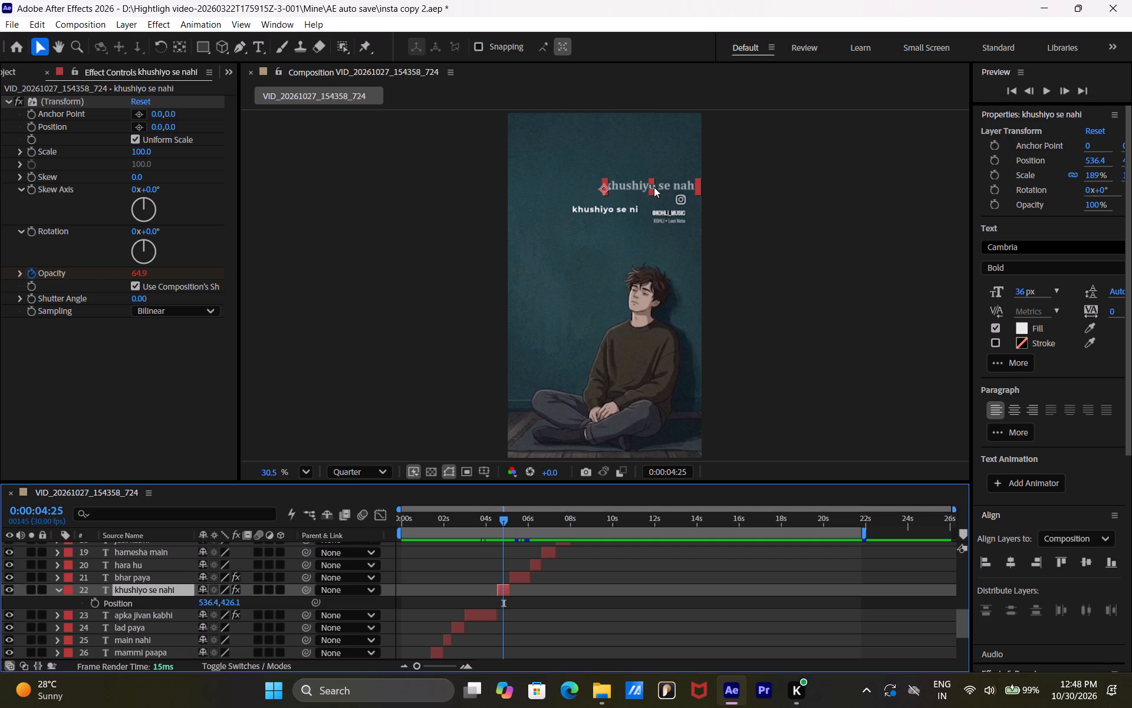
{"action": "left_click_drag", "start_coordinate": [654, 186], "coordinate": [617, 186]}
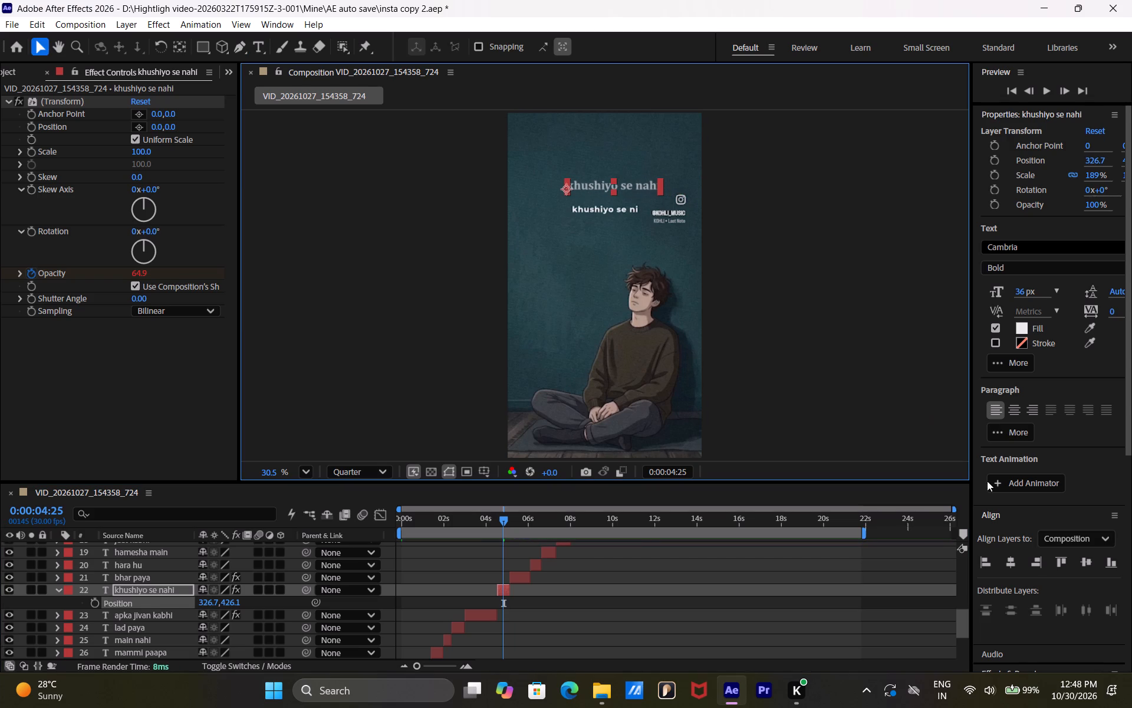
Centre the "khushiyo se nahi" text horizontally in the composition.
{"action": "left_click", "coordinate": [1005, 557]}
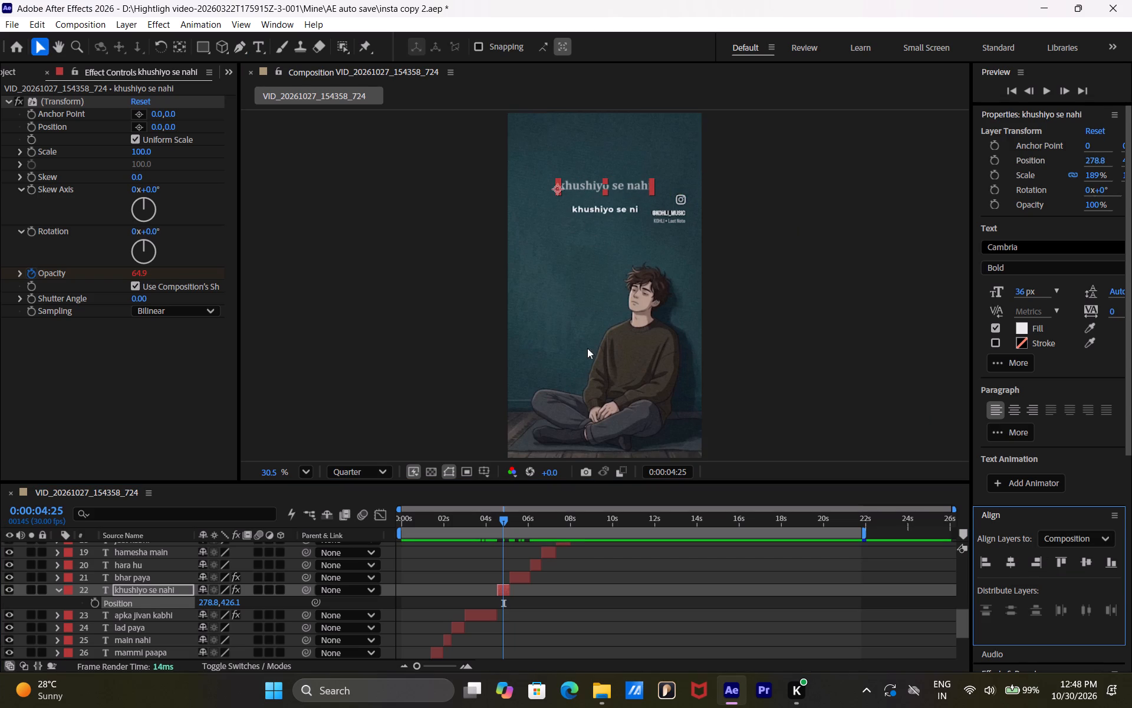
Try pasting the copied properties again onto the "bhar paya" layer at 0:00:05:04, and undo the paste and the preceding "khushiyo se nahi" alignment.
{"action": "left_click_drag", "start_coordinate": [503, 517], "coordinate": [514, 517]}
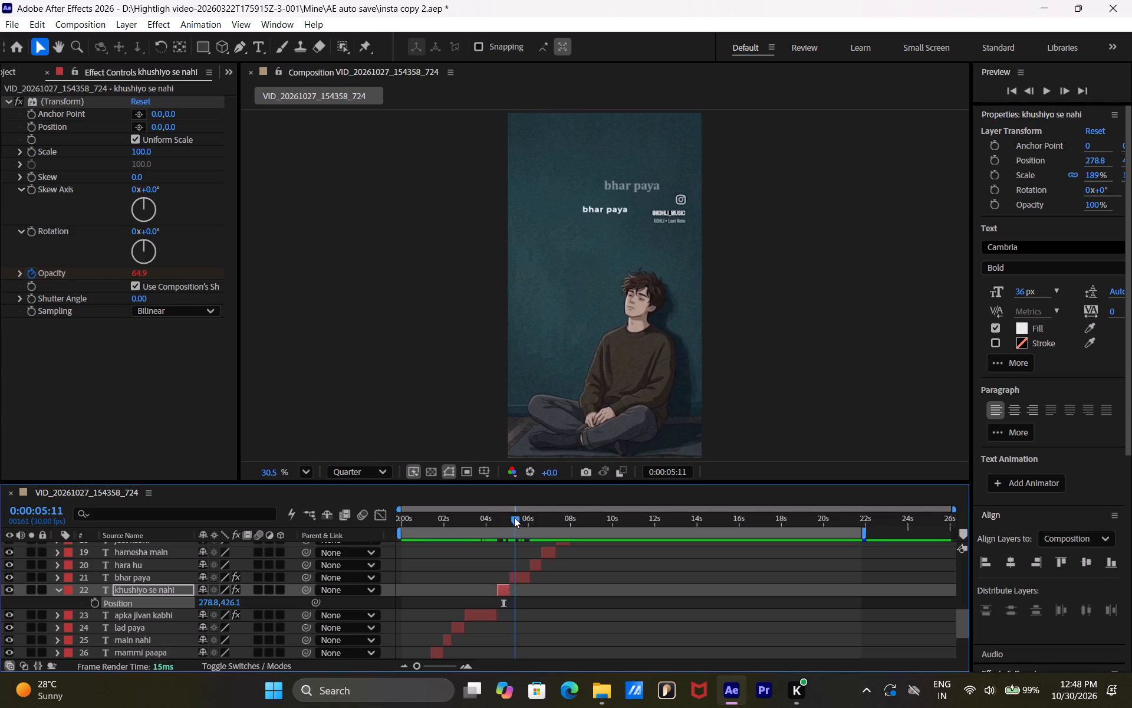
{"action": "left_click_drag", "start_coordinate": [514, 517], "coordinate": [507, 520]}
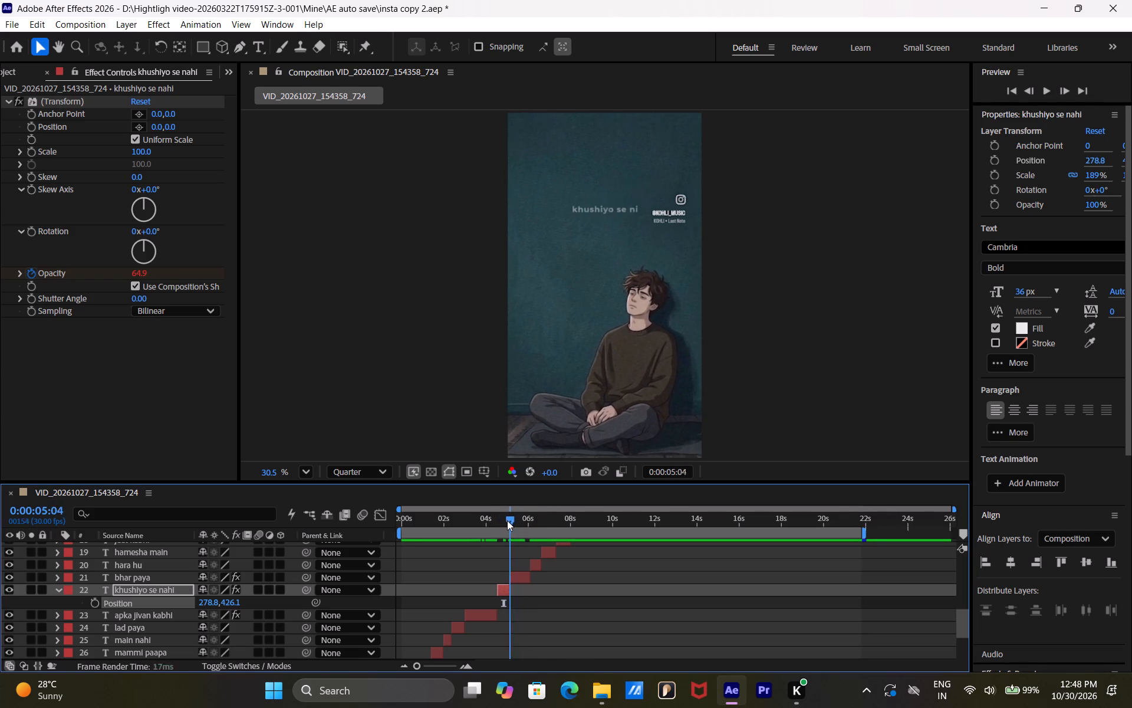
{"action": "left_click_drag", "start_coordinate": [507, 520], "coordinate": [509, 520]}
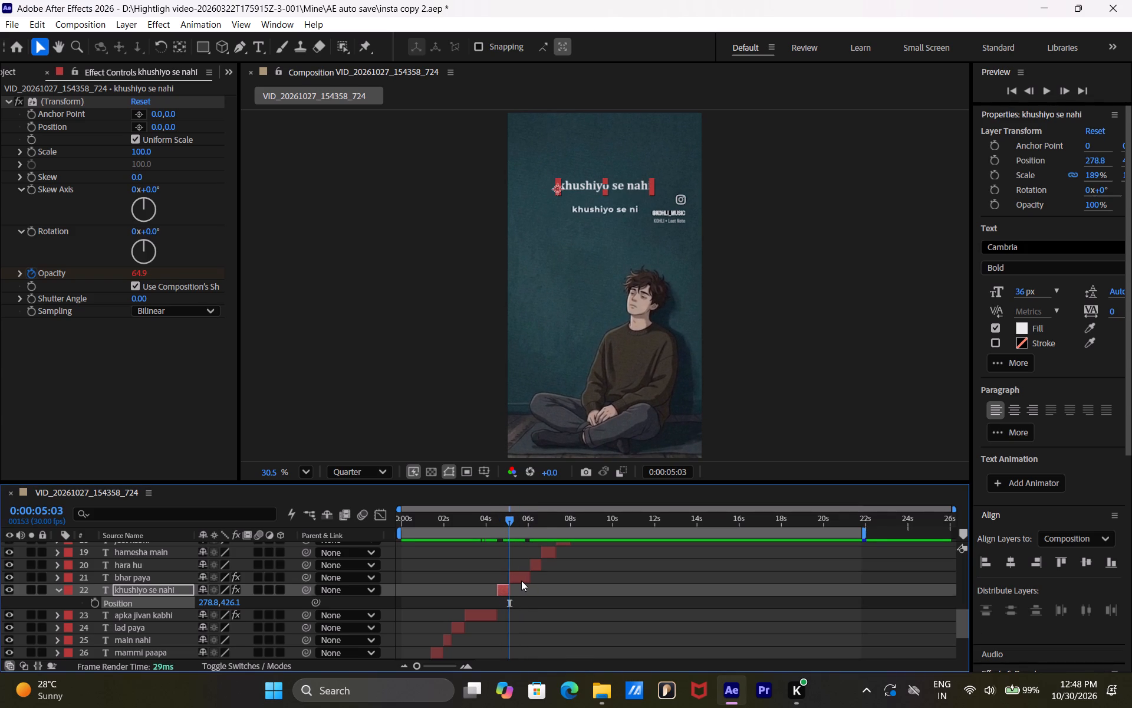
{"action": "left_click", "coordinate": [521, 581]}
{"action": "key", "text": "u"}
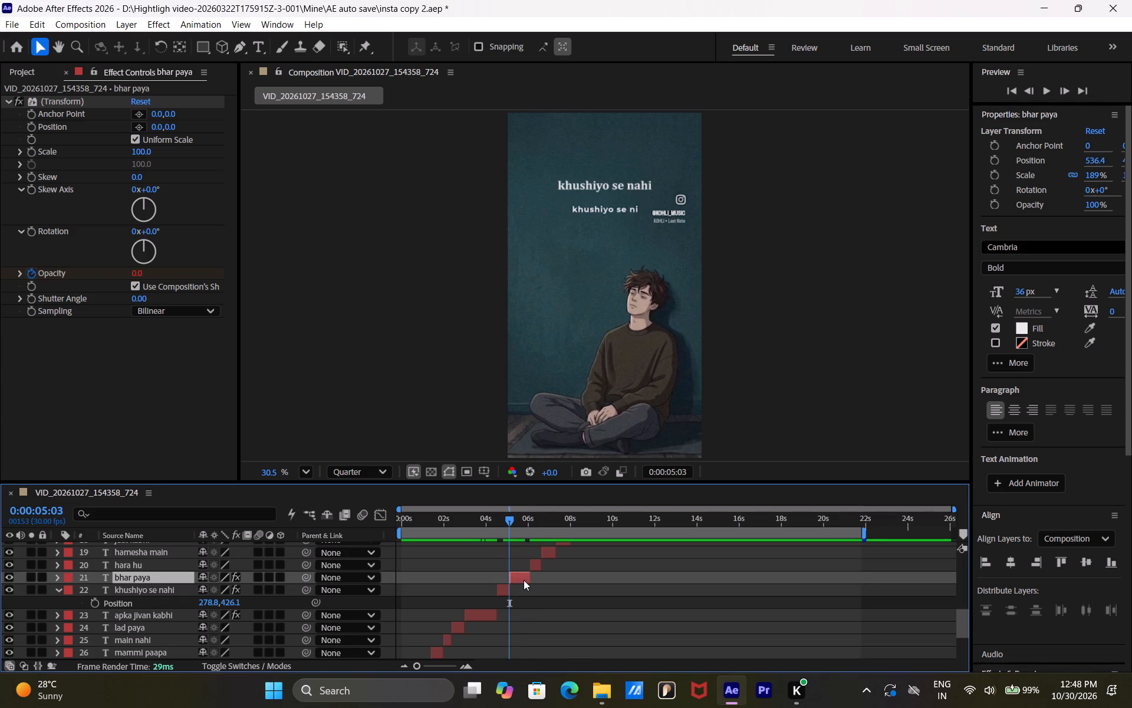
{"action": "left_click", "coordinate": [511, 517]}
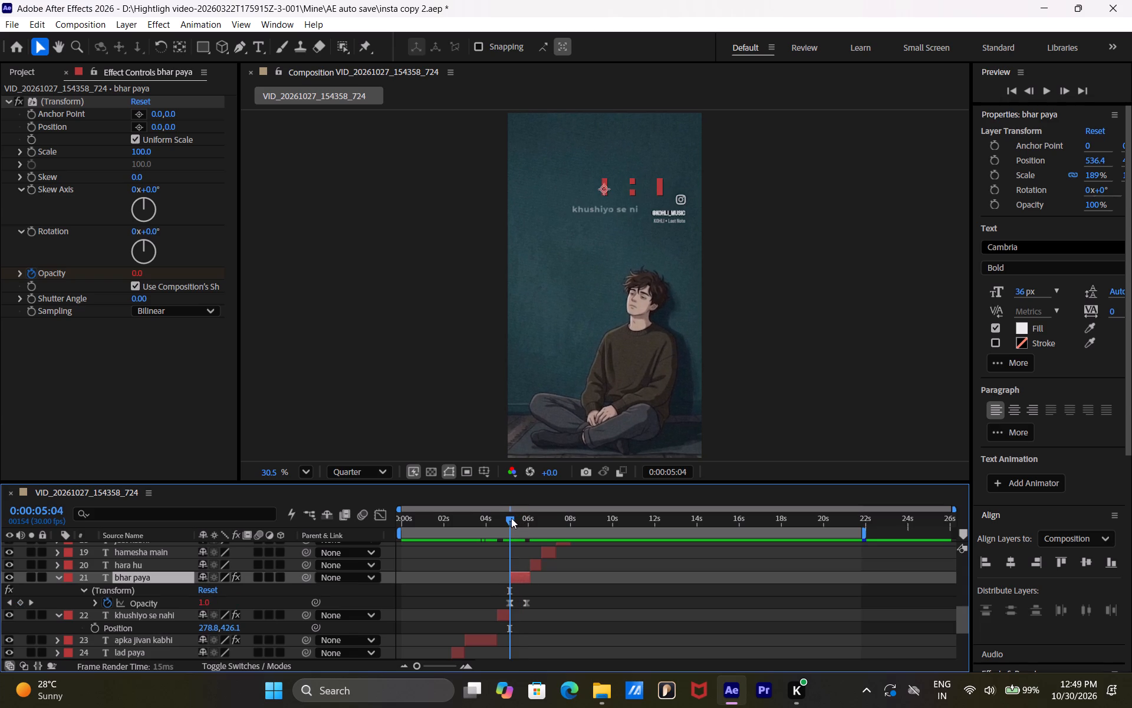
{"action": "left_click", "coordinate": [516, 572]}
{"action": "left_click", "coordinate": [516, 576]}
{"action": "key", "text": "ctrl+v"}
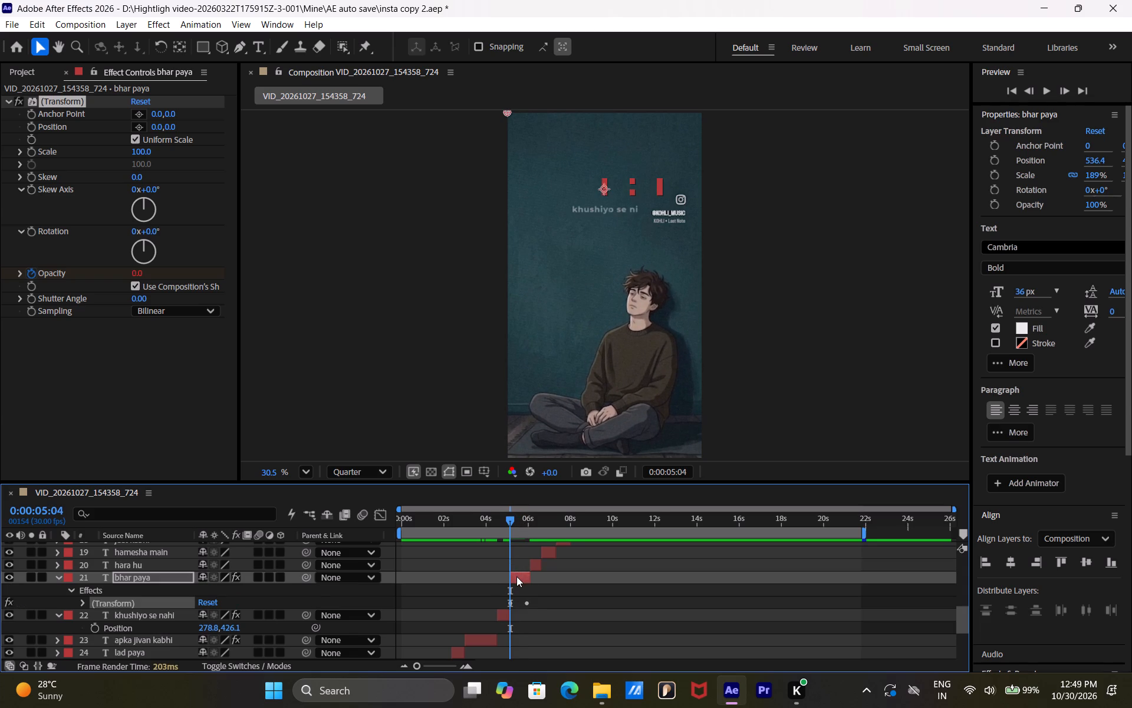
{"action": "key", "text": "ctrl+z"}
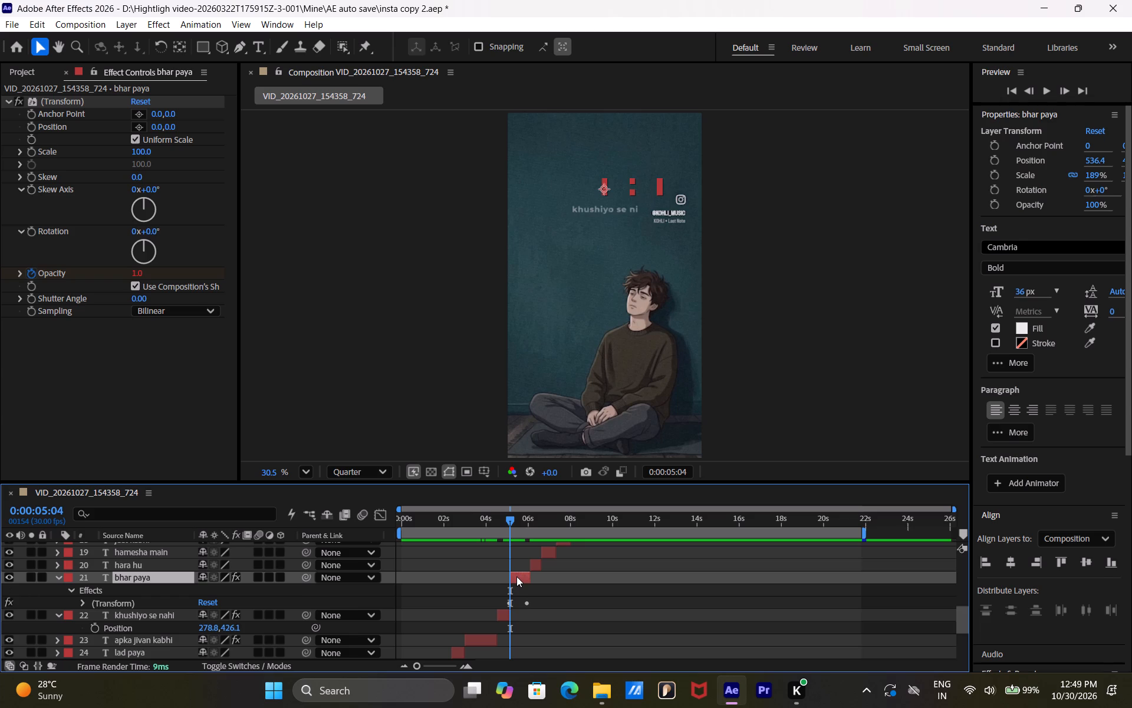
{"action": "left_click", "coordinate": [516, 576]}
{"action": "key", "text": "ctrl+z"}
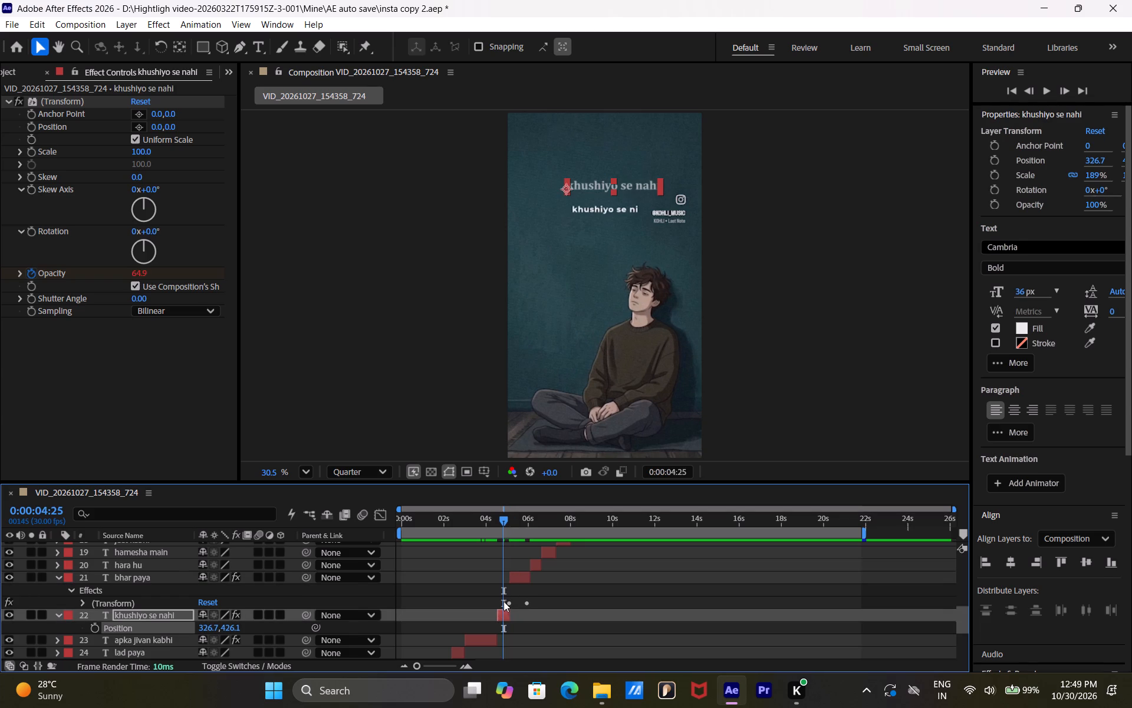
Centre the "bhar paya" text horizontally in the composition with the playhead at 0:00:05:19.
{"action": "left_click", "coordinate": [516, 529]}
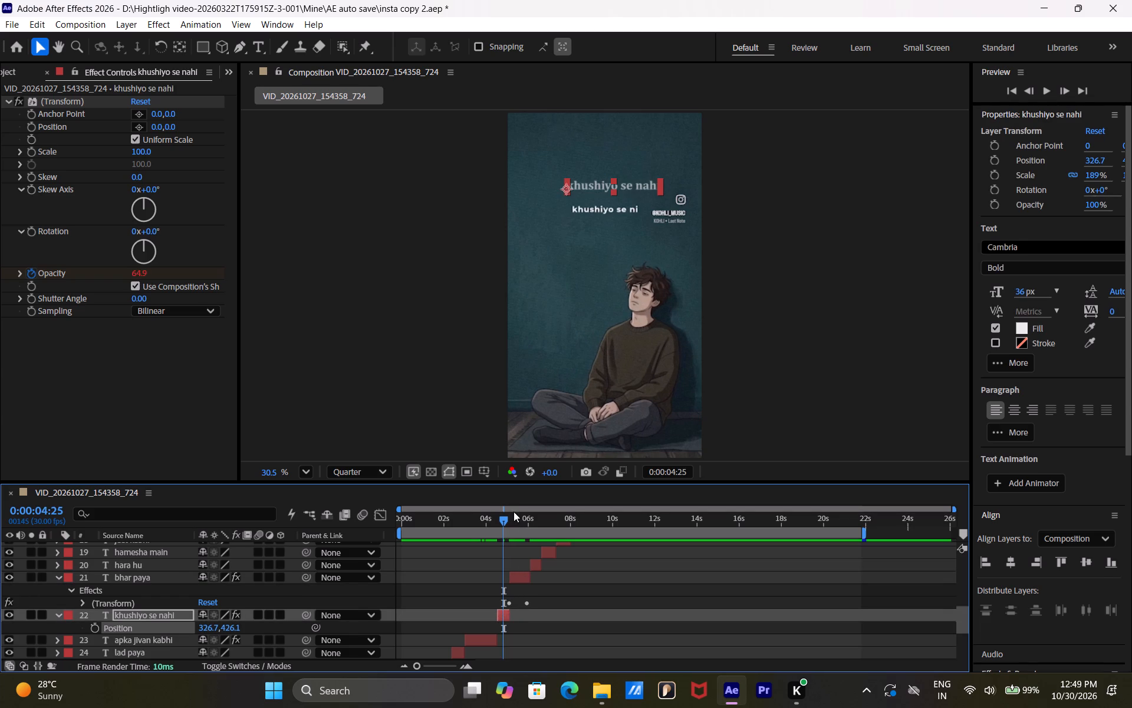
{"action": "left_click_drag", "start_coordinate": [507, 520], "coordinate": [524, 520]}
{"action": "left_click", "coordinate": [520, 581]}
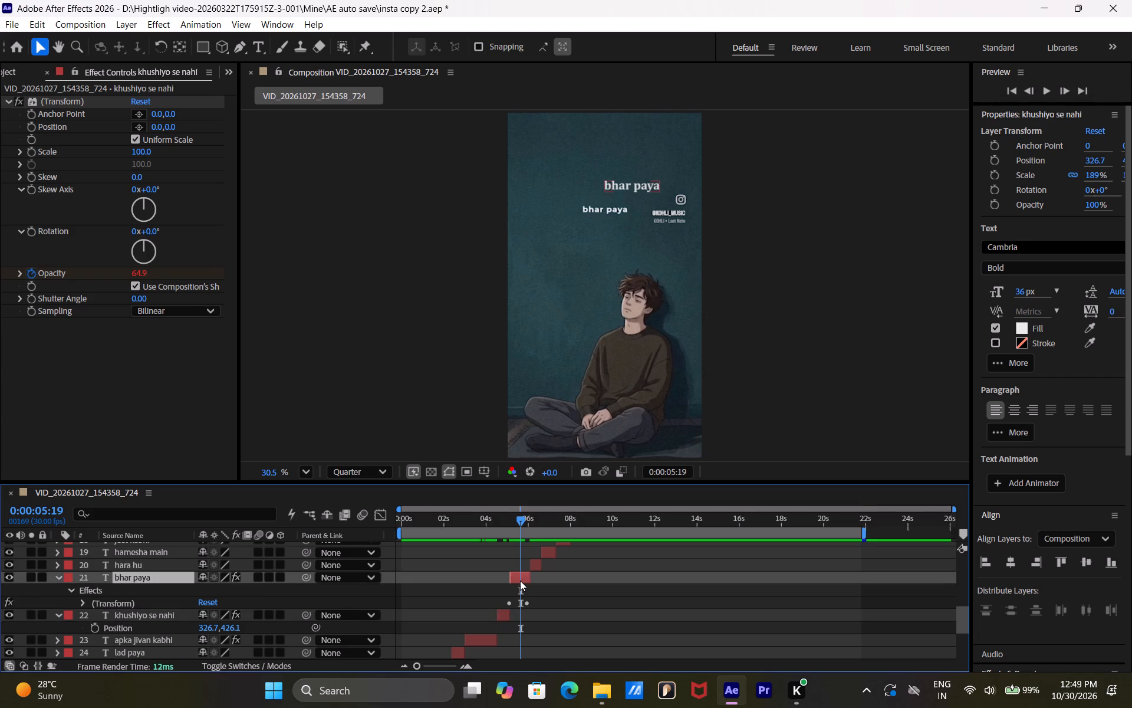
{"action": "key", "text": "v"}
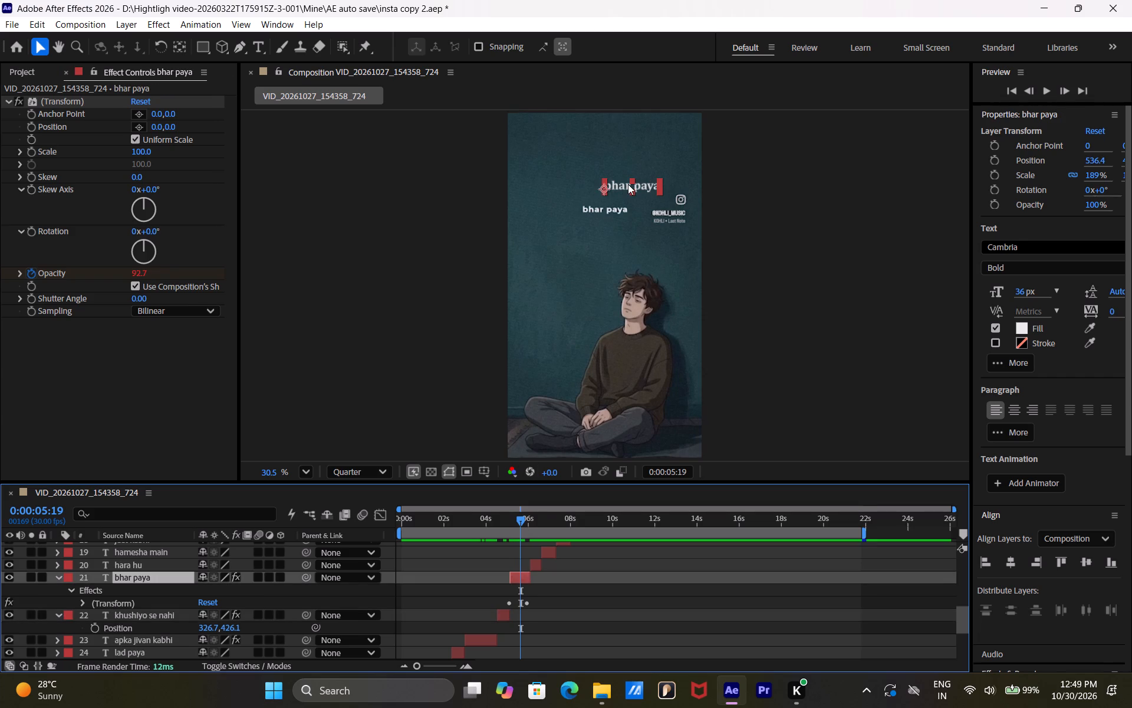
{"action": "left_click_drag", "start_coordinate": [628, 184], "coordinate": [607, 184]}
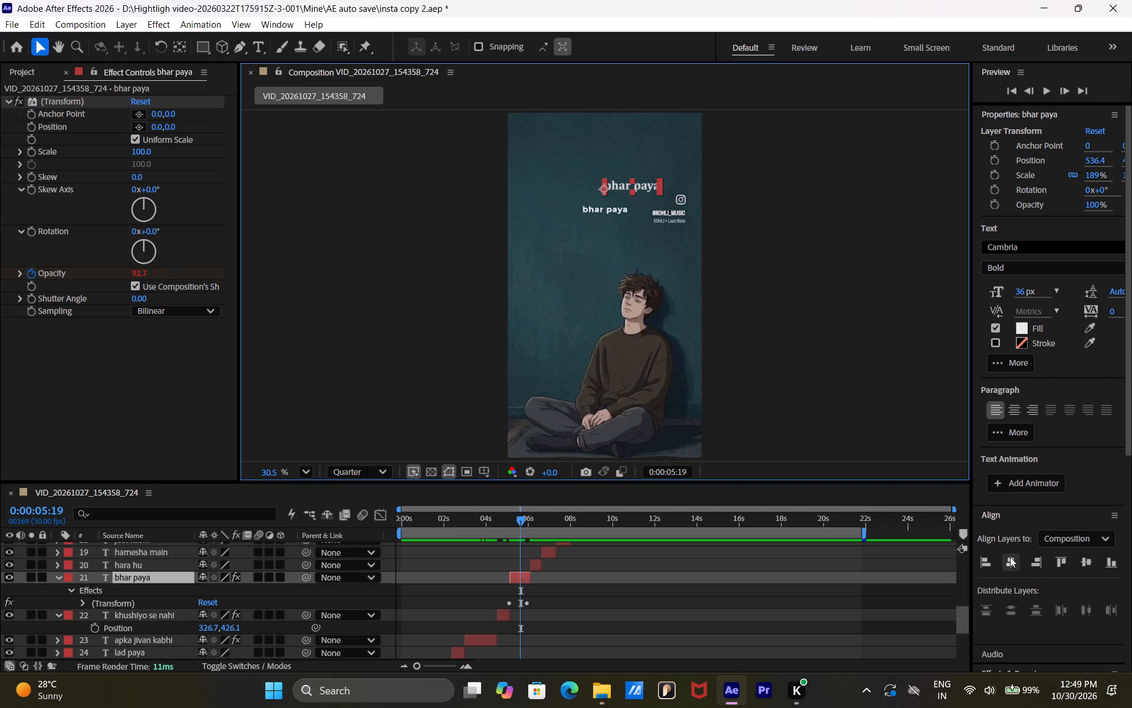
{"action": "left_click", "coordinate": [1010, 557]}
Paste the copied Transform effect, Position and Scale onto the "hara hu" layer at 0:00:06:07 and centre its text horizontally in the composition.
{"action": "left_click_drag", "start_coordinate": [520, 517], "coordinate": [532, 519]}
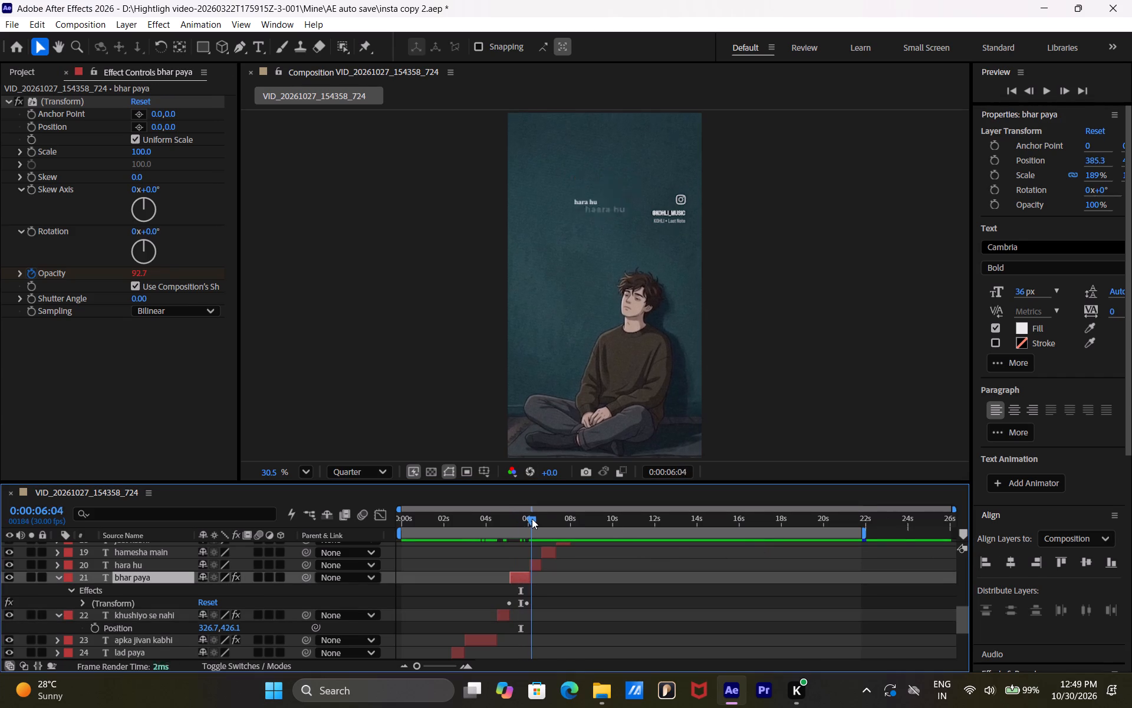
{"action": "left_click_drag", "start_coordinate": [532, 519], "coordinate": [533, 519]}
{"action": "left_click", "coordinate": [534, 560]}
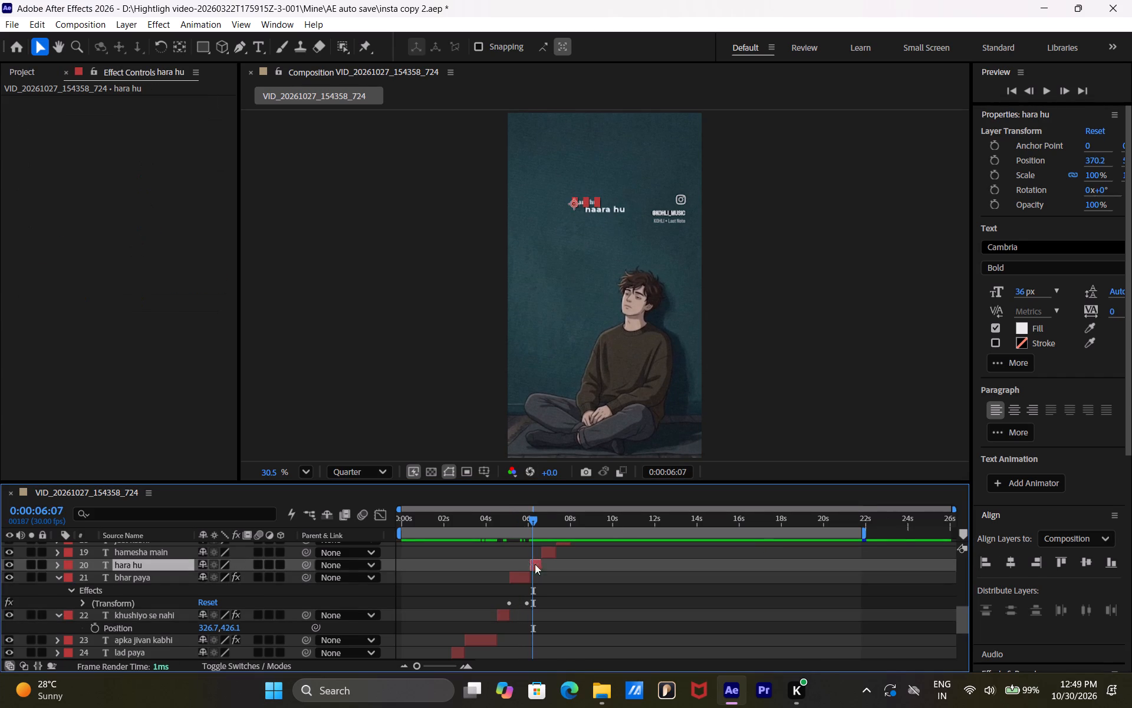
{"action": "key", "text": "ctrl+v"}
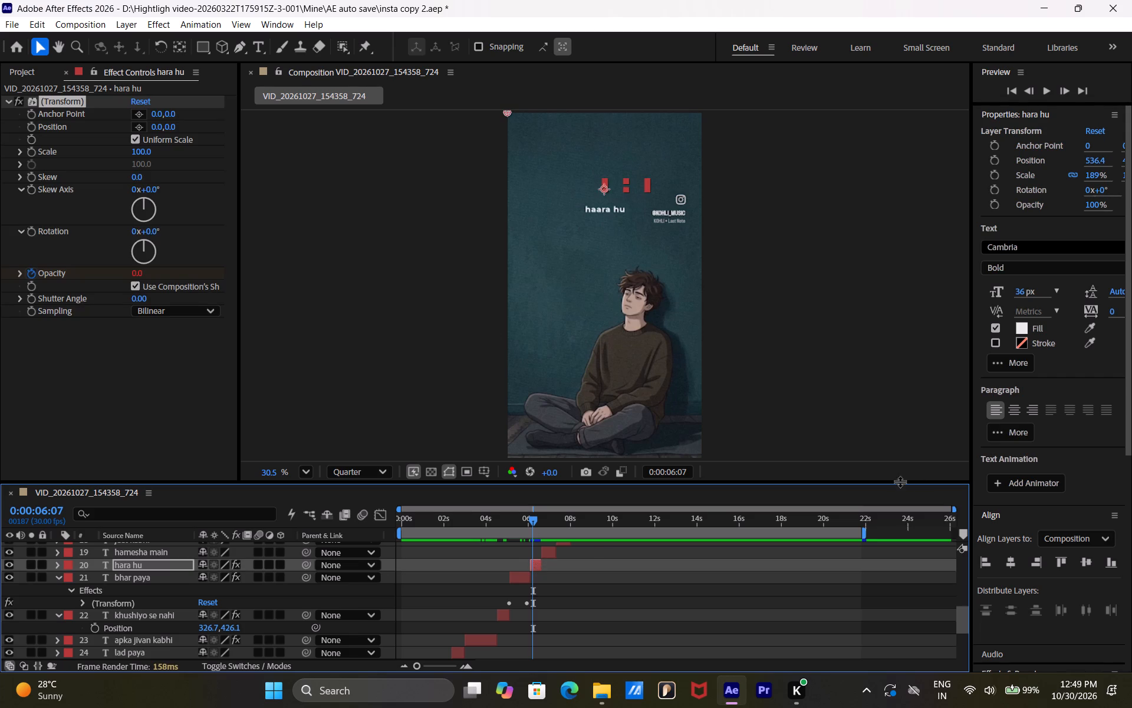
{"action": "left_click", "coordinate": [1009, 563]}
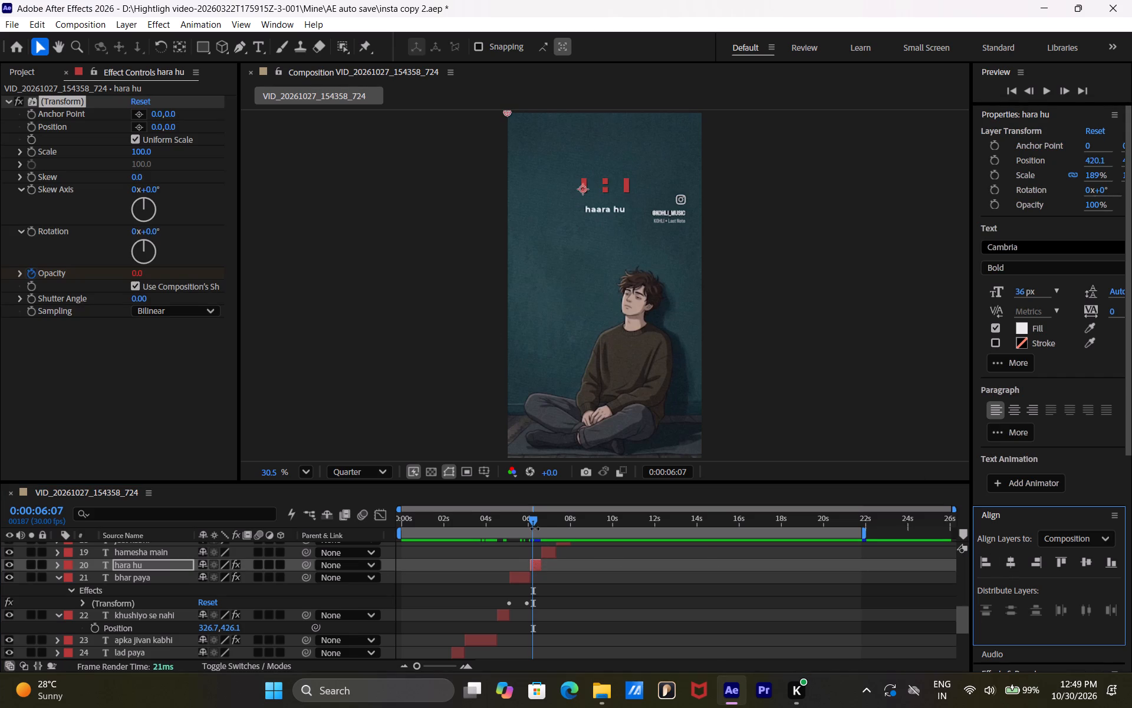
Paste the copied Transform effect, Position and Scale onto the "hamesha main" layer at 0:00:06:19 and centre its text horizontally in the composition.
{"action": "left_click", "coordinate": [548, 517]}
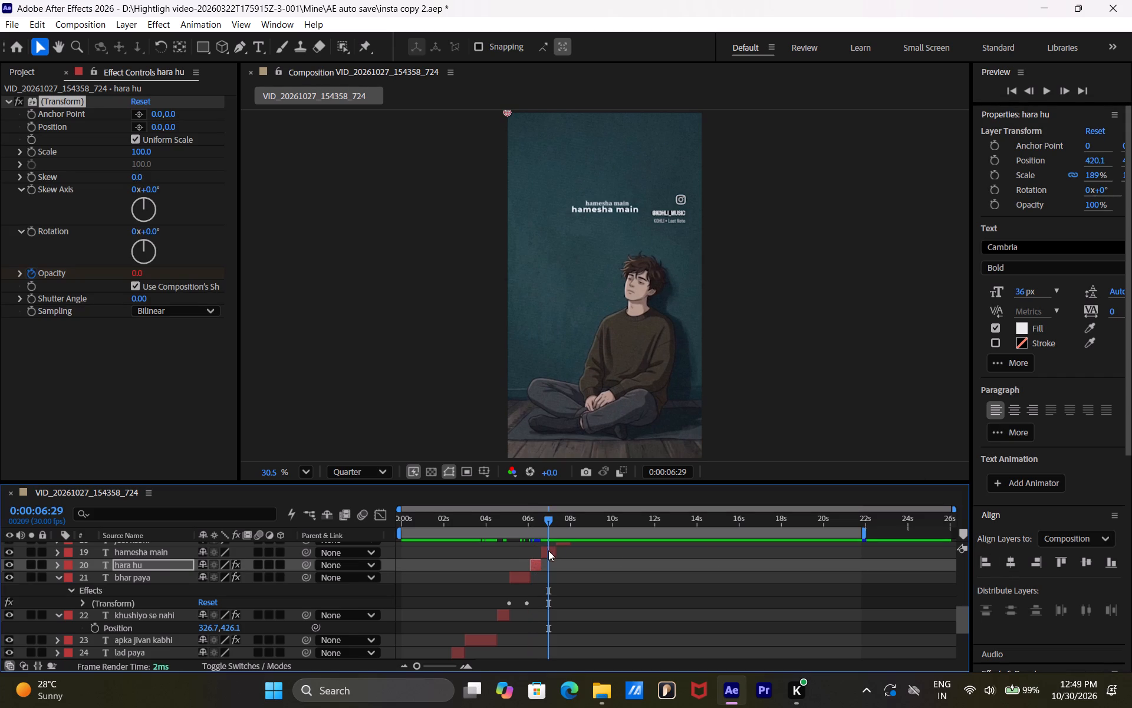
{"action": "left_click", "coordinate": [548, 550]}
{"action": "left_click_drag", "start_coordinate": [547, 516], "coordinate": [542, 516]}
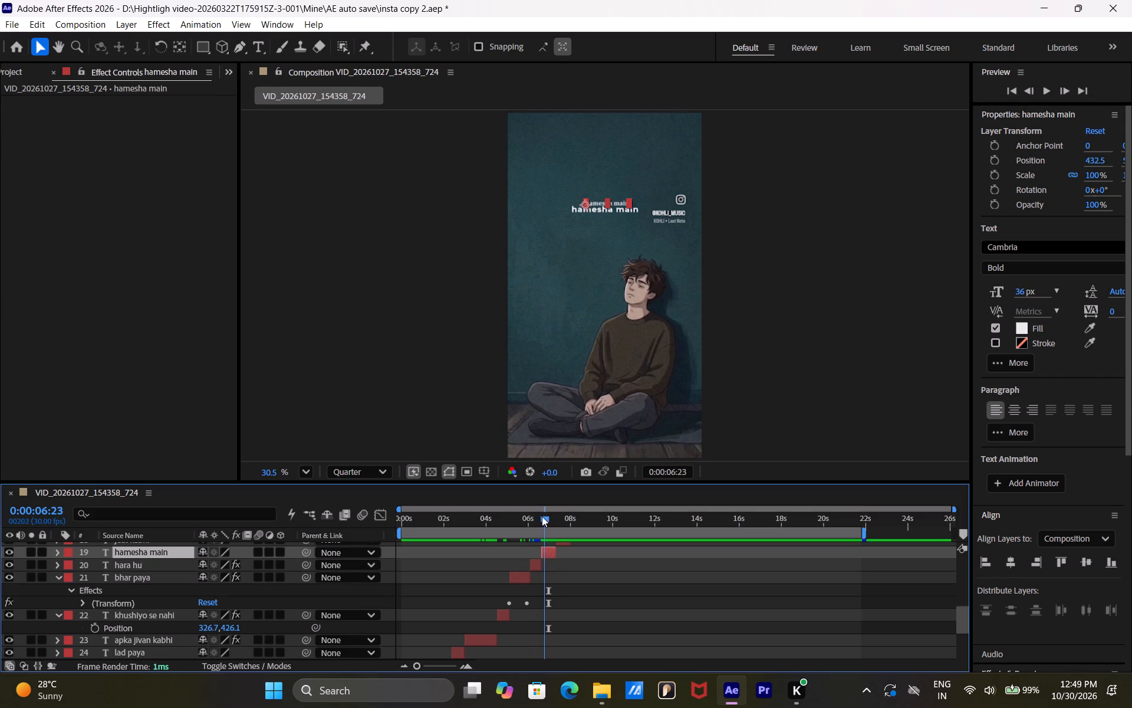
{"action": "left_click_drag", "start_coordinate": [542, 516], "coordinate": [540, 516]}
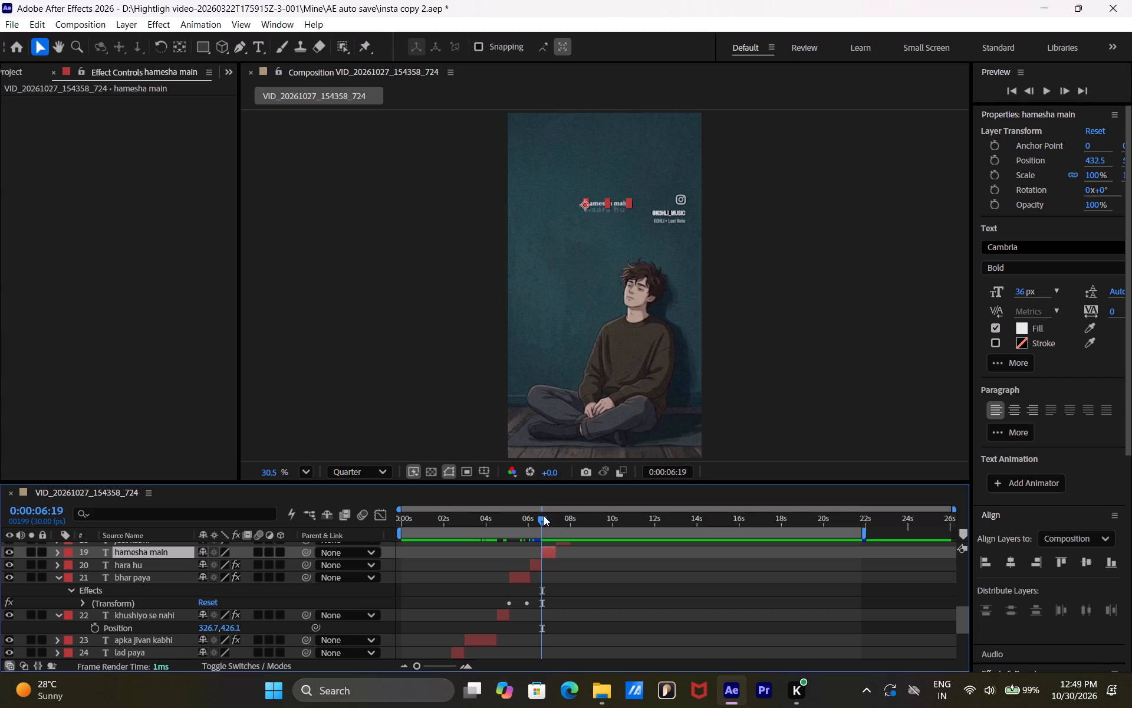
{"action": "key", "text": "ctrl+v"}
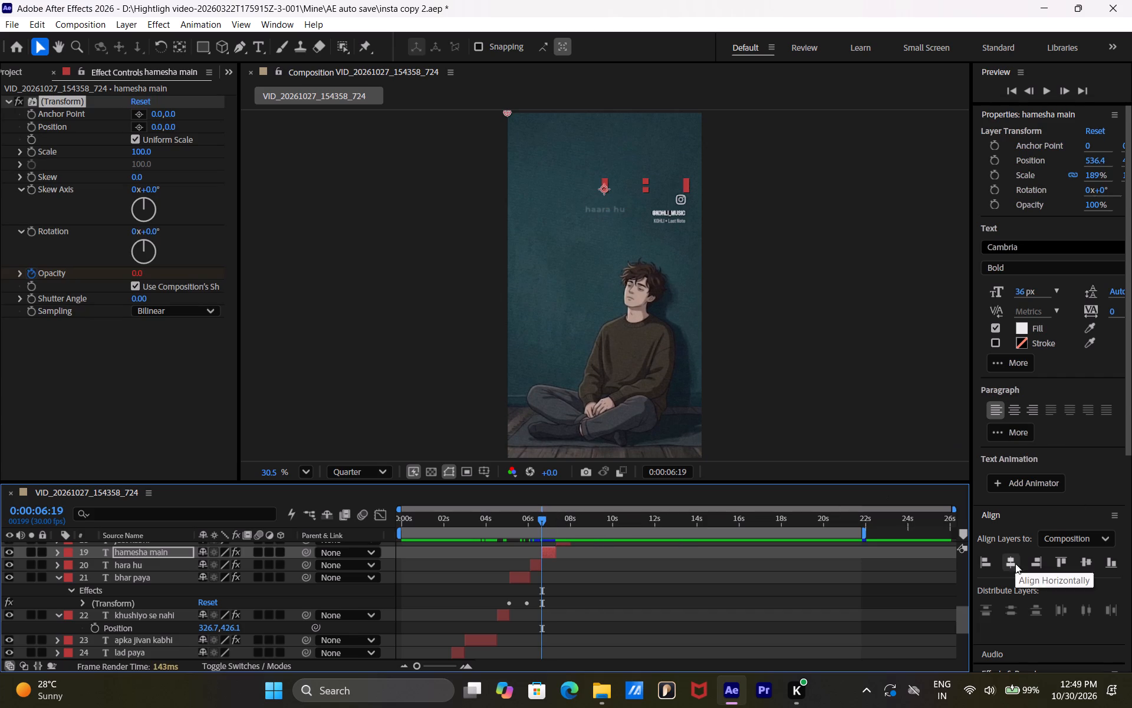
{"action": "left_click", "coordinate": [1006, 562]}
Paste the copied Transform effect, Position and Scale onto the "jeet kabhi" layer at 0:00:07:09 and centre its text horizontally in the composition.
{"action": "scroll", "coordinate": [577, 575], "scroll_direction": "up", "scroll_amount": 1}
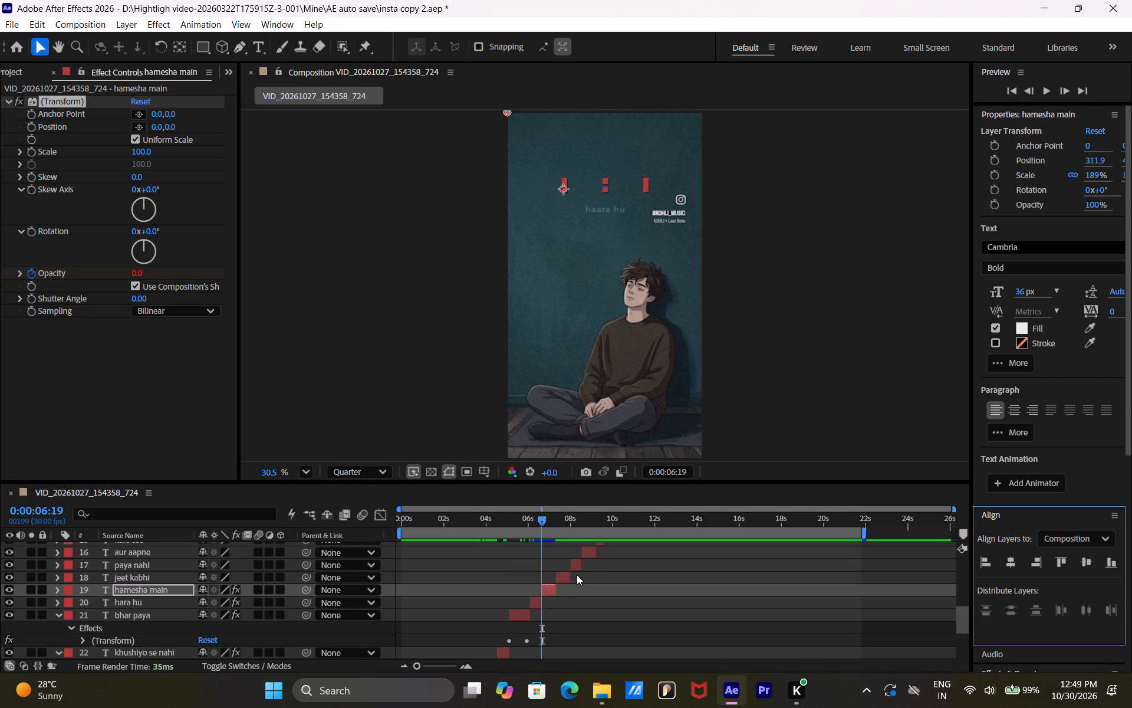
{"action": "left_click_drag", "start_coordinate": [566, 519], "coordinate": [561, 520]}
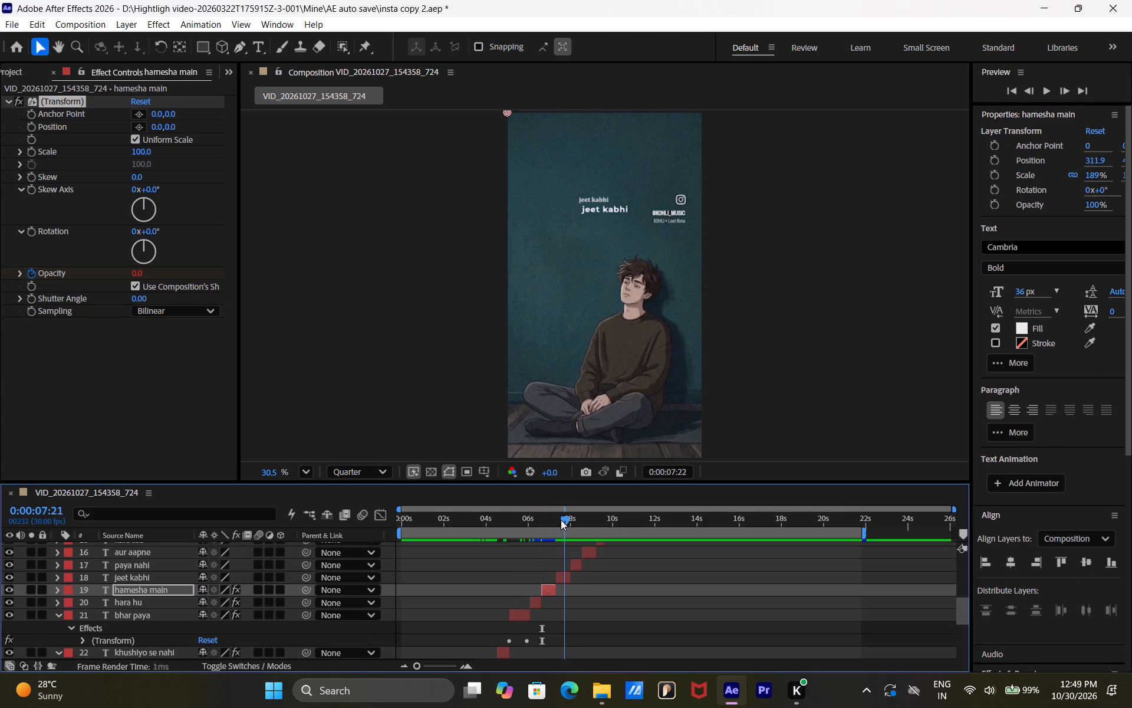
{"action": "left_click_drag", "start_coordinate": [561, 520], "coordinate": [555, 520]}
{"action": "left_click", "coordinate": [562, 573]}
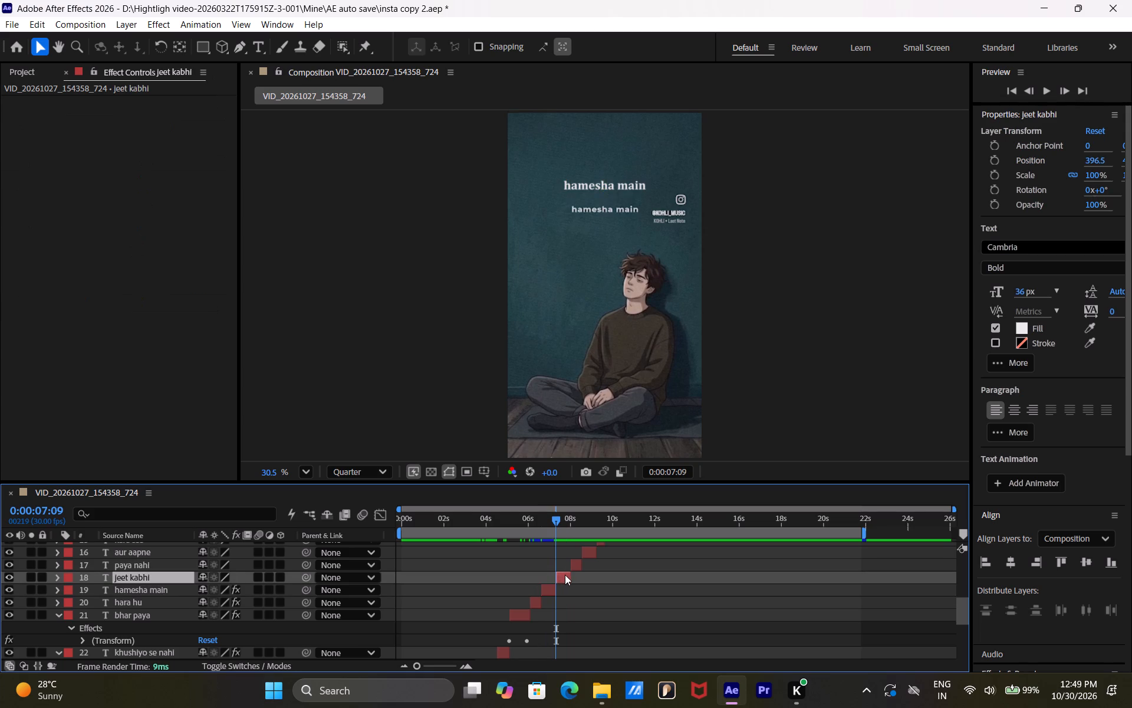
{"action": "key", "text": "ctrl+v"}
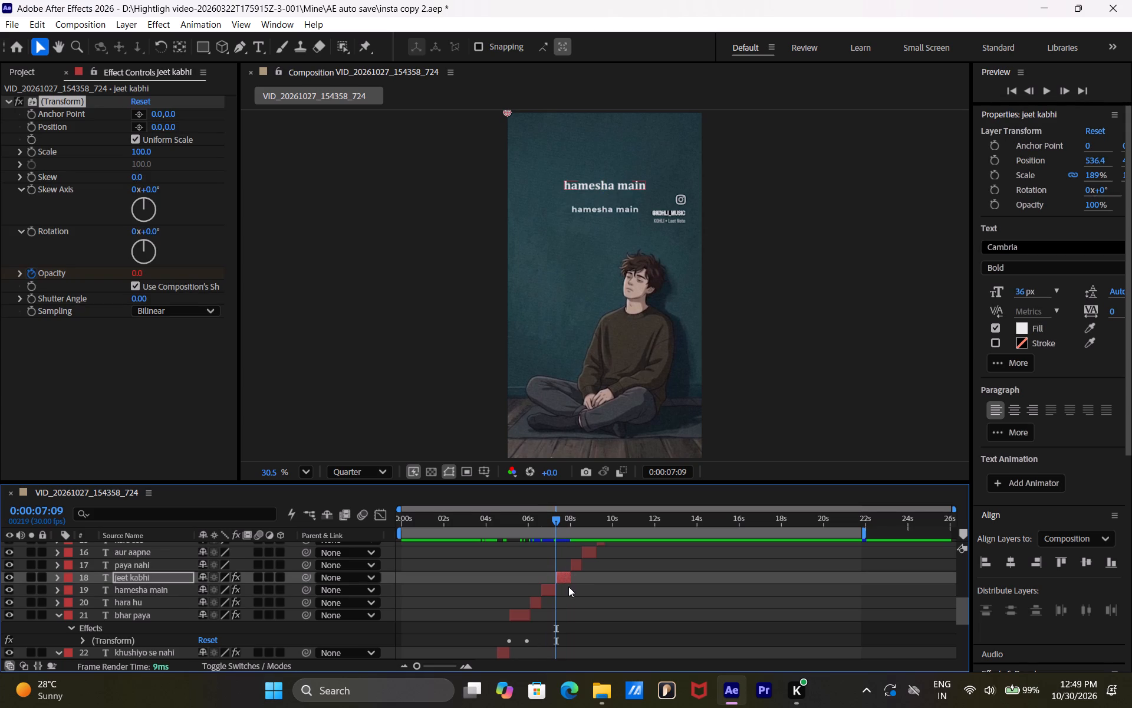
{"action": "left_click", "coordinate": [555, 519]}
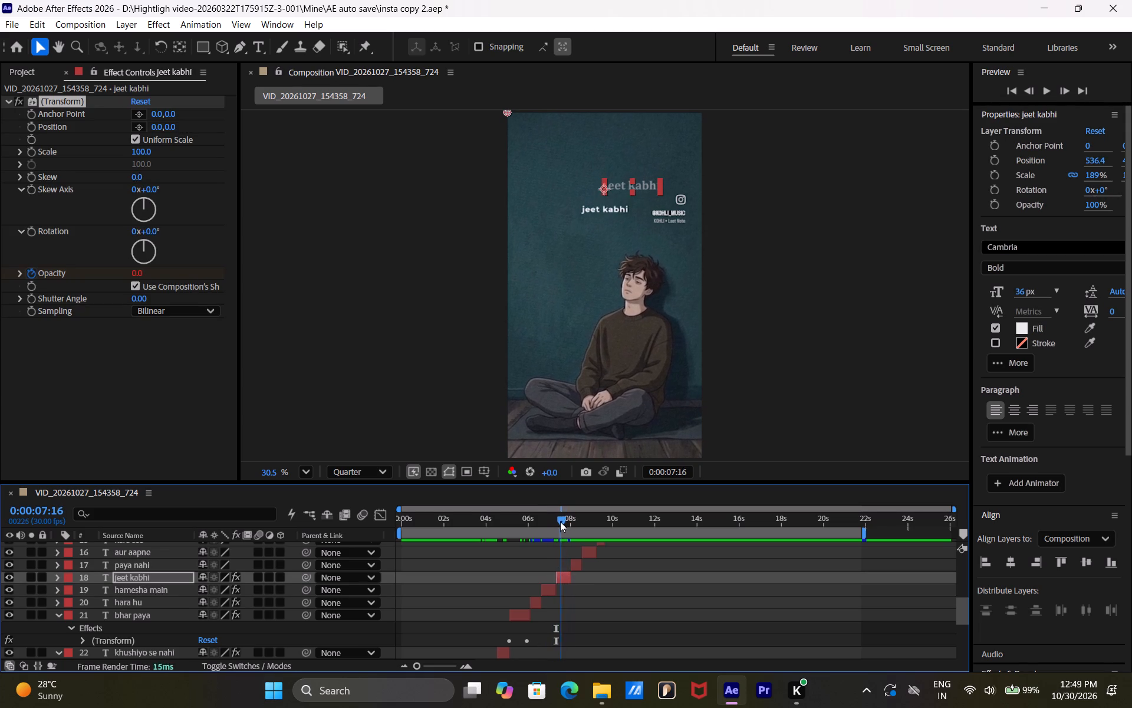
{"action": "left_click", "coordinate": [1008, 559]}
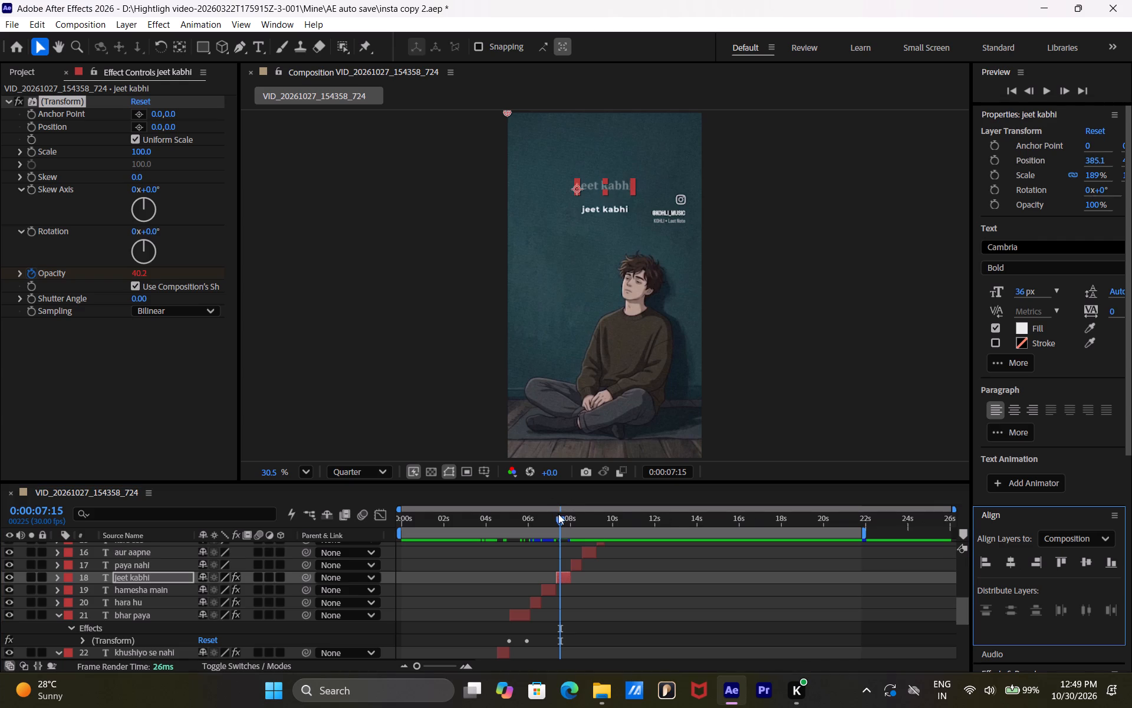
Paste the copied Transform effect, Position and Scale onto the "paya nahi" layer at 0:00:08:00 and centre its text horizontally in the composition.
{"action": "left_click_drag", "start_coordinate": [561, 517], "coordinate": [572, 518]}
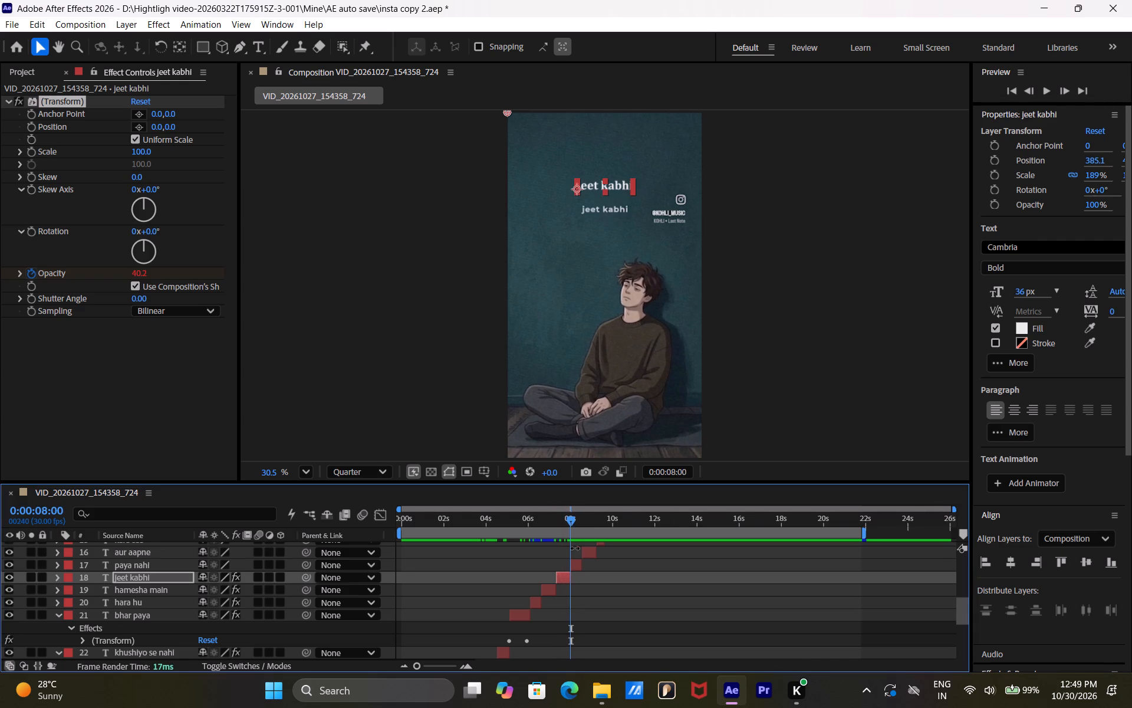
{"action": "left_click", "coordinate": [575, 564]}
{"action": "key", "text": "ctrl+v"}
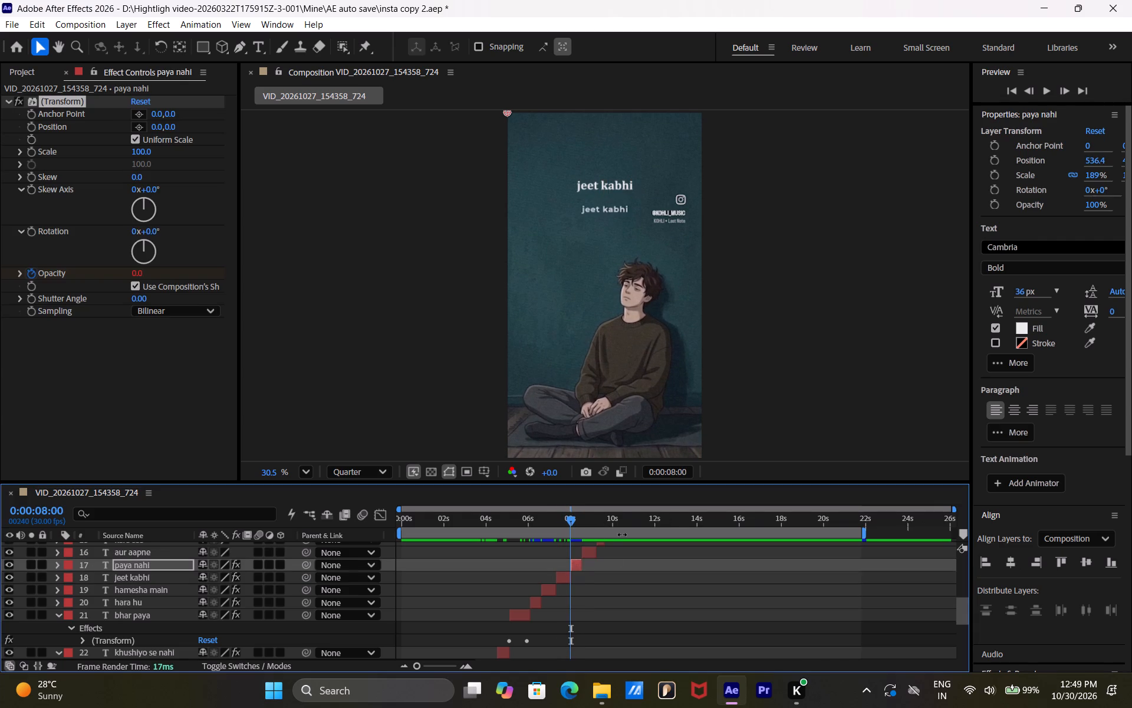
{"action": "left_click", "coordinate": [1008, 559]}
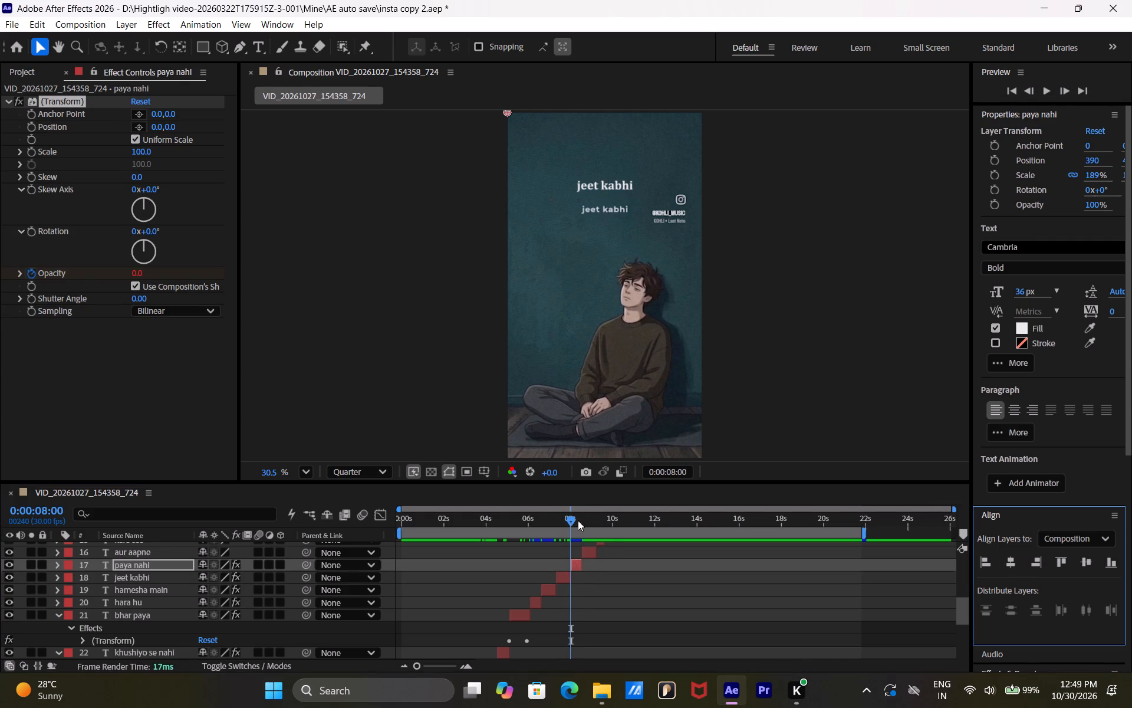
Paste the copied Transform effect, Position and Scale onto the "aur aapne" layer at 0:00:08:17 and centre its text horizontally in the composition.
{"action": "left_click_drag", "start_coordinate": [570, 522], "coordinate": [583, 521]}
{"action": "left_click", "coordinate": [587, 549]}
{"action": "key", "text": "ctrl+v"}
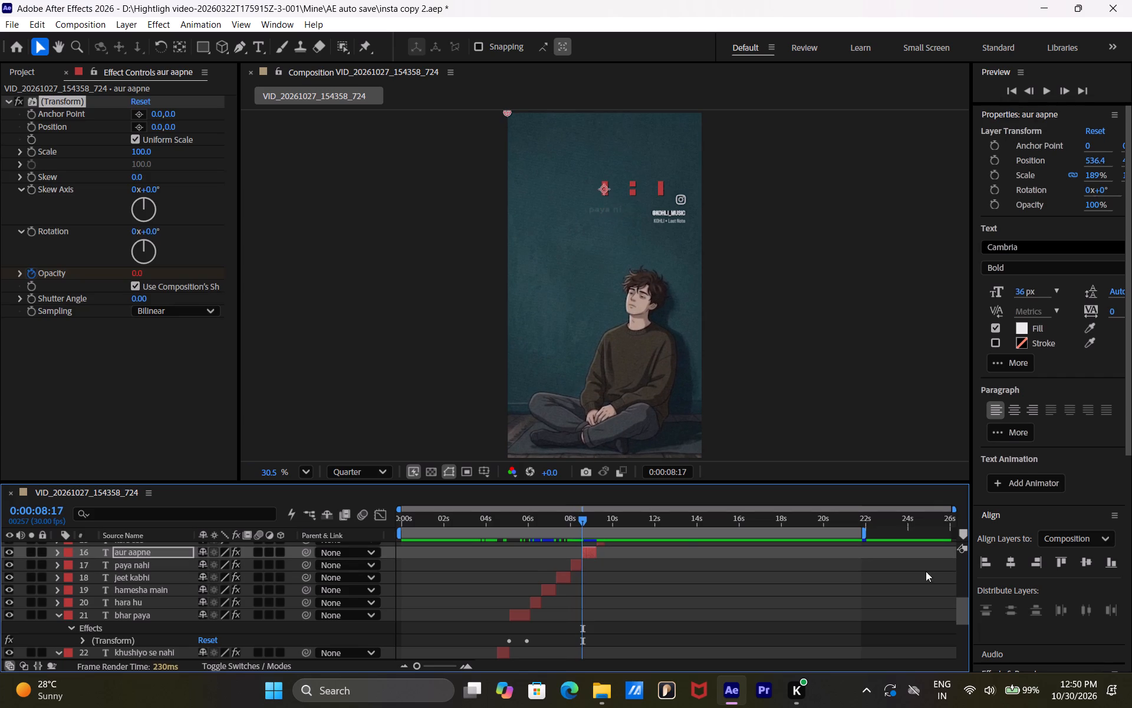
{"action": "left_click", "coordinate": [1012, 569]}
Paste the copied Transform effect, Position and Scale onto the "kara sab" layer at 0:00:09:07 and centre its text horizontally in the composition.
{"action": "left_click_drag", "start_coordinate": [580, 518], "coordinate": [594, 519]}
{"action": "scroll", "coordinate": [601, 549], "scroll_direction": "up", "scroll_amount": 2}
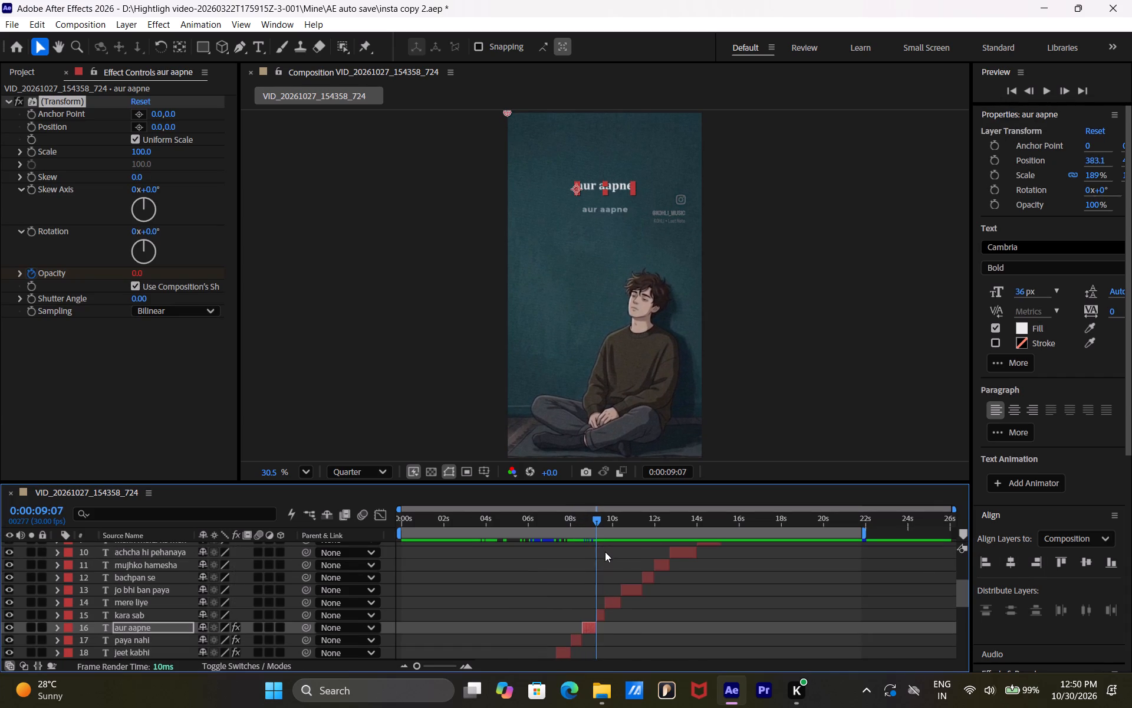
{"action": "left_click", "coordinate": [600, 612]}
{"action": "key", "text": "ctrl+v"}
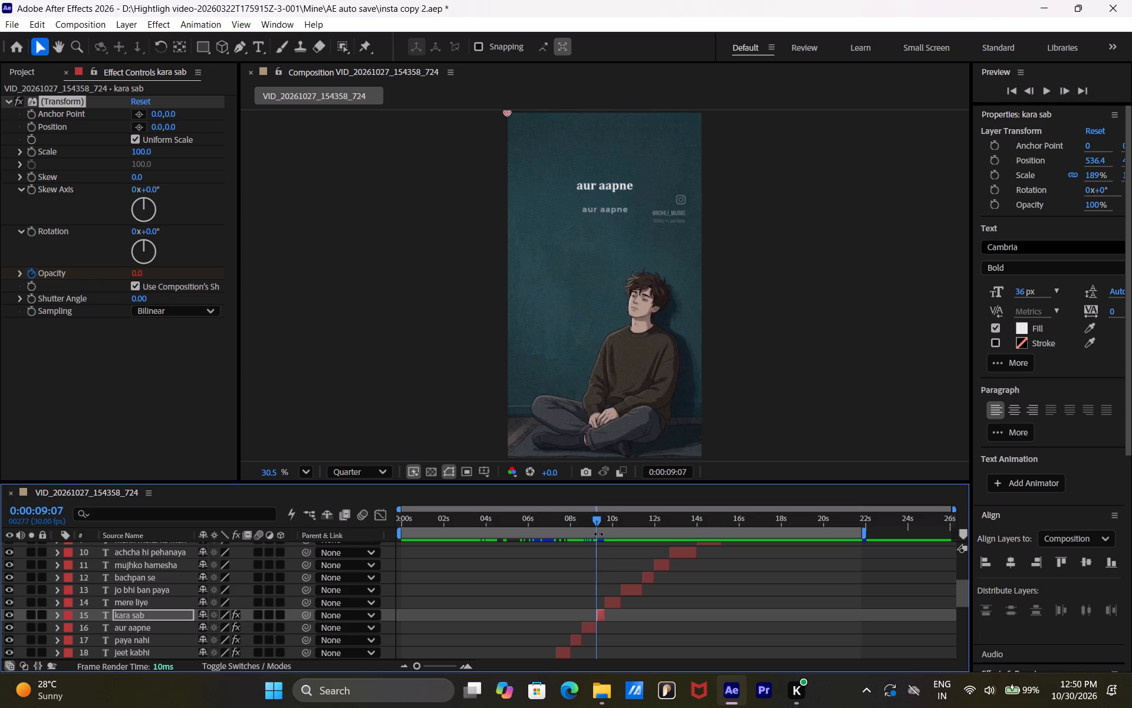
{"action": "left_click", "coordinate": [598, 517]}
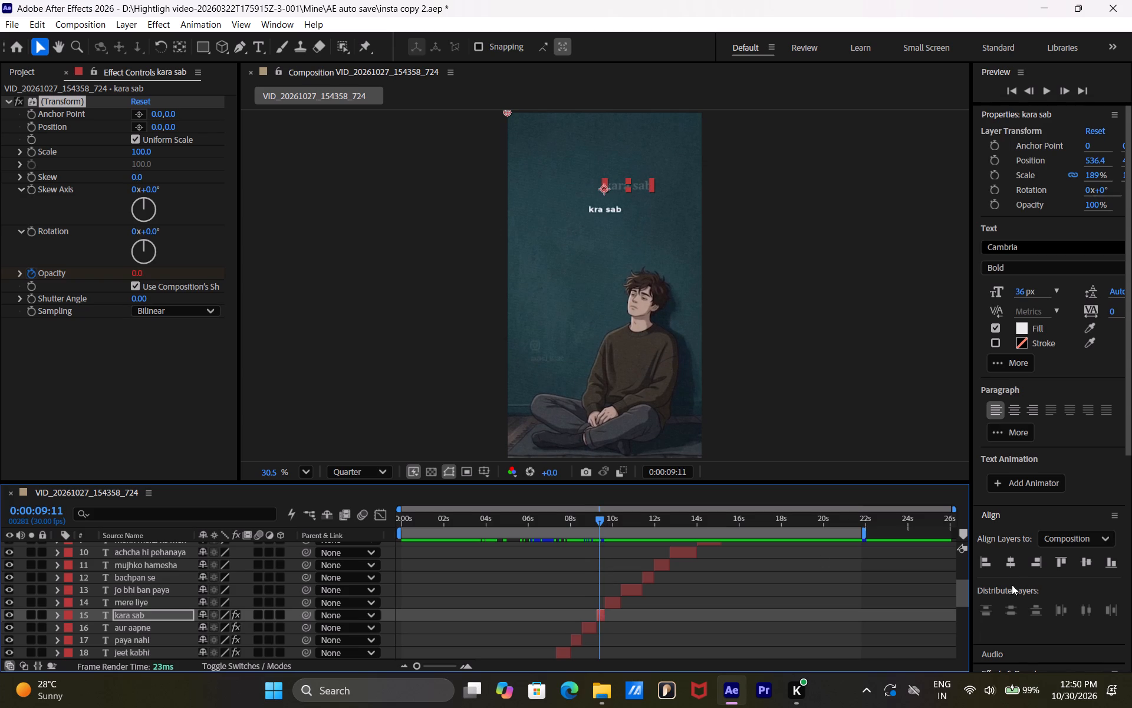
{"action": "left_click", "coordinate": [1011, 566]}
Paste the copied Transform effect, Position and Scale onto the "mere liye" layer at 0:00:09:18 and centre its text horizontally in the composition.
{"action": "left_click", "coordinate": [600, 523]}
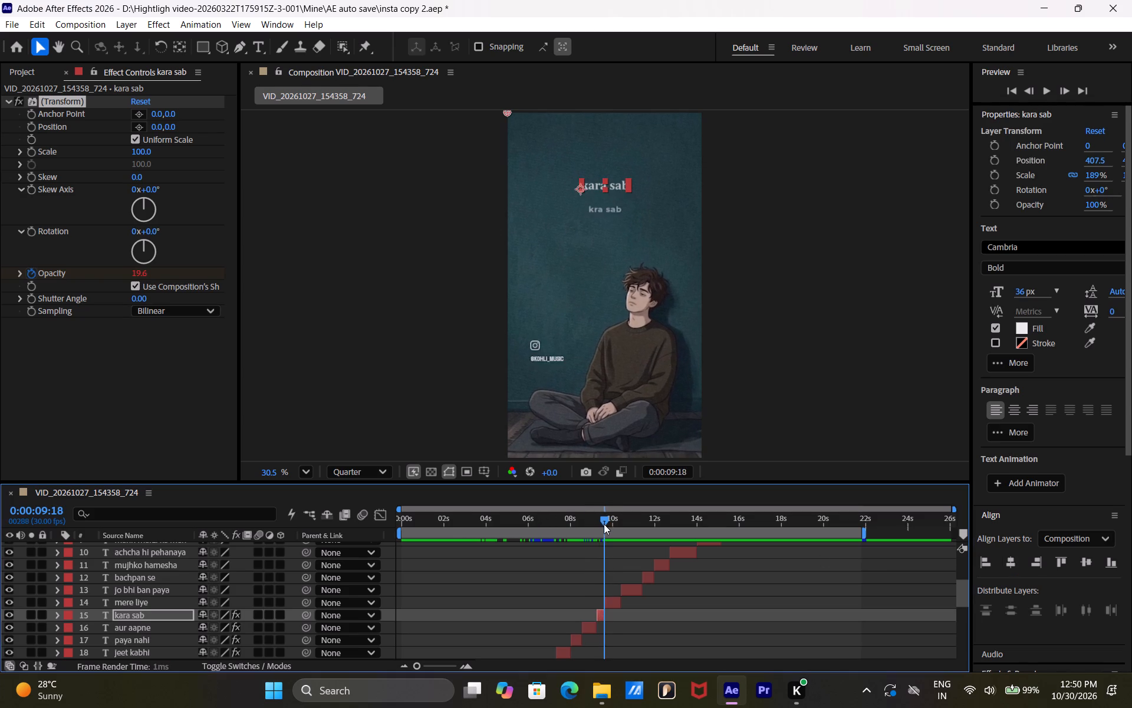
{"action": "left_click", "coordinate": [609, 605]}
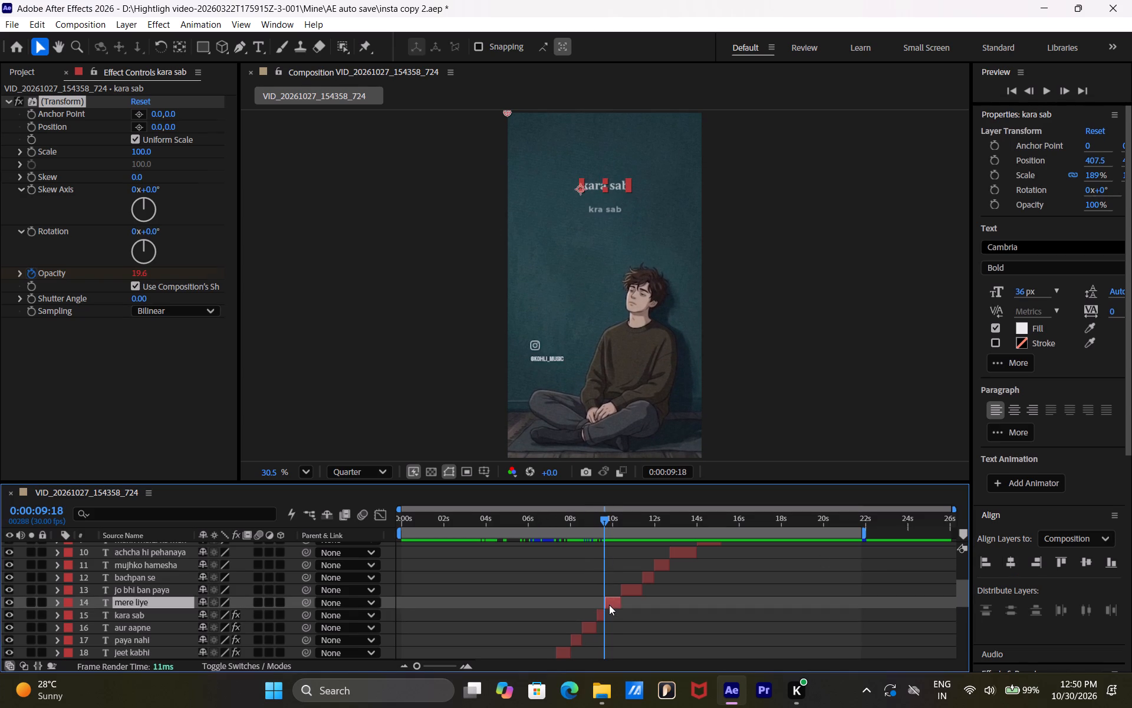
{"action": "key", "text": "ctrl+v"}
{"action": "left_click", "coordinate": [1009, 565]}
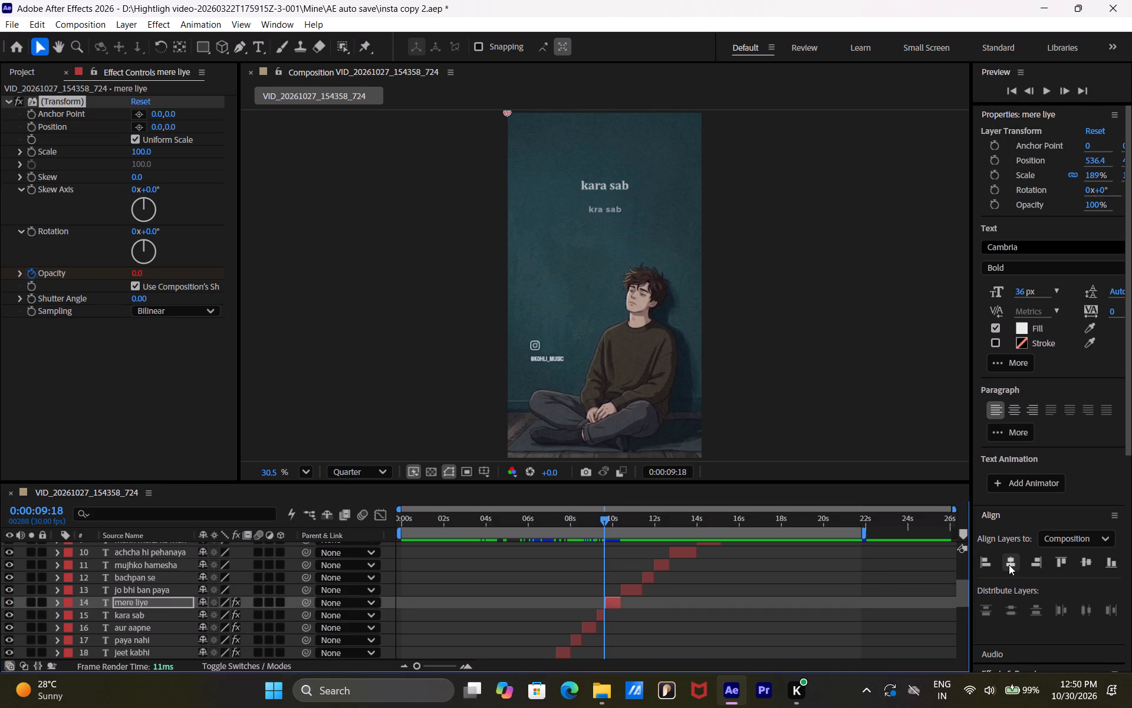
Paste the copied Transform effect, Position and Scale onto the "jo bhi ban paya" layer at 0:00:10:13 and centre its text horizontally in the composition.
{"action": "left_click_drag", "start_coordinate": [602, 514], "coordinate": [627, 521]}
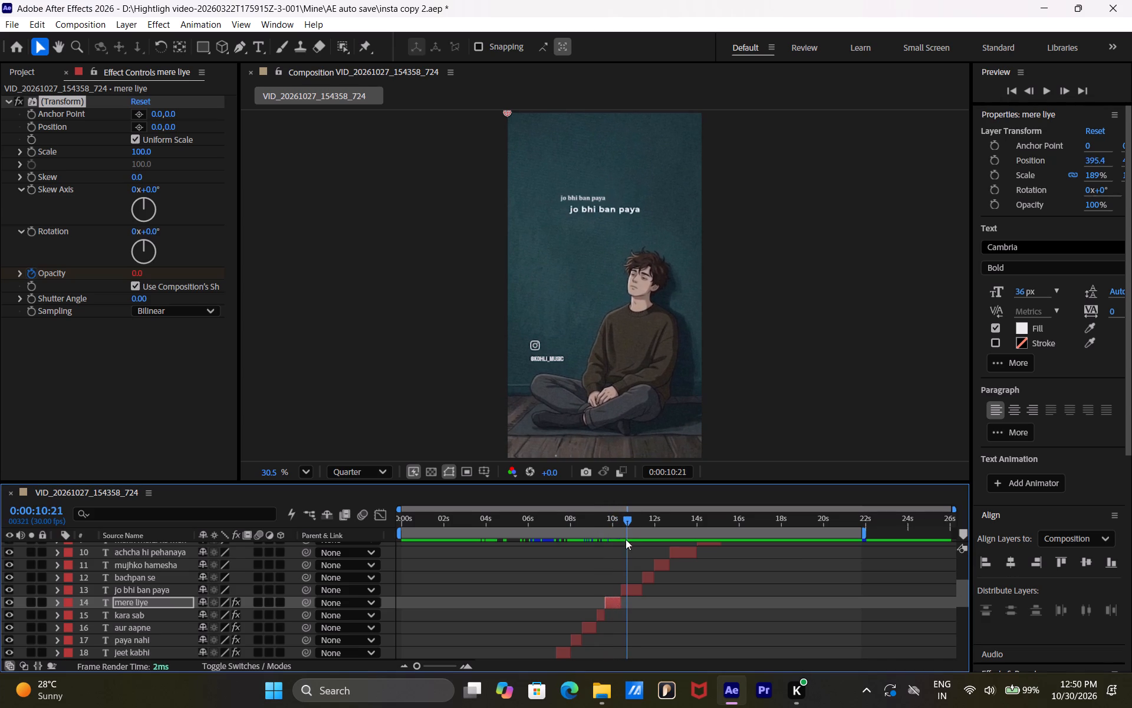
{"action": "left_click_drag", "start_coordinate": [627, 517], "coordinate": [622, 519]}
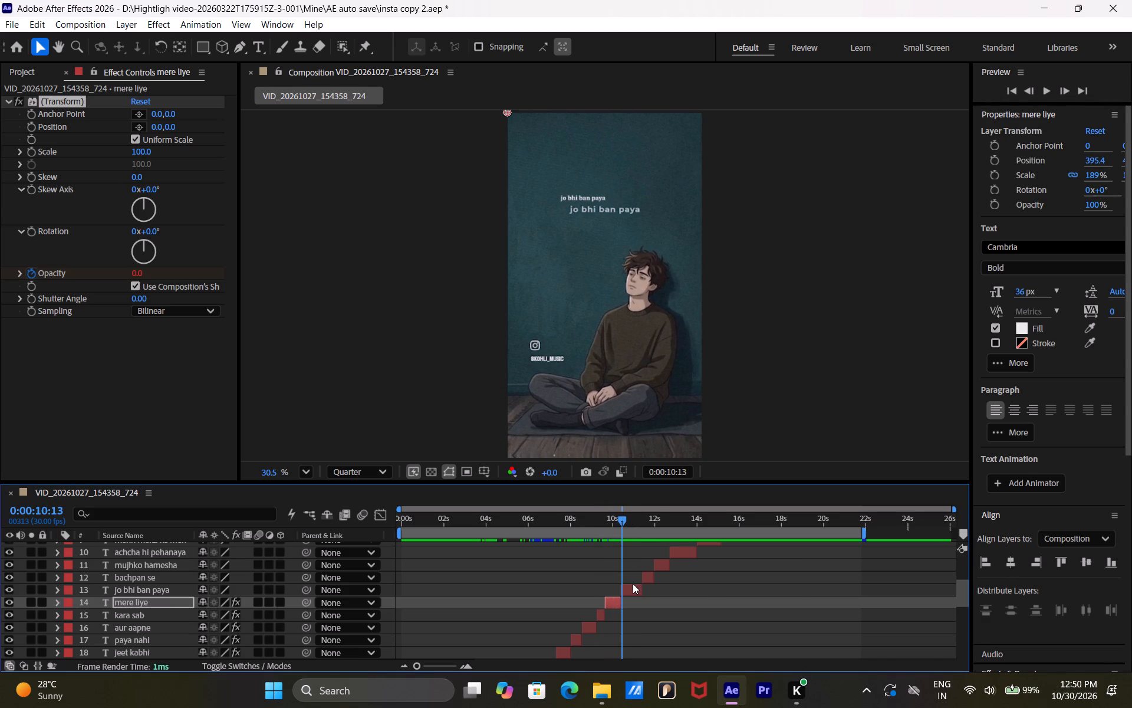
{"action": "left_click", "coordinate": [633, 586]}
{"action": "key", "text": "ctrl+v"}
{"action": "left_click_drag", "start_coordinate": [622, 517], "coordinate": [624, 517]}
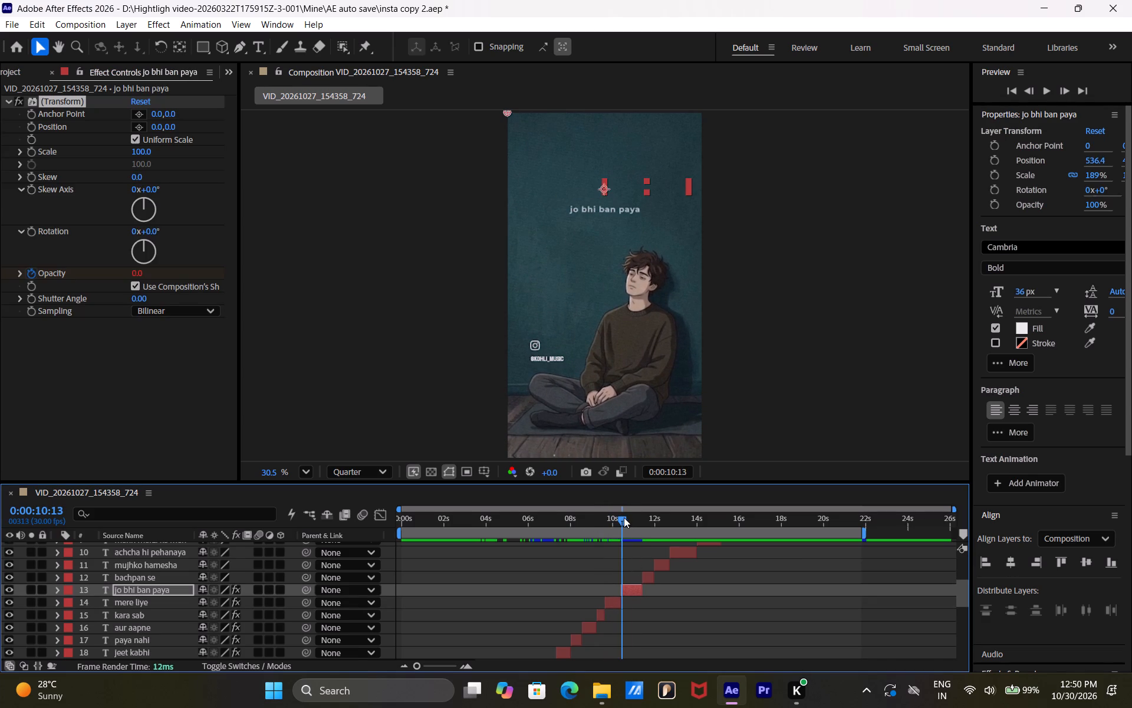
{"action": "left_click_drag", "start_coordinate": [624, 517], "coordinate": [628, 517]}
{"action": "left_click", "coordinate": [1005, 563]}
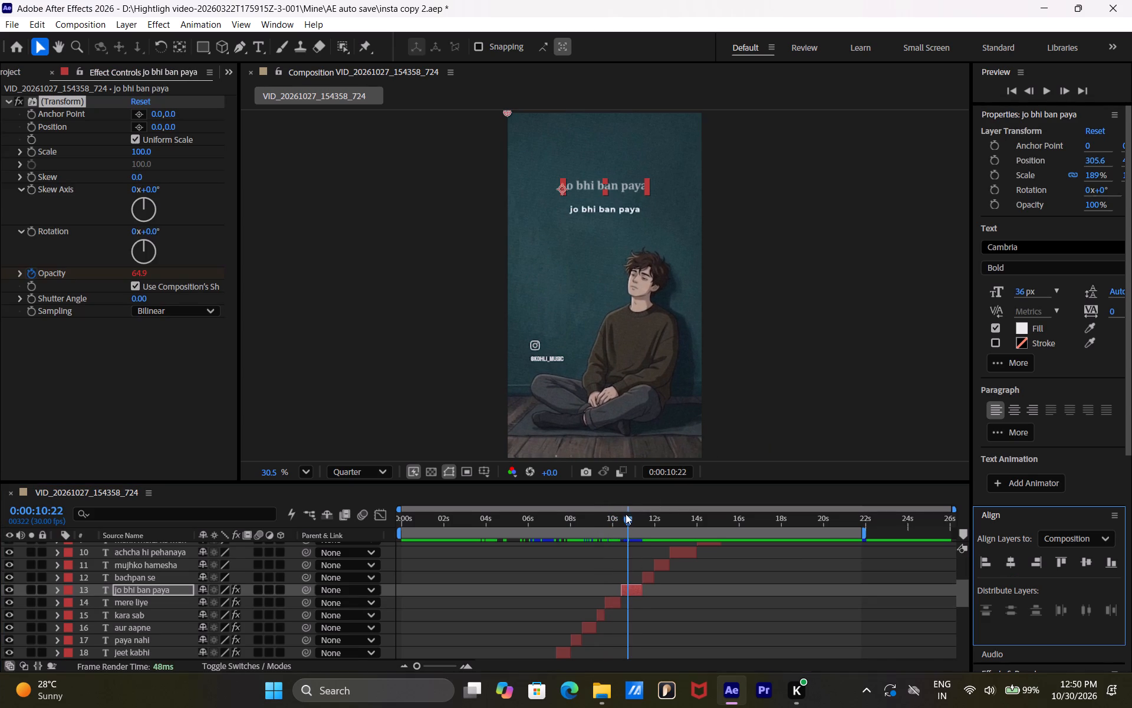
Paste the copied Transform effect, Position and Scale onto the "bachpan se" layer at 0:00:11:11 and centre its text horizontally in the composition.
{"action": "left_click_drag", "start_coordinate": [626, 514], "coordinate": [641, 517]}
{"action": "left_click", "coordinate": [646, 572]}
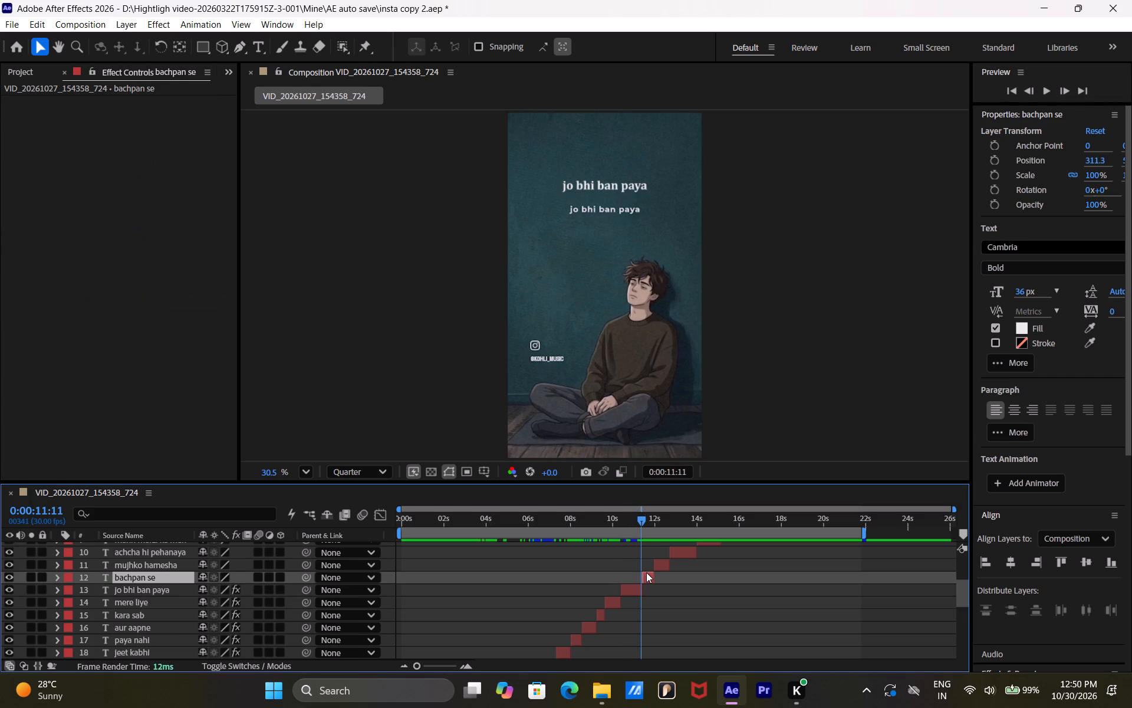
{"action": "key", "text": "ctrl+v"}
{"action": "left_click_drag", "start_coordinate": [643, 522], "coordinate": [649, 522]}
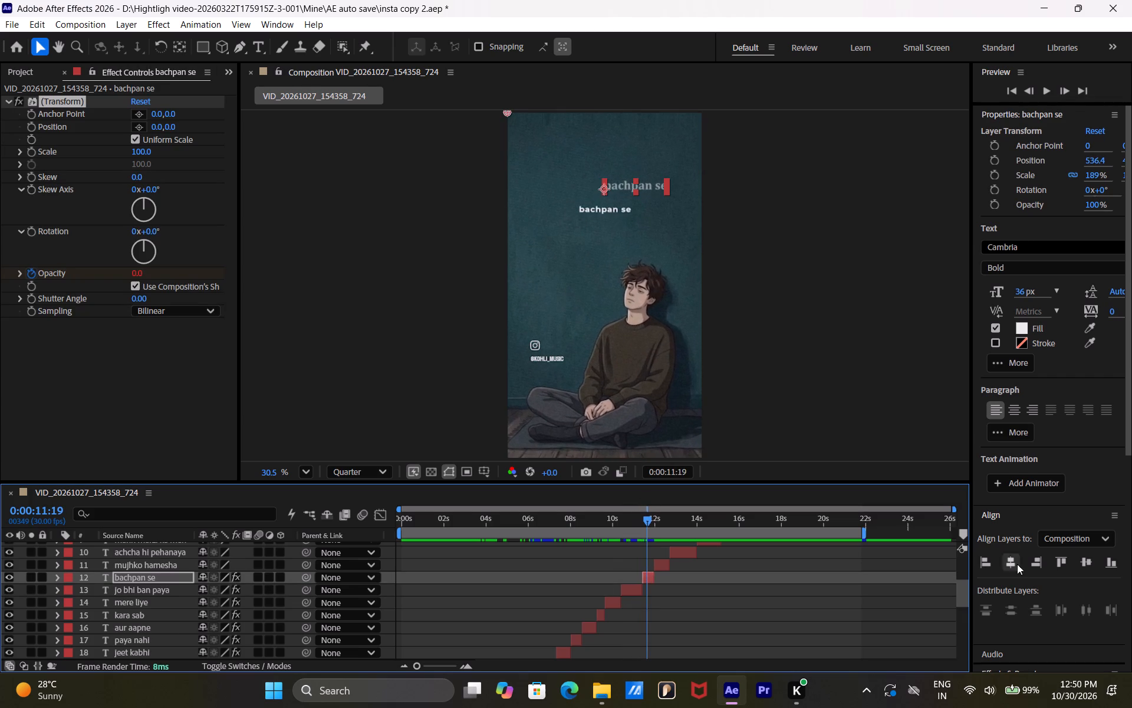
{"action": "left_click", "coordinate": [1003, 569]}
Paste the copied Transform effect, Position and Scale onto the "mujhko hamesha" layer at 0:00:11:29 and centre its text horizontally in the composition.
{"action": "left_click_drag", "start_coordinate": [649, 522], "coordinate": [657, 523]}
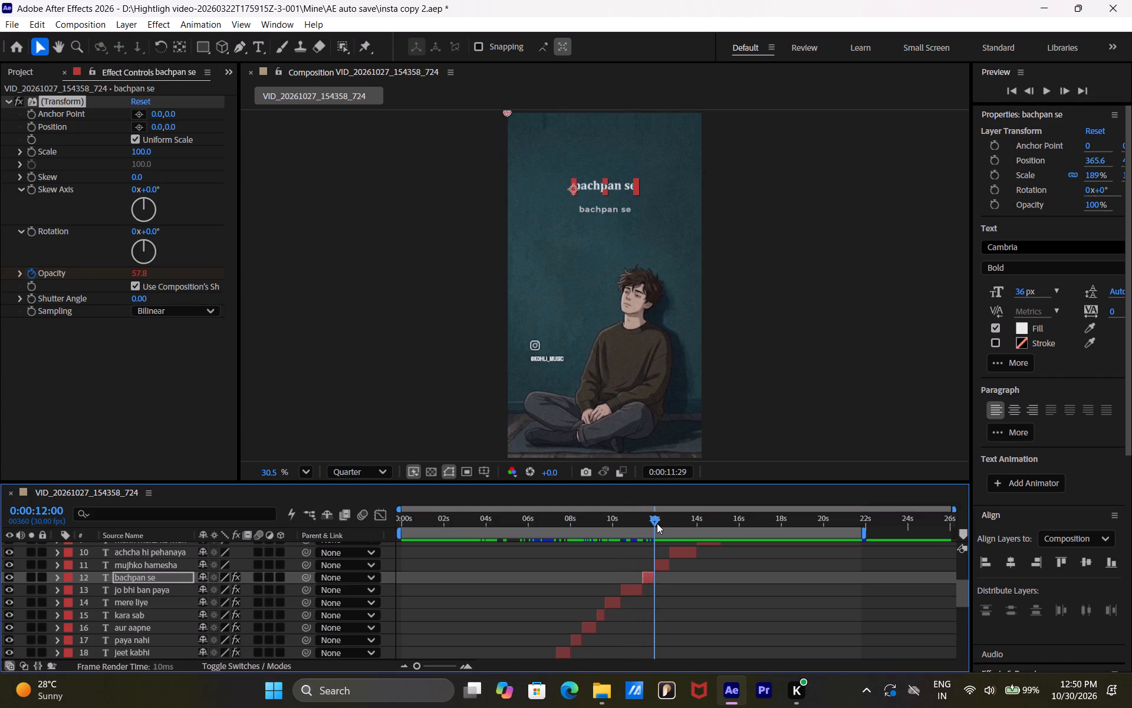
{"action": "left_click_drag", "start_coordinate": [657, 523], "coordinate": [656, 523]}
{"action": "left_click", "coordinate": [662, 565]}
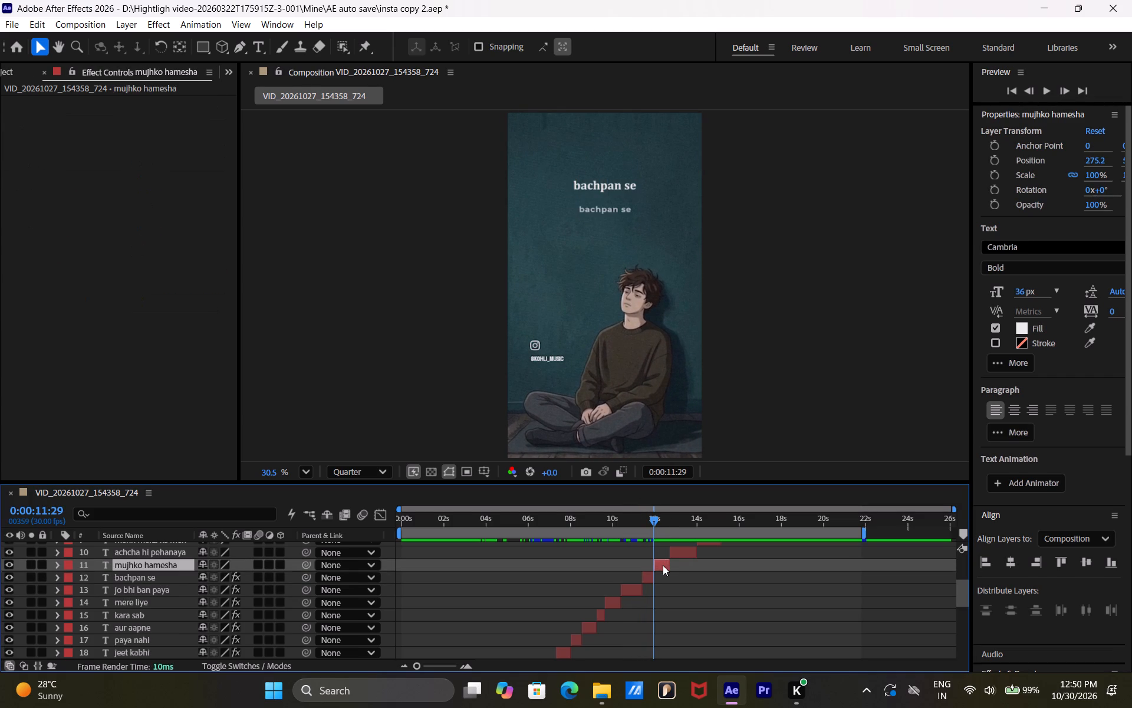
{"action": "key", "text": "ctrl+v"}
{"action": "left_click", "coordinate": [656, 519]}
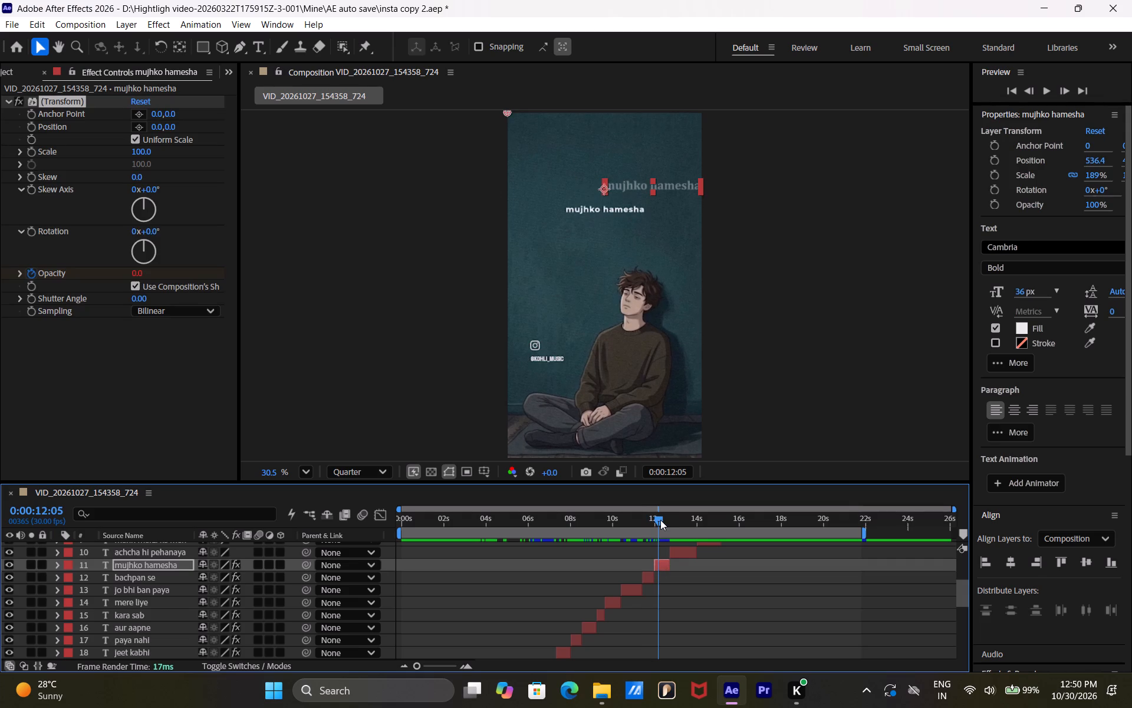
{"action": "left_click", "coordinate": [1007, 566]}
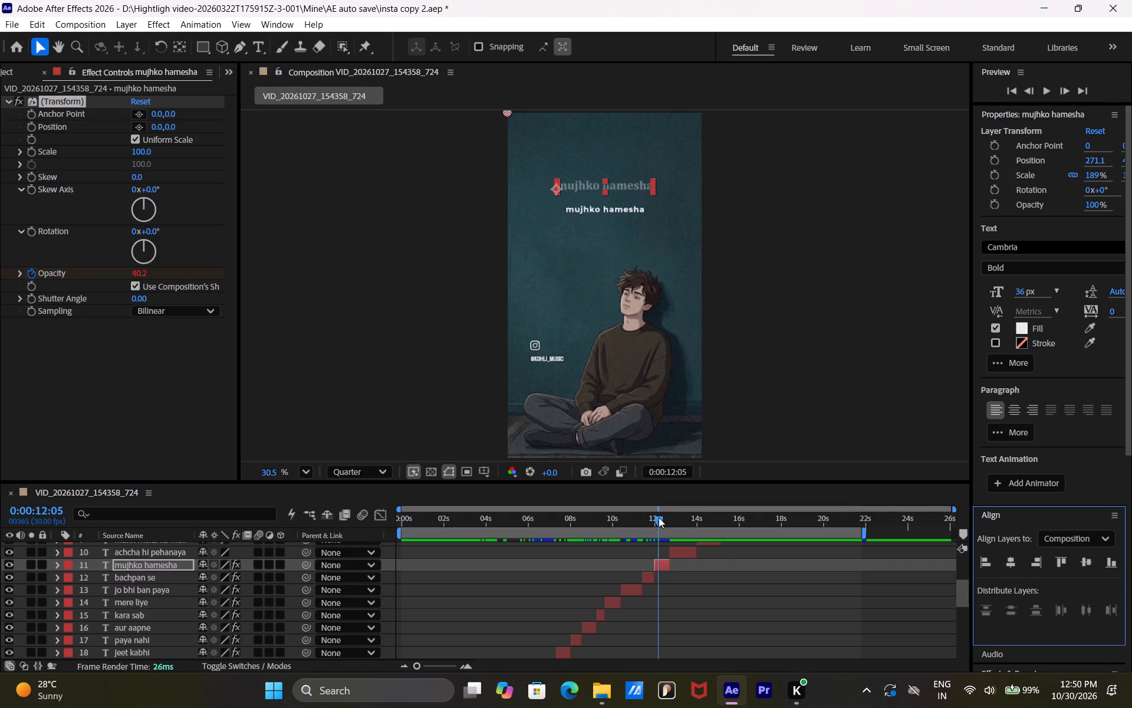
Paste the copied Transform effect, Position and Scale onto the "achcha hi pehanaya" layer at 0:00:12:22 and centre its text horizontally in the composition.
{"action": "left_click_drag", "start_coordinate": [659, 517], "coordinate": [670, 519]}
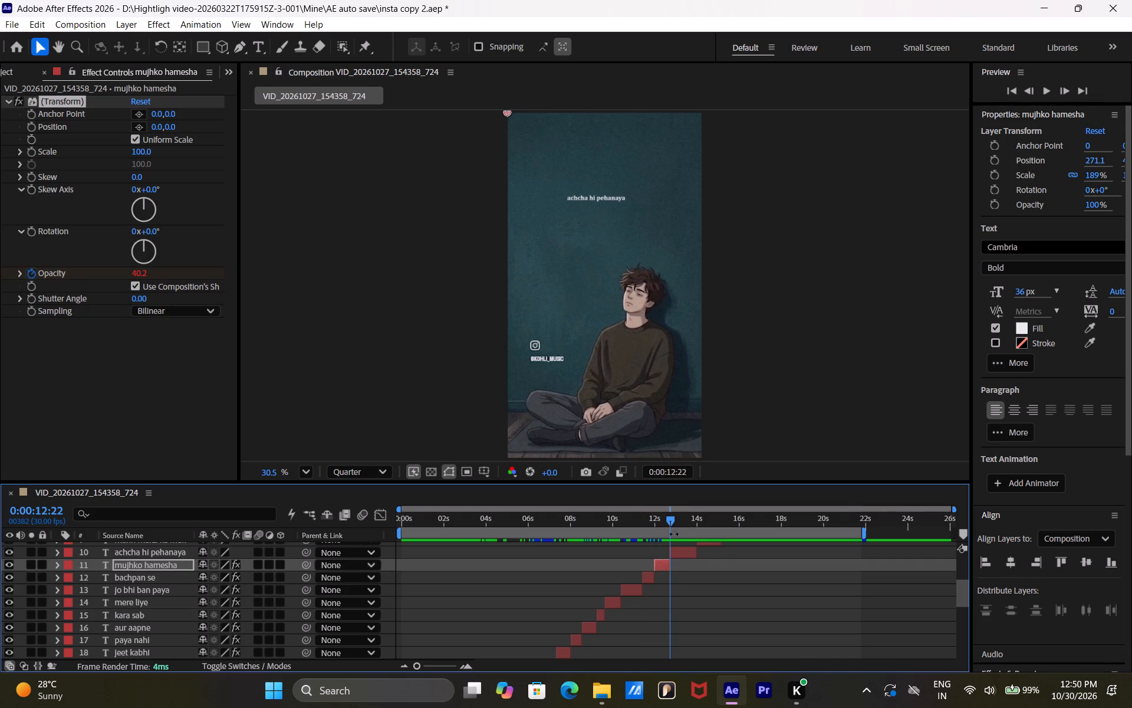
{"action": "left_click", "coordinate": [674, 558]}
{"action": "key", "text": "ctrl+v"}
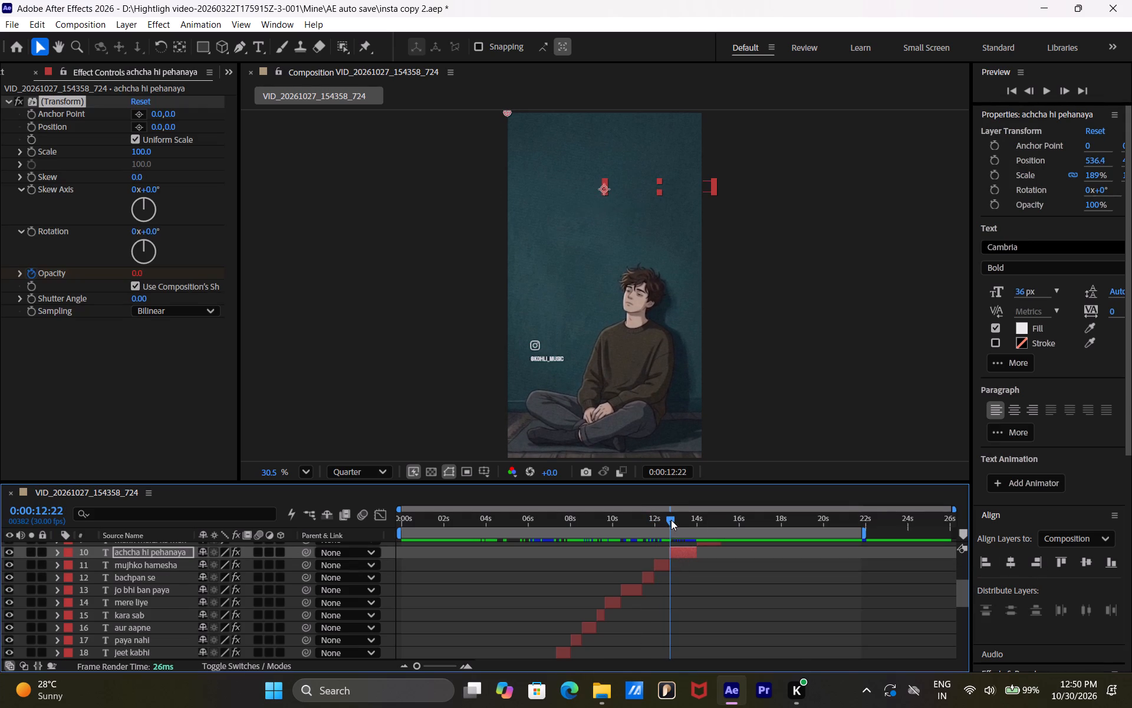
{"action": "left_click", "coordinate": [1006, 566]}
Paste the copied Transform effect, Position and Scale onto the "mann marzi ka meri" layer at 0:00:13:28, centre it horizontally in the composition and save.
{"action": "scroll", "coordinate": [738, 573], "scroll_direction": "up", "scroll_amount": 2}
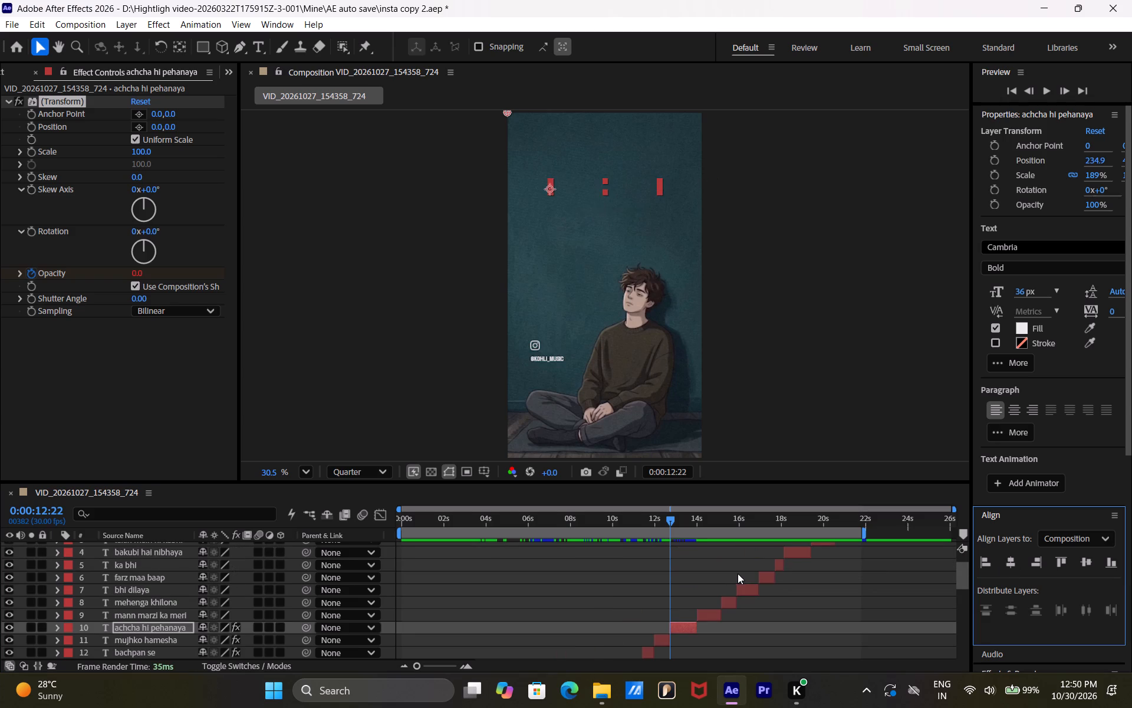
{"action": "left_click", "coordinate": [694, 520]}
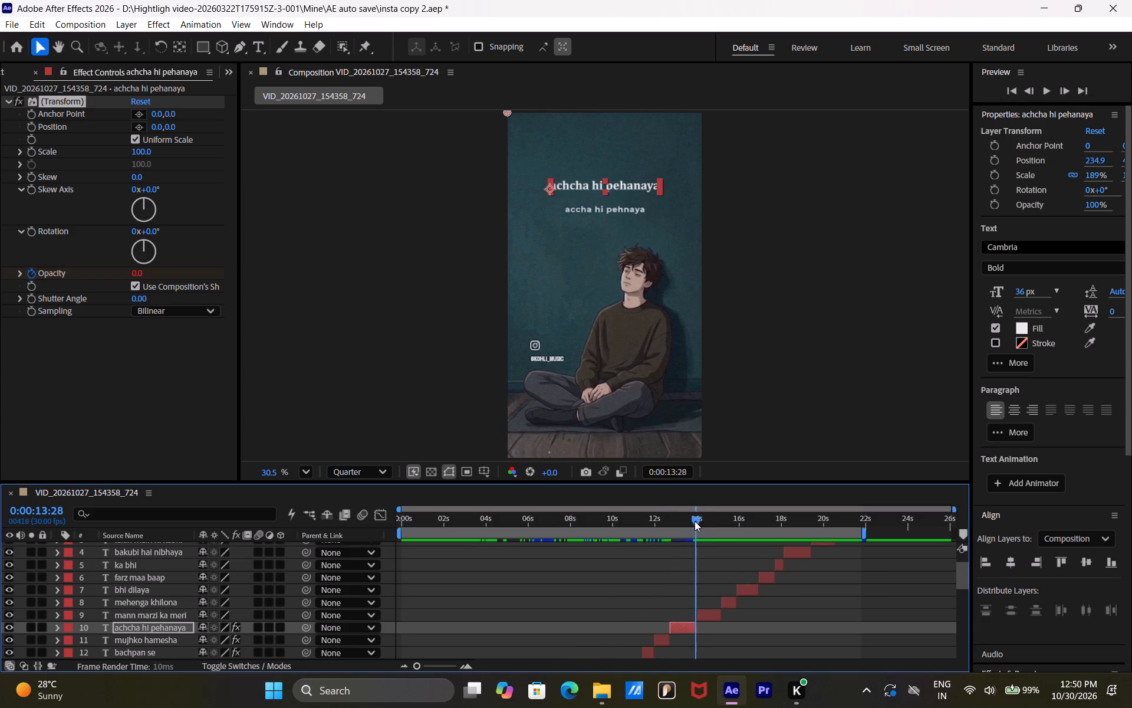
{"action": "left_click", "coordinate": [704, 618]}
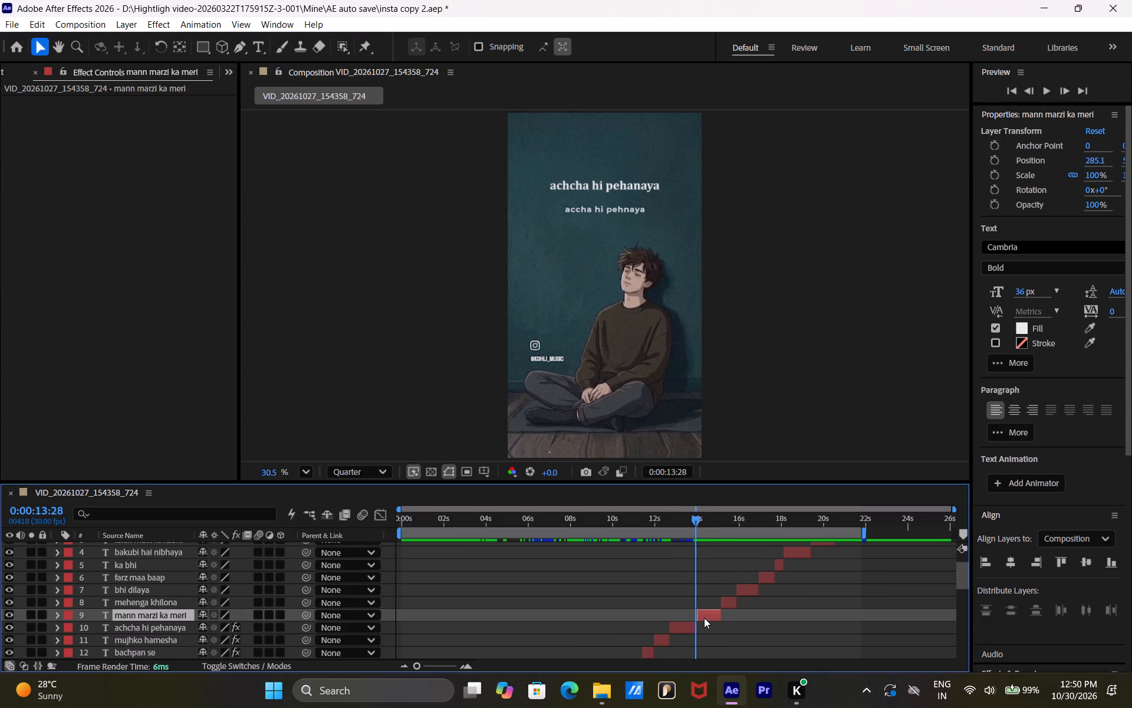
{"action": "key", "text": "ctrl+v"}
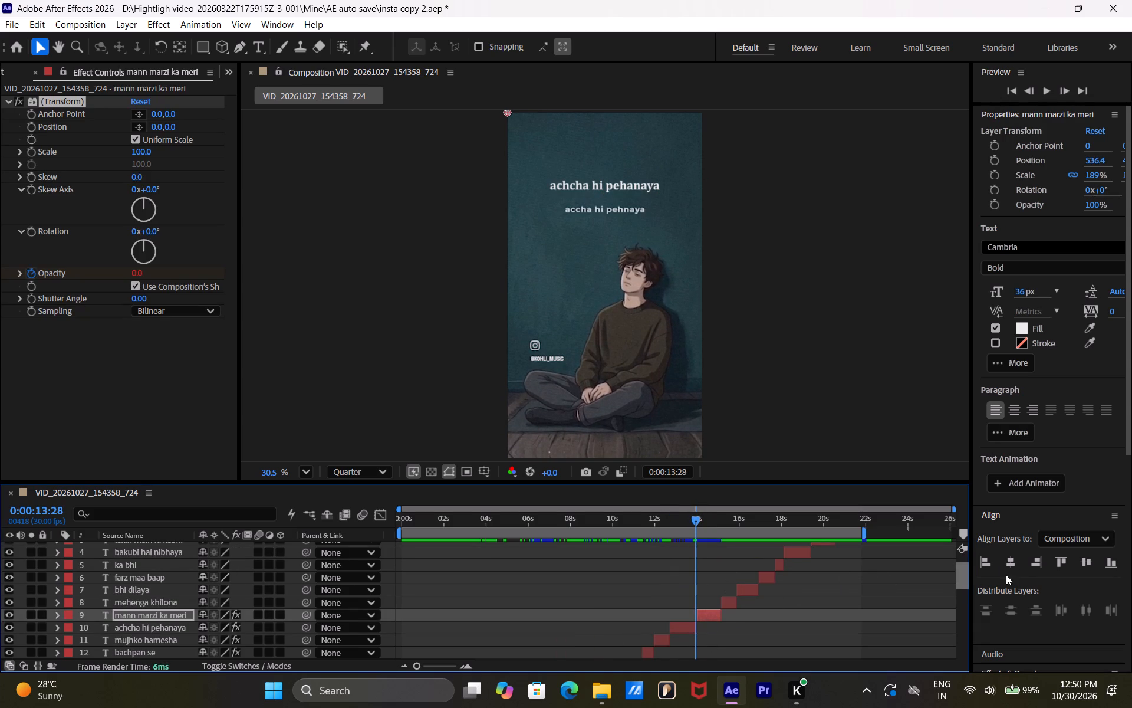
{"action": "left_click", "coordinate": [1021, 566]}
{"action": "left_click", "coordinate": [1013, 566]}
{"action": "key", "text": "ctrl+s"}
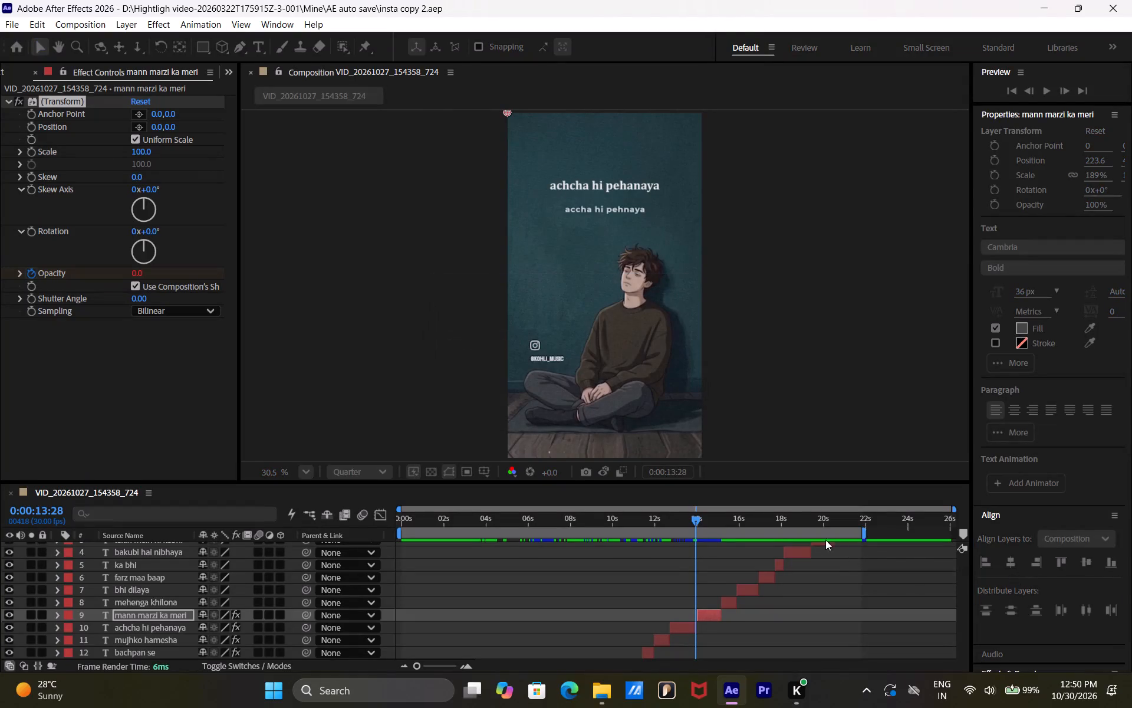
Paste the copied Transform effect, Position and Scale onto the "mehenga khilona" layer at 0:00:15:05 and centre its text horizontally in the composition.
{"action": "scroll", "coordinate": [828, 580], "scroll_direction": "up", "scroll_amount": 3}
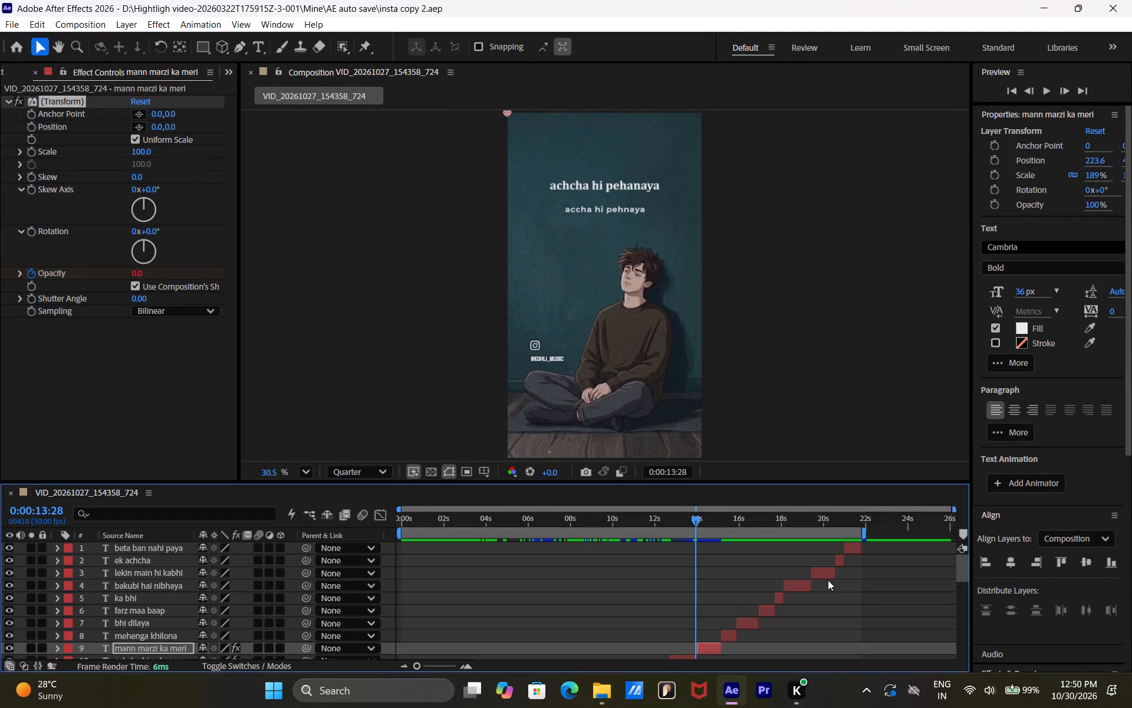
{"action": "scroll", "coordinate": [828, 580], "scroll_direction": "up", "scroll_amount": 1}
{"action": "left_click_drag", "start_coordinate": [697, 518], "coordinate": [710, 520]}
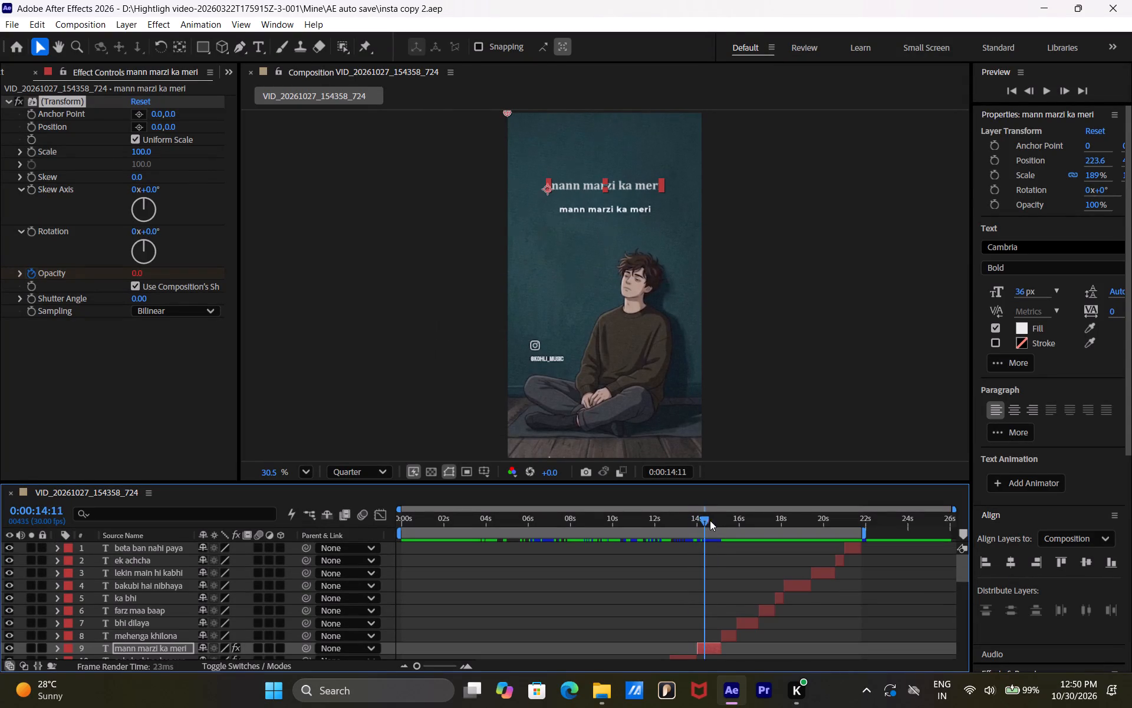
{"action": "left_click_drag", "start_coordinate": [710, 520], "coordinate": [723, 520]}
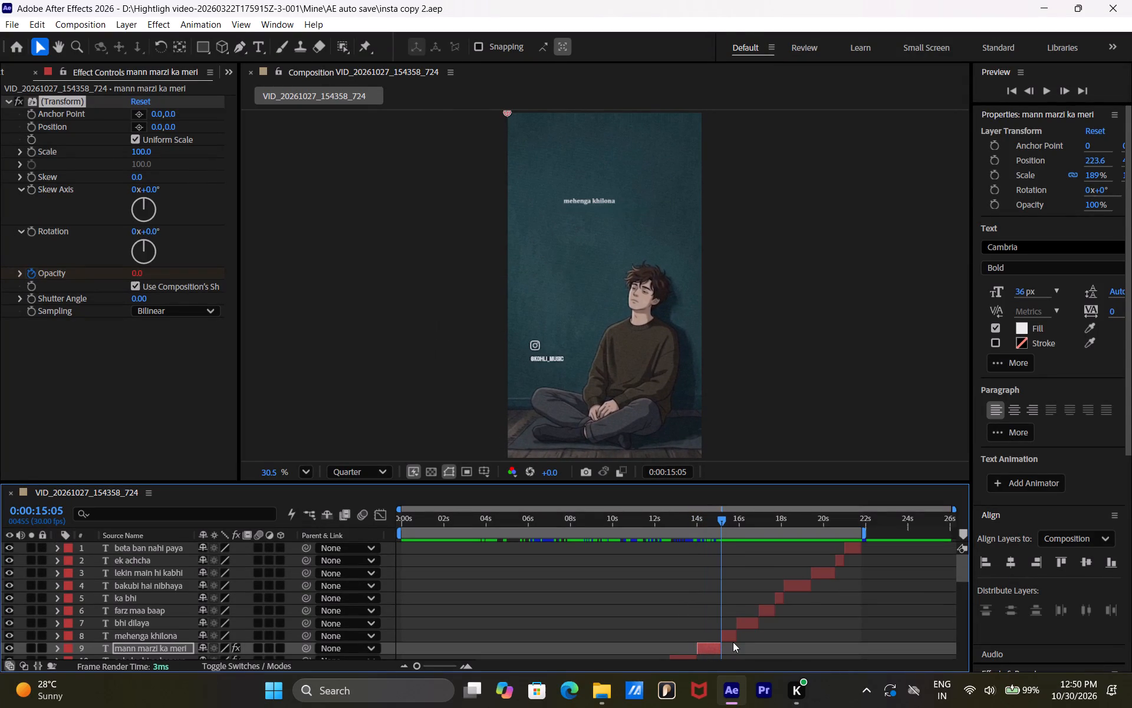
{"action": "left_click", "coordinate": [728, 635]}
{"action": "key", "text": "ctrl+v"}
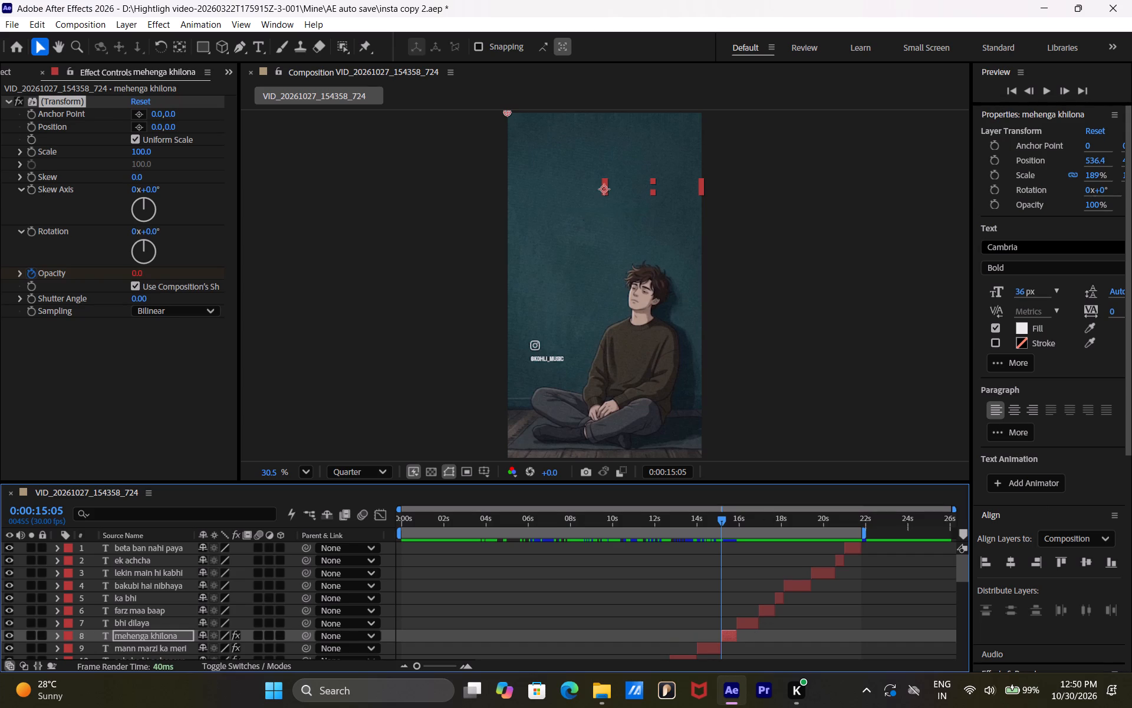
{"action": "left_click", "coordinate": [1005, 568]}
Paste the copied Transform effect, Position and Scale onto the "bhi dilaya" layer at 0:00:15:27 and centre its text horizontally in the composition.
{"action": "left_click_drag", "start_coordinate": [719, 522], "coordinate": [726, 523]}
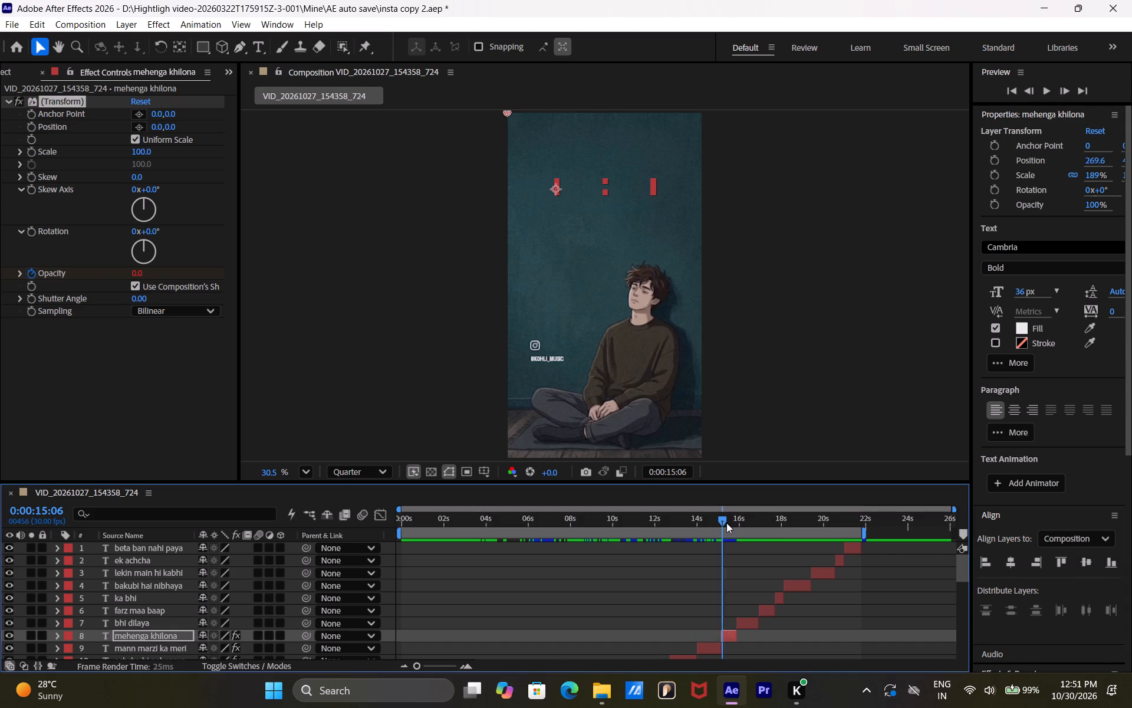
{"action": "left_click_drag", "start_coordinate": [726, 523], "coordinate": [735, 523]}
{"action": "left_click", "coordinate": [752, 625]}
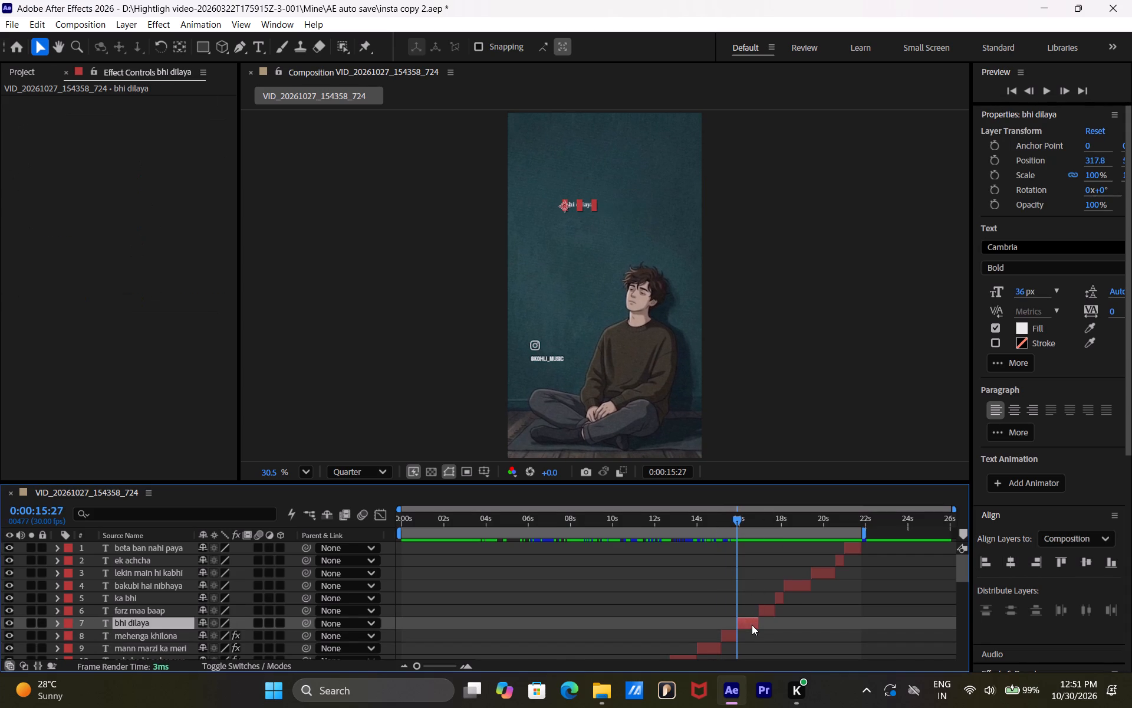
{"action": "key", "text": "ctrl+v"}
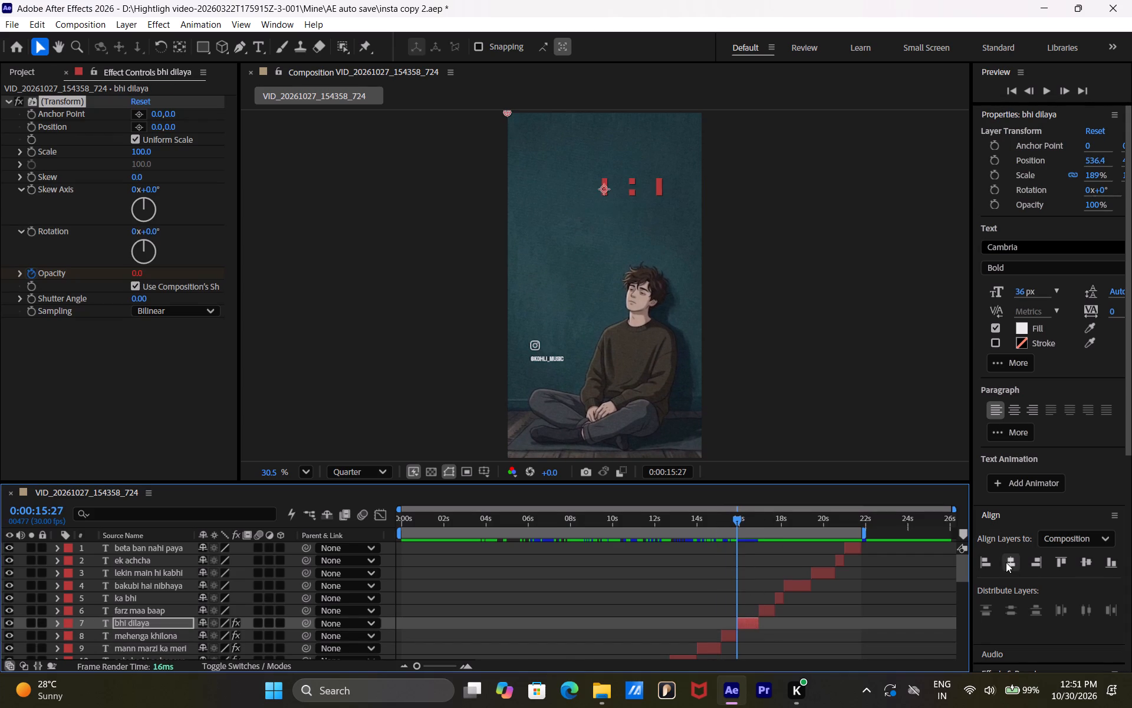
{"action": "left_click", "coordinate": [1006, 562]}
Paste the copied Transform effect, Position and Scale onto the "farz maa baap" layer at 0:00:16:27 and centre its text horizontally in the composition.
{"action": "left_click_drag", "start_coordinate": [737, 520], "coordinate": [757, 519]}
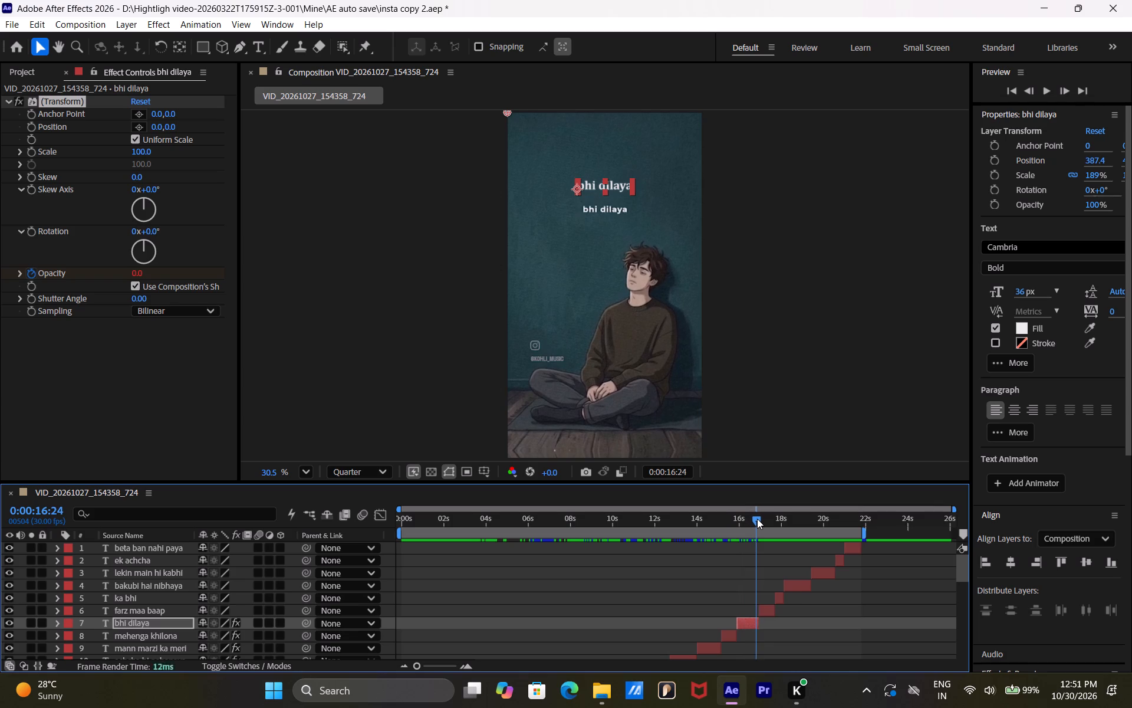
{"action": "left_click_drag", "start_coordinate": [757, 519], "coordinate": [758, 519]}
{"action": "left_click", "coordinate": [770, 613]}
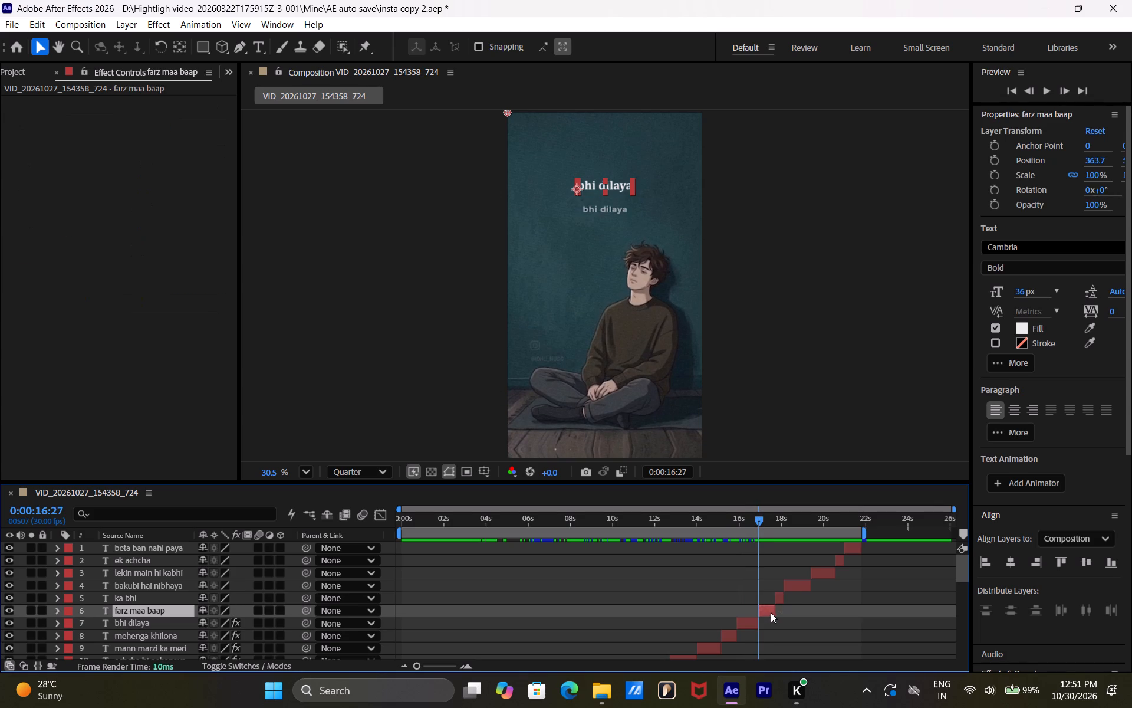
{"action": "key", "text": "ctrl+v"}
{"action": "left_click", "coordinate": [1008, 563]}
Paste the copied Transform effect, Position and Scale onto the "ka bhi" layer at 0:00:17:19 and centre its text horizontally in the composition.
{"action": "left_click_drag", "start_coordinate": [755, 519], "coordinate": [768, 519]}
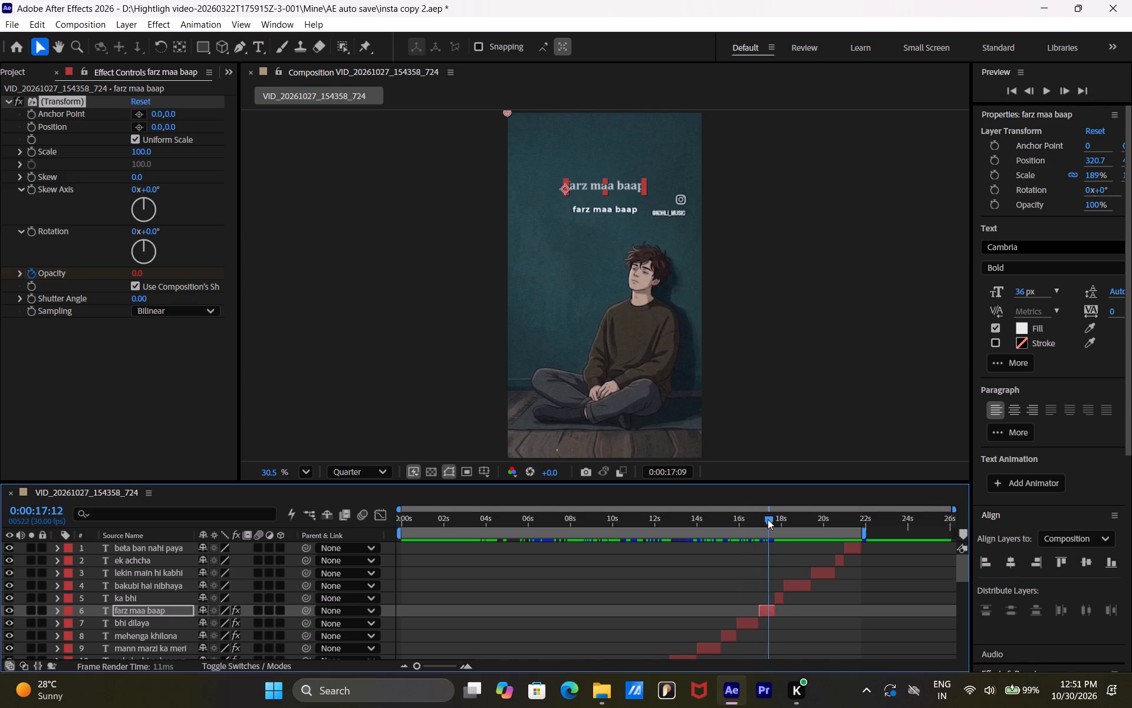
{"action": "left_click_drag", "start_coordinate": [768, 519], "coordinate": [771, 519]}
{"action": "left_click", "coordinate": [781, 594]}
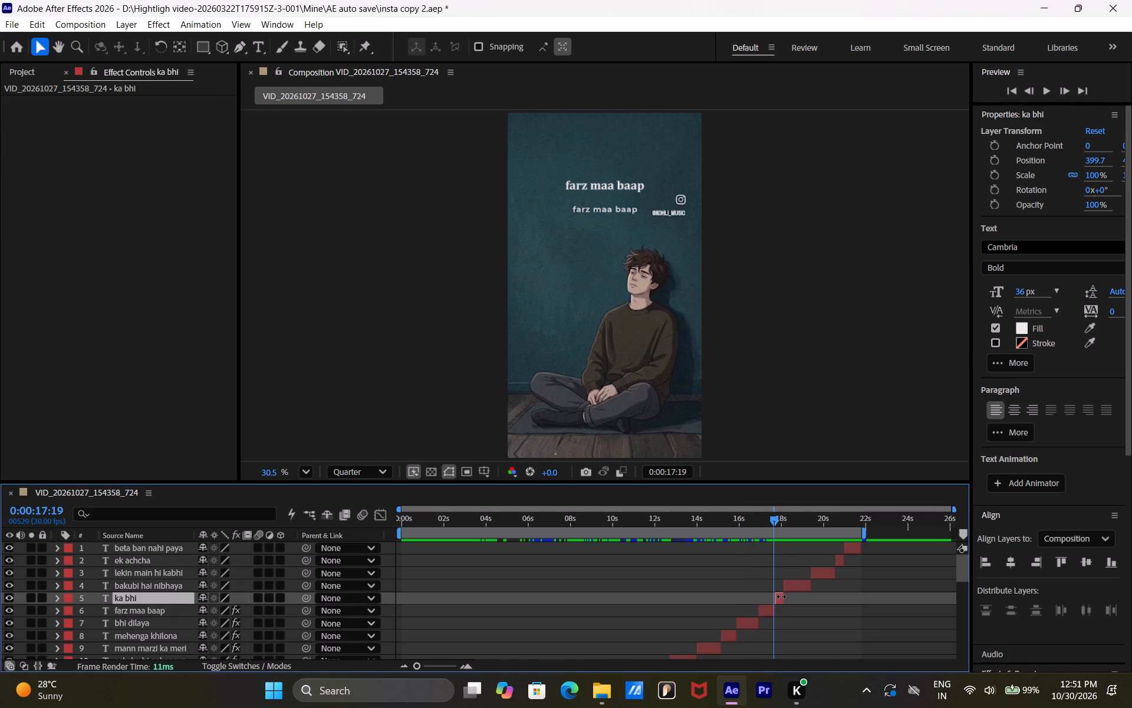
{"action": "key", "text": "ctrl+v"}
{"action": "left_click", "coordinate": [1012, 571]}
{"action": "left_click", "coordinate": [1009, 566]}
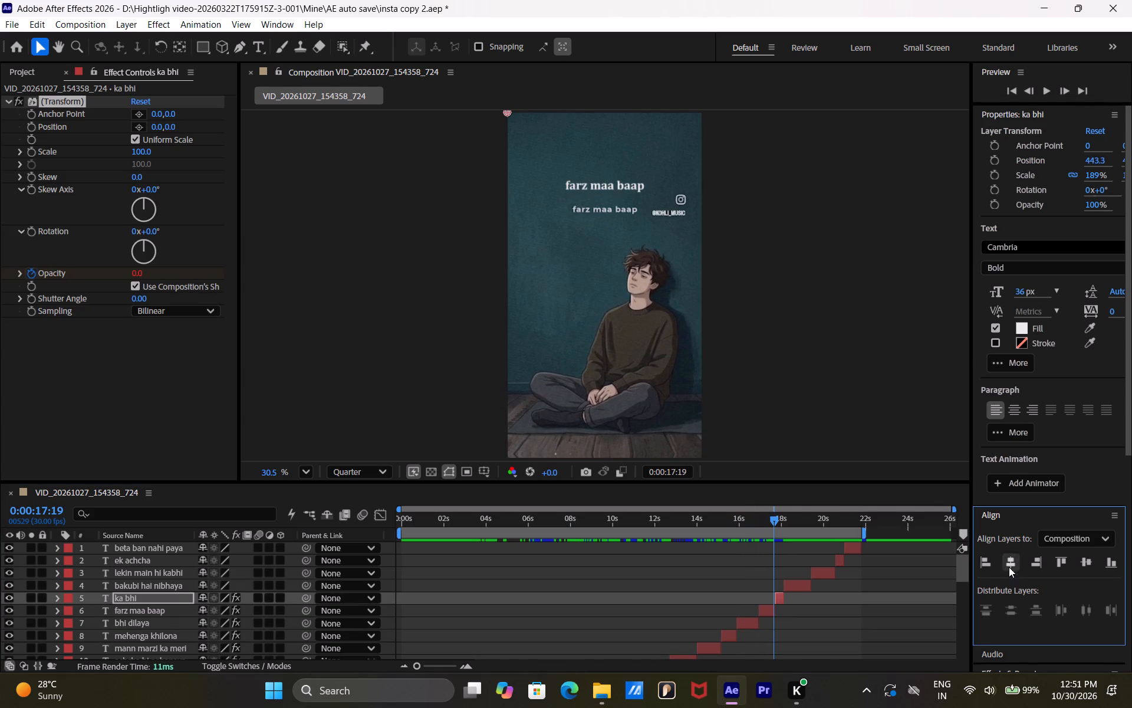
Paste the copied Transform effect, Position and Scale onto the "bakubi hai nibhaya" layer at 0:00:18:04 and centre its text horizontally in the composition.
{"action": "left_click_drag", "start_coordinate": [774, 519], "coordinate": [784, 519]}
{"action": "left_click", "coordinate": [797, 586]}
{"action": "key", "text": "ctrl+v"}
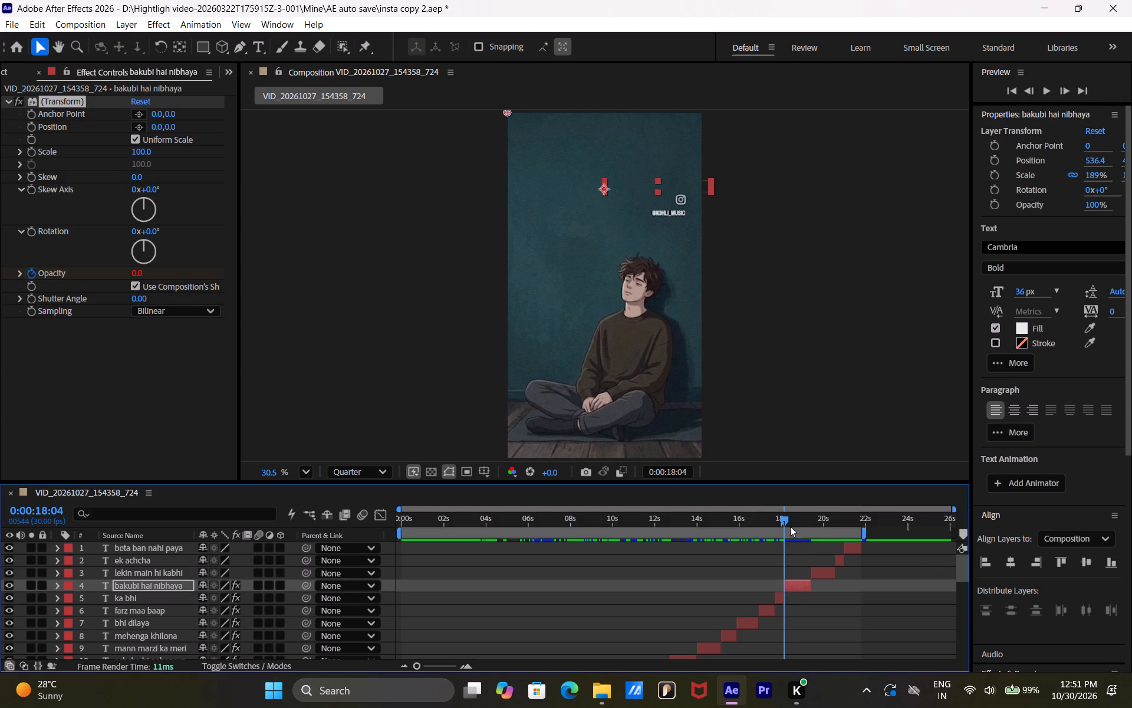
{"action": "left_click_drag", "start_coordinate": [784, 517], "coordinate": [809, 517]}
{"action": "left_click_drag", "start_coordinate": [809, 517], "coordinate": [810, 517]}
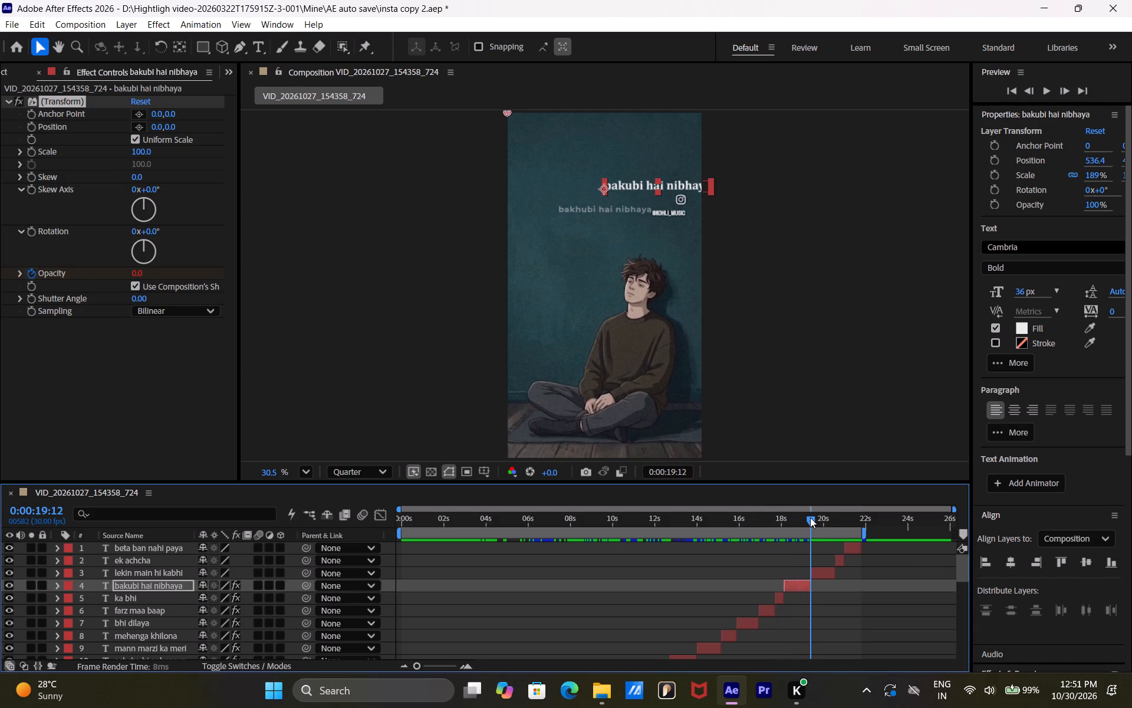
{"action": "left_click_drag", "start_coordinate": [810, 517], "coordinate": [802, 517]}
{"action": "left_click", "coordinate": [1005, 567]}
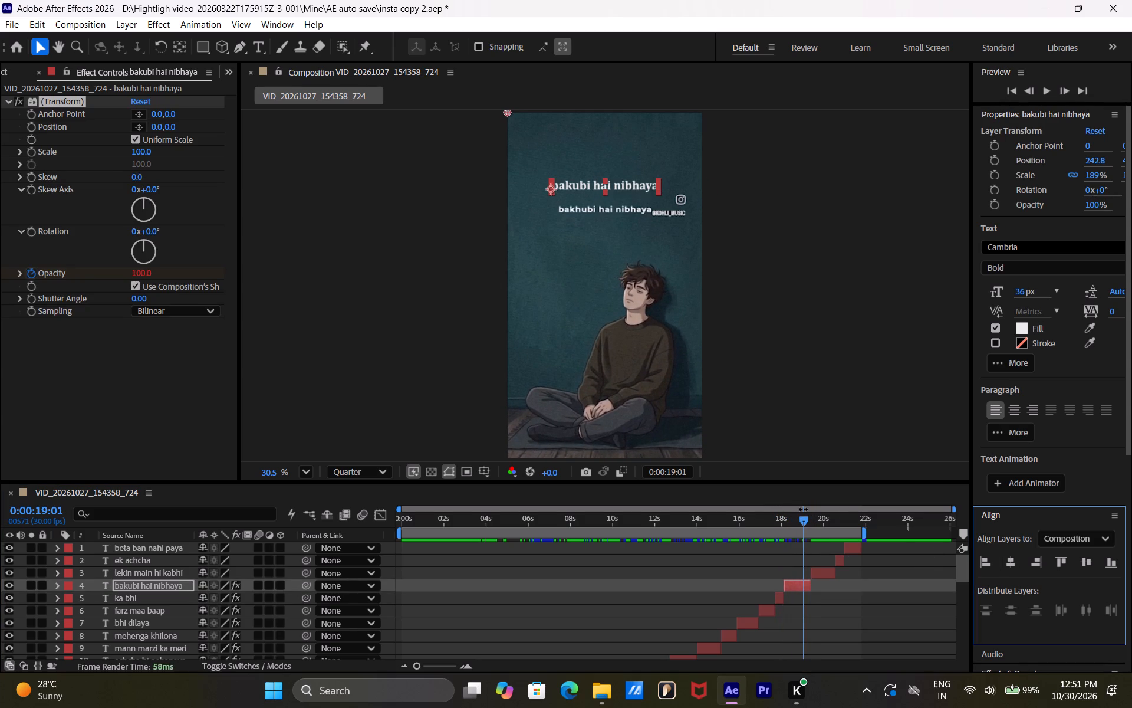
Paste the copied Transform effect, Position and Scale onto the "lekin main hi kabhi" layer at 0:00:19:13 and centre its text horizontally in the composition.
{"action": "left_click_drag", "start_coordinate": [803, 522], "coordinate": [811, 522]}
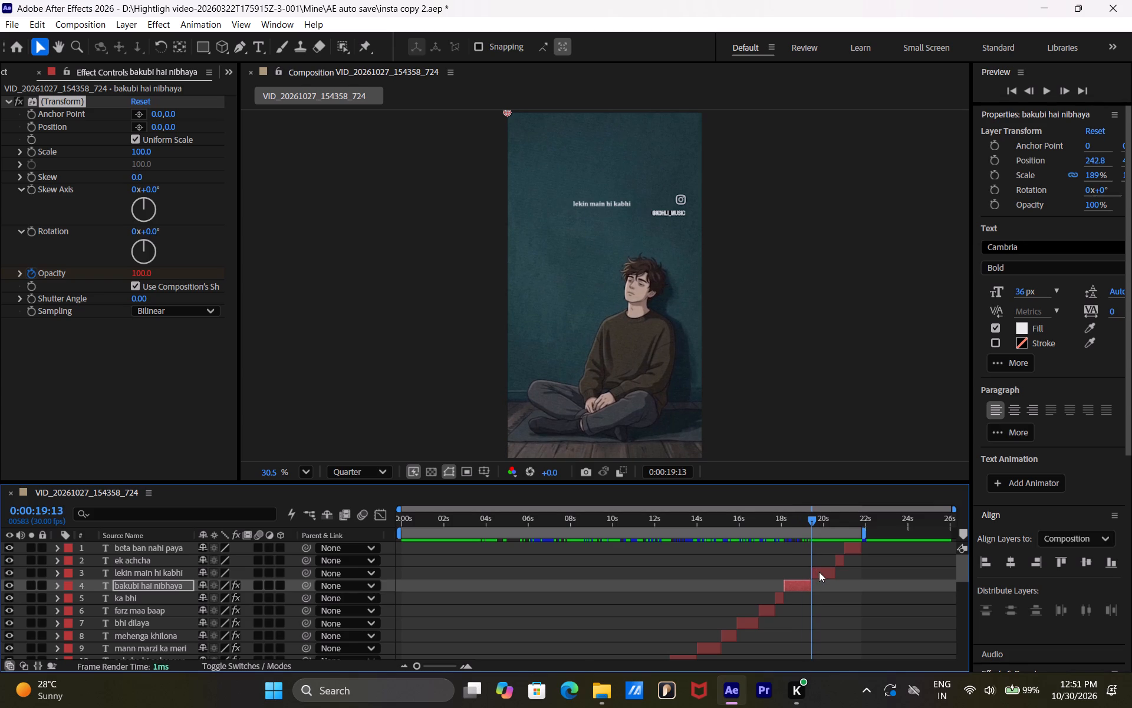
{"action": "left_click", "coordinate": [819, 572]}
{"action": "key", "text": "ctrl+v"}
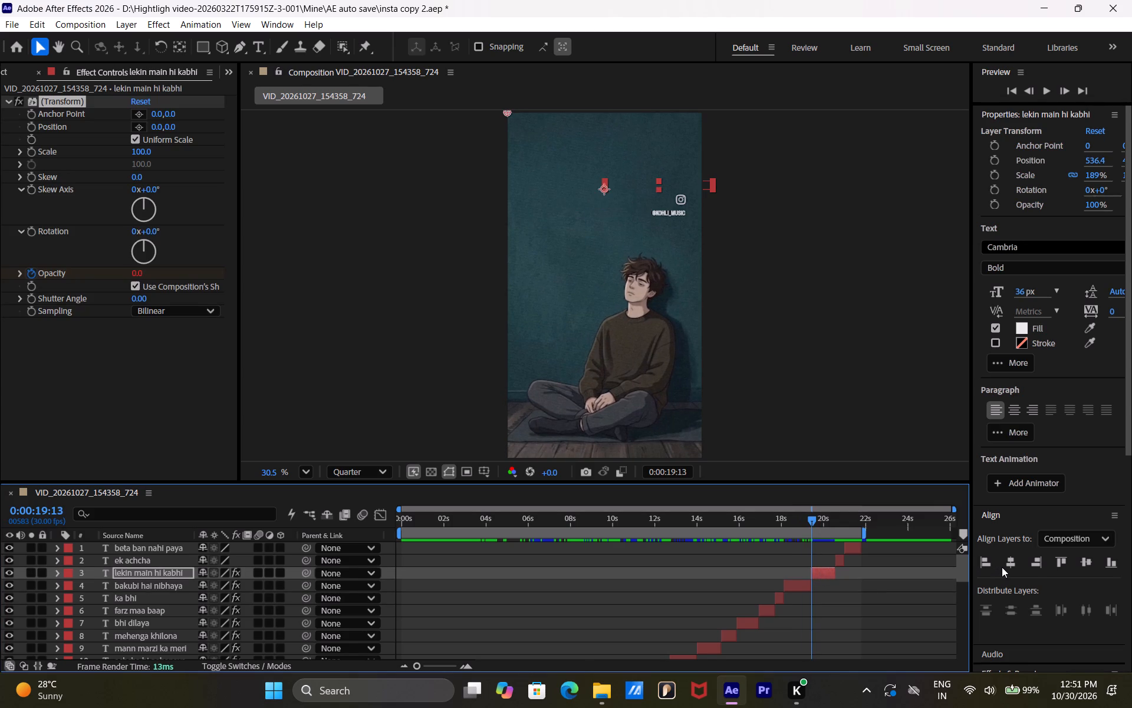
{"action": "left_click", "coordinate": [1002, 567]}
{"action": "left_click", "coordinate": [1009, 565]}
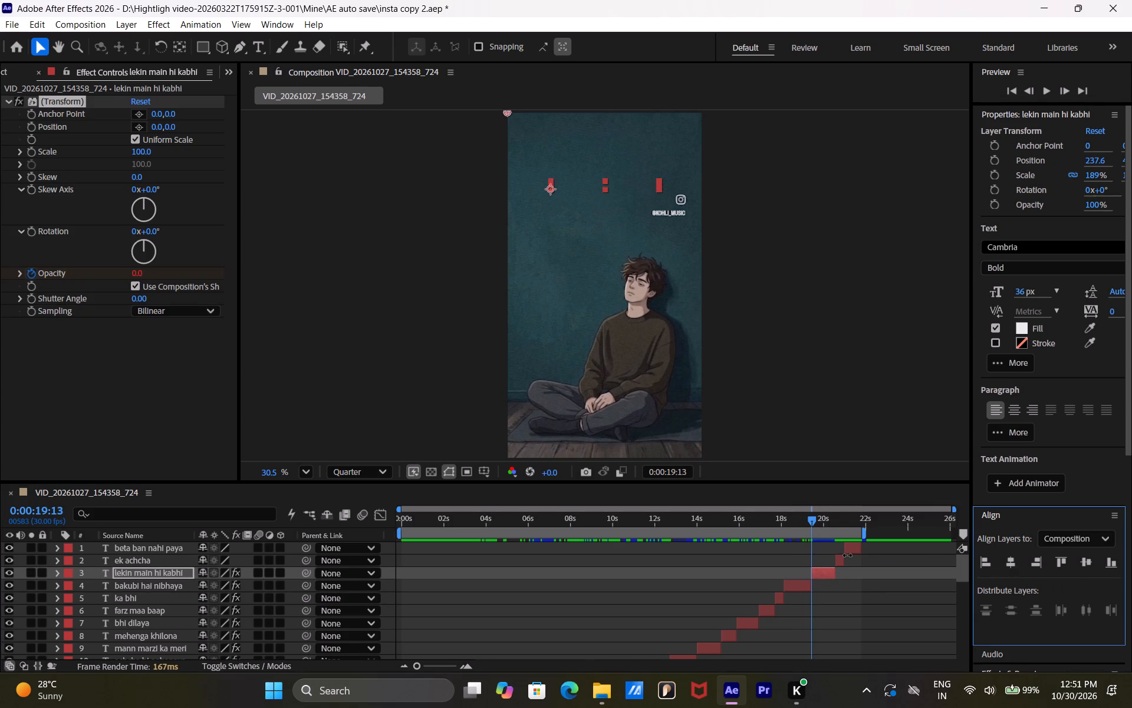
Paste the copied Transform effect, Position and Scale onto the "ek achcha" layer at 0:00:20:16 and centre its text horizontally in the composition.
{"action": "left_click_drag", "start_coordinate": [814, 520], "coordinate": [837, 520]}
{"action": "left_click", "coordinate": [840, 565]}
{"action": "key", "text": "ctrl+v"}
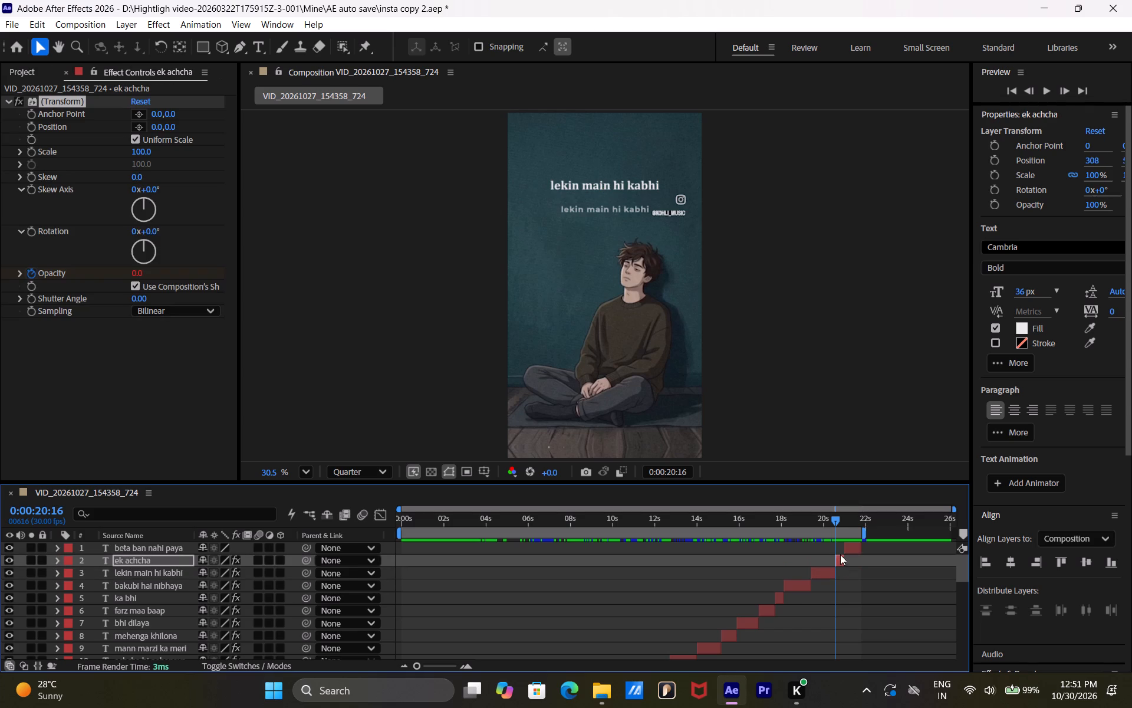
{"action": "left_click", "coordinate": [1008, 555]}
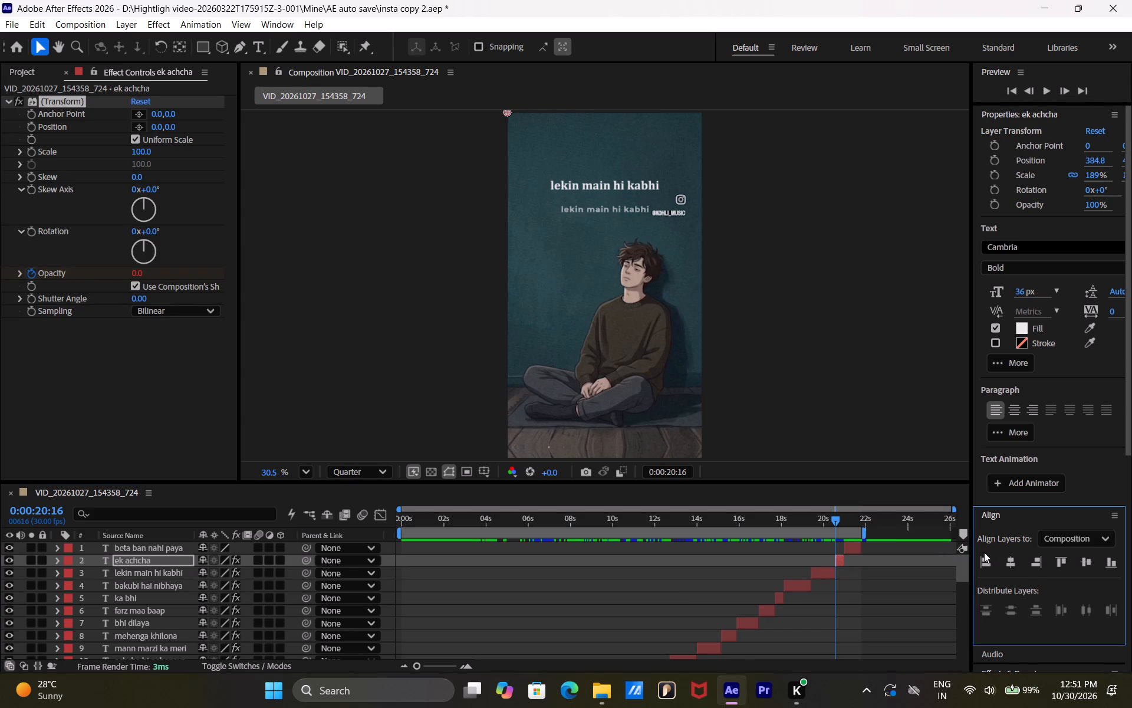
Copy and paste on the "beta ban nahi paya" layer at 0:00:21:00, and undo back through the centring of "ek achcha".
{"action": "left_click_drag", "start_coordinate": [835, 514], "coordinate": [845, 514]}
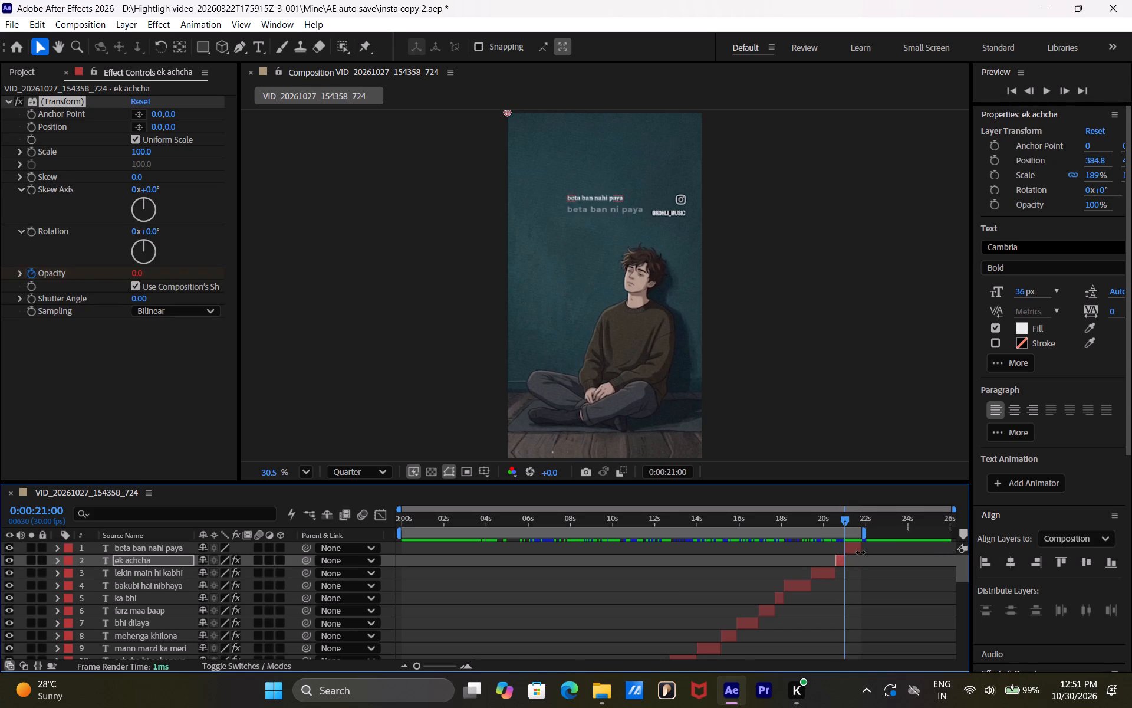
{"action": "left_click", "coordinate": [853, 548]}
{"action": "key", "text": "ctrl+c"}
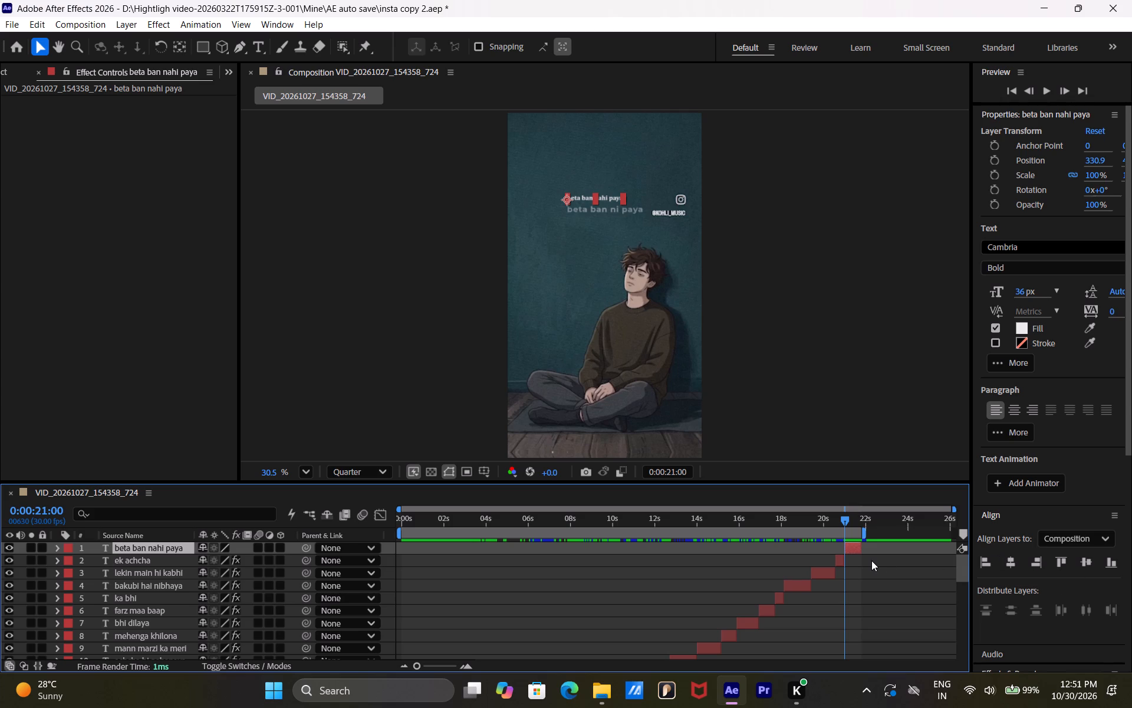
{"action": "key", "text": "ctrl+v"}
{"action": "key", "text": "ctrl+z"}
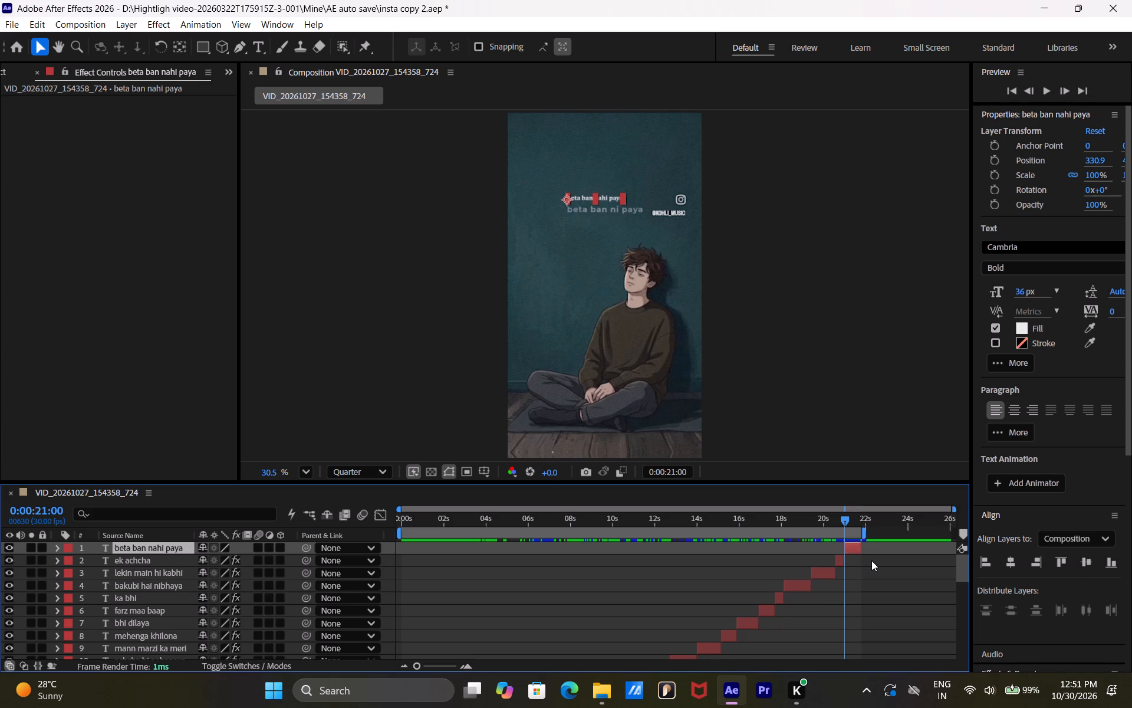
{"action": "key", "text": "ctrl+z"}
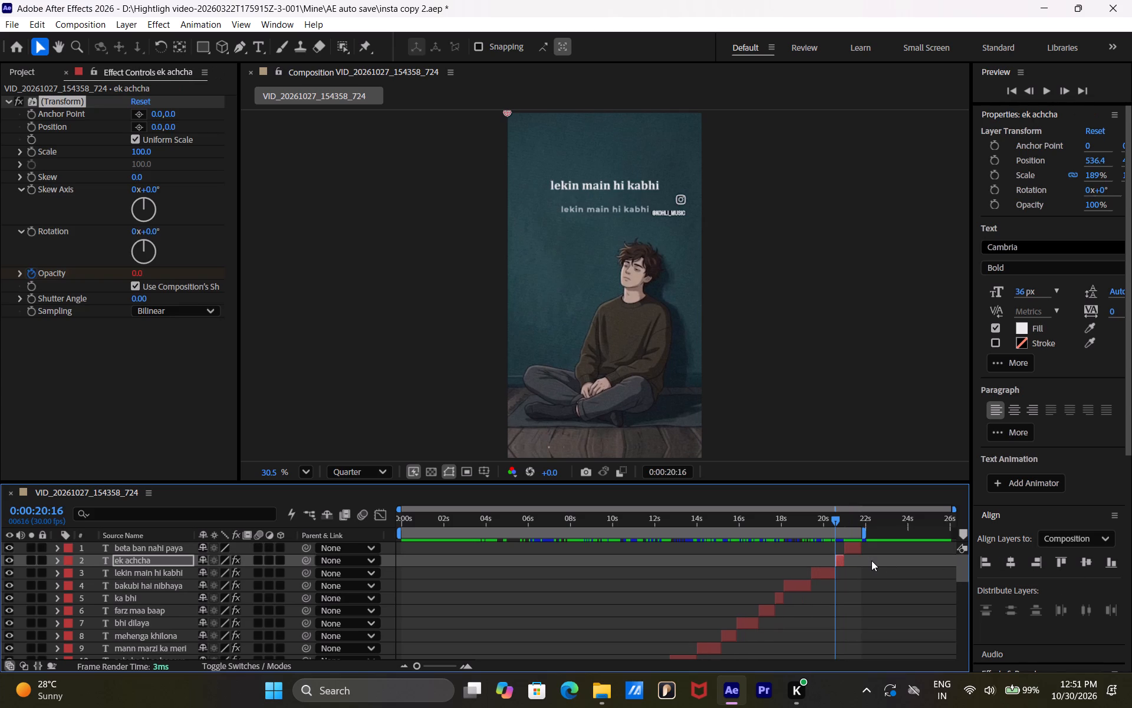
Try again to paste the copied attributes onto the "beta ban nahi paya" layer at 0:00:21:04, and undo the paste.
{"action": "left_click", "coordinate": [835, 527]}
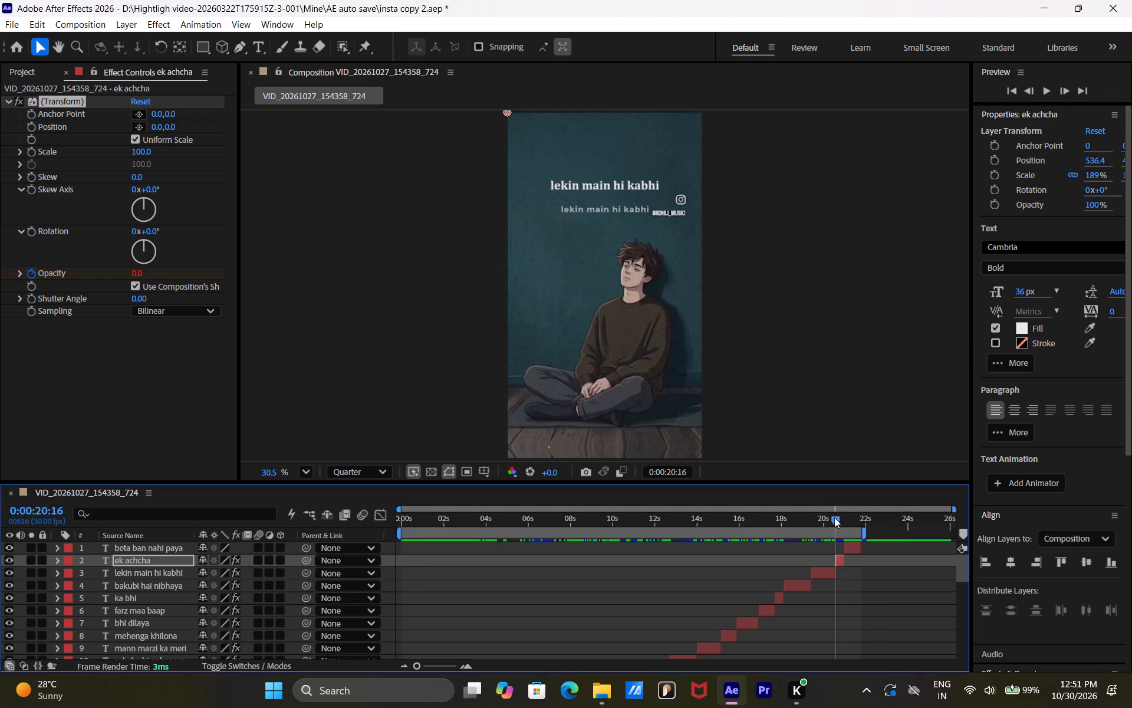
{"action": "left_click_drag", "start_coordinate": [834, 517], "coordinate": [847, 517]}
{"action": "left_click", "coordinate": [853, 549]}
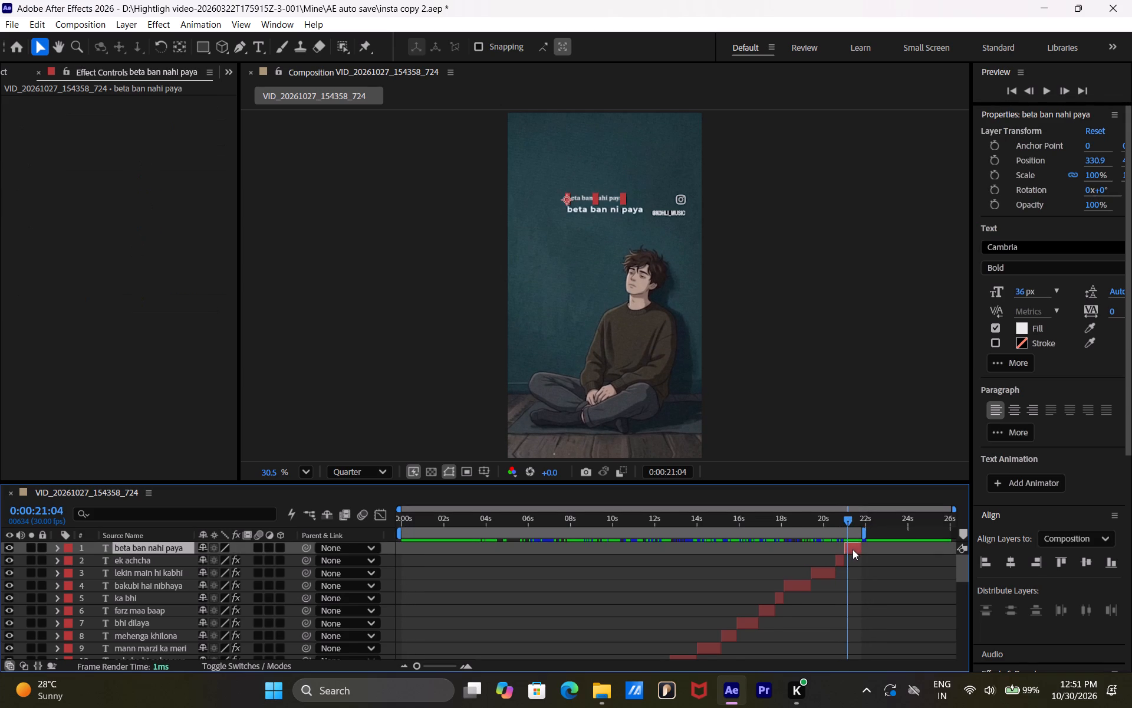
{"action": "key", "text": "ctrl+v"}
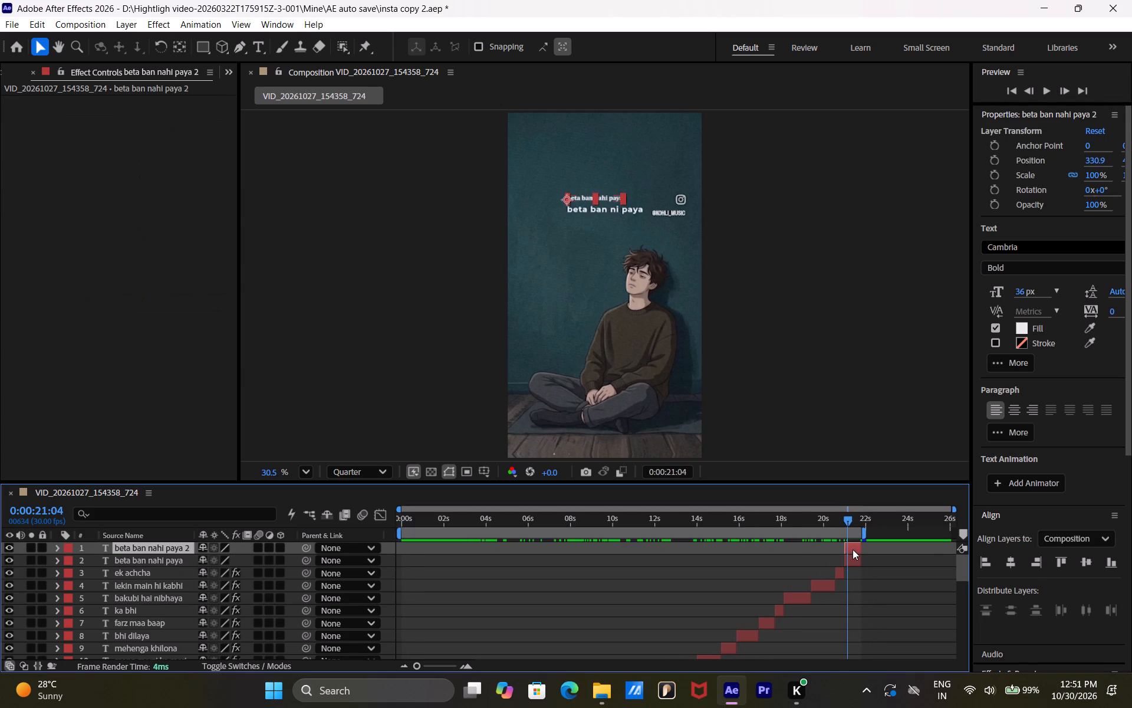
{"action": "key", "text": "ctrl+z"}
Copy the Transform effect, Position and Scale from the "ek achcha" layer.
{"action": "left_click", "coordinate": [839, 559]}
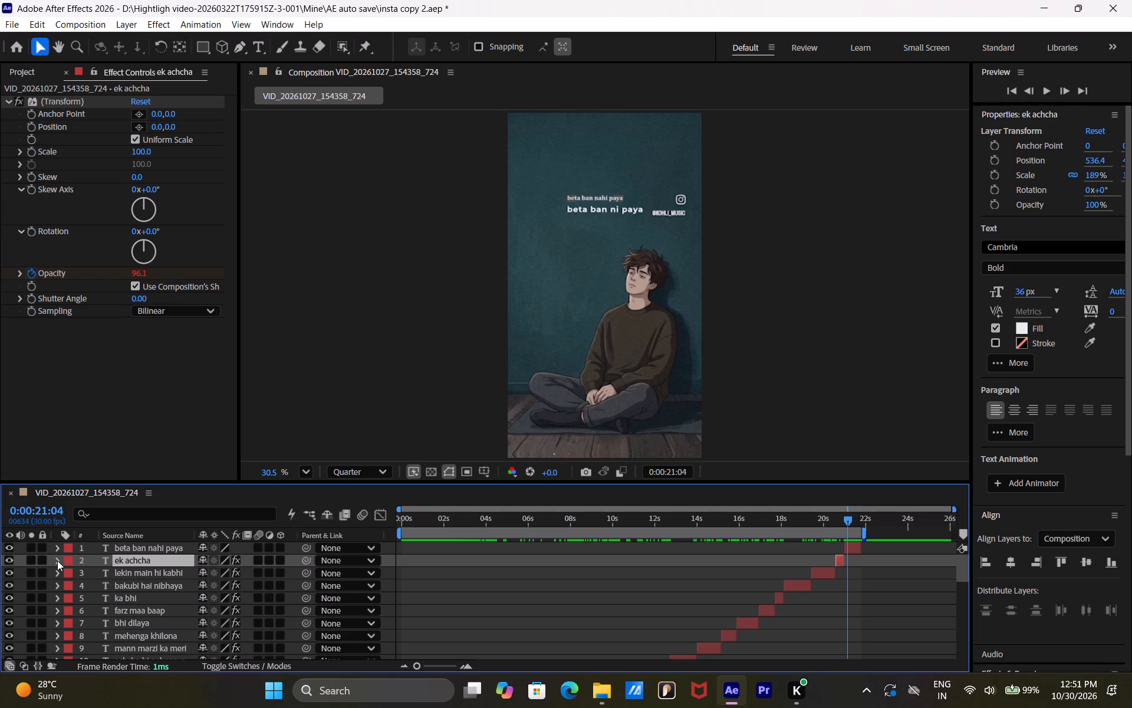
{"action": "key", "text": "u"}
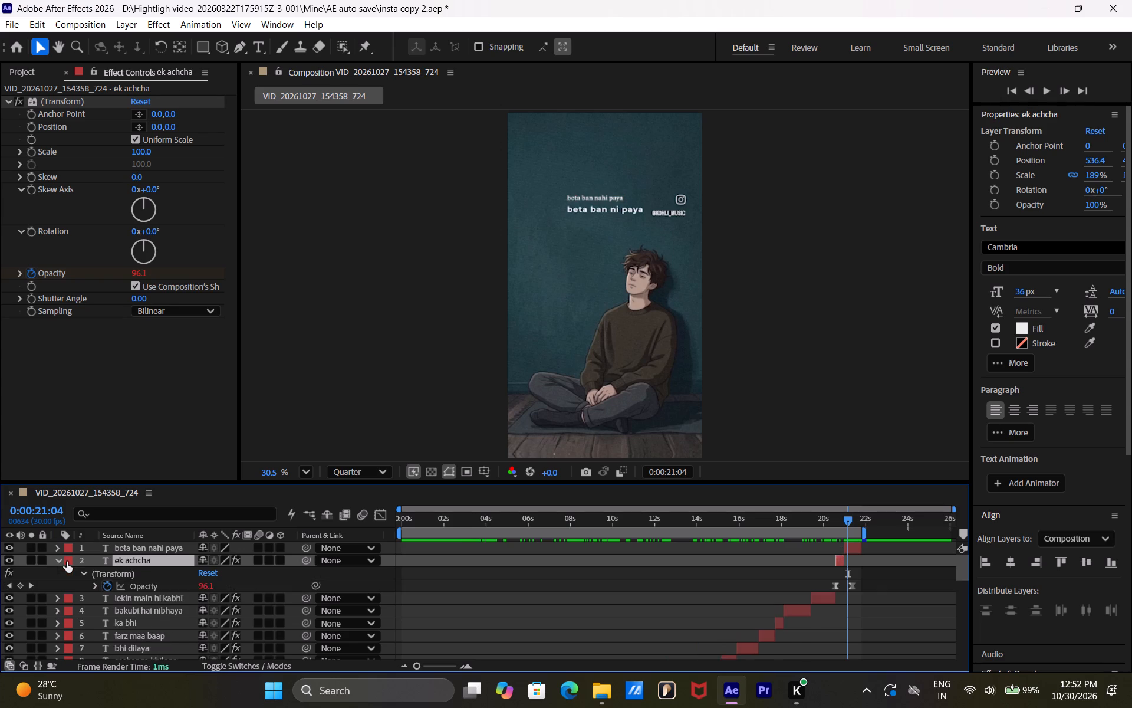
{"action": "key", "text": "shift+p"}
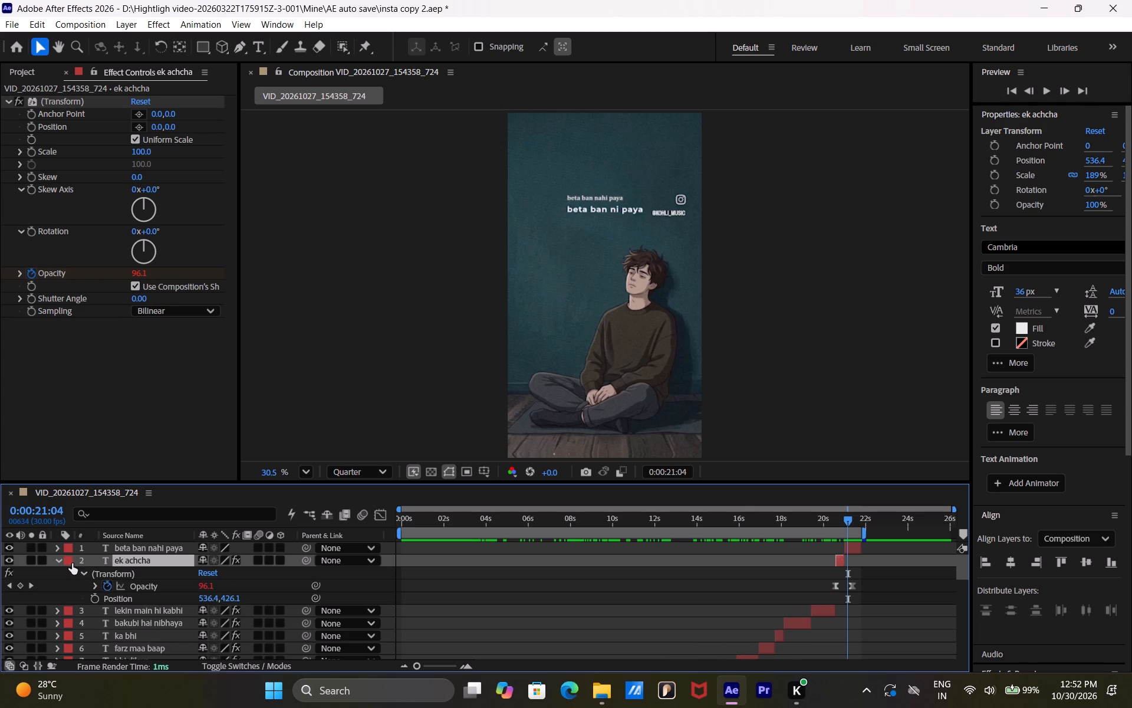
{"action": "key", "text": "shift+s"}
{"action": "left_click", "coordinate": [126, 609], "text": "ctrl"}
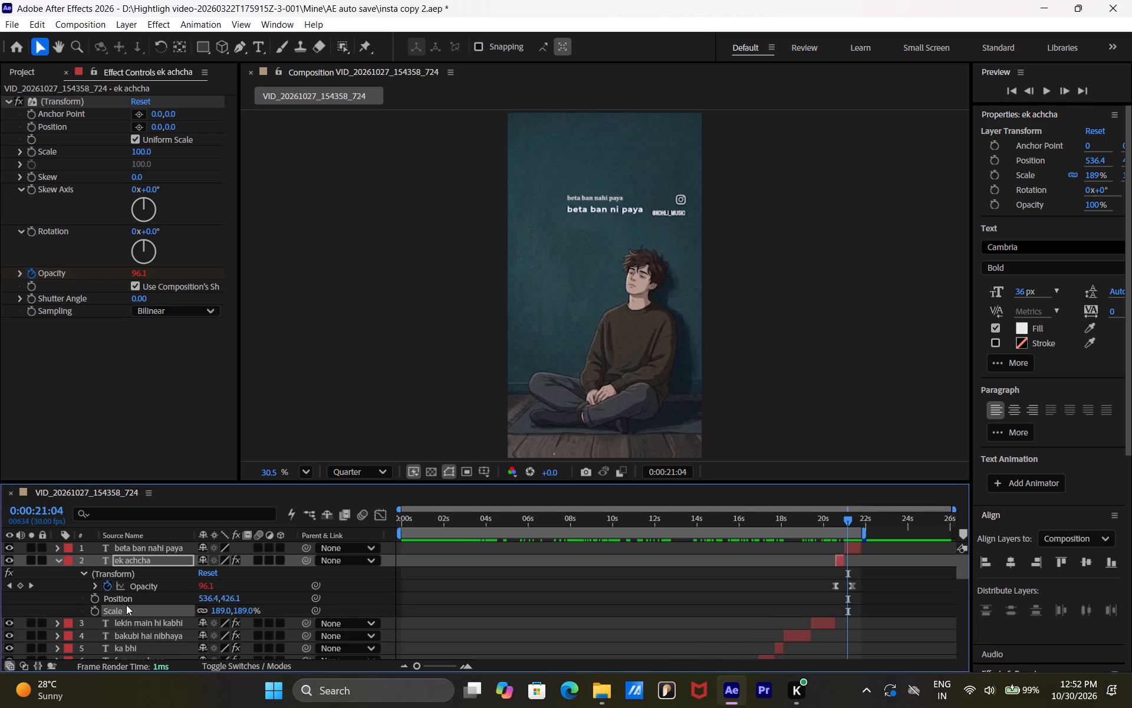
{"action": "left_click", "coordinate": [127, 599], "text": "ctrl"}
{"action": "left_click", "coordinate": [136, 578], "text": "ctrl"}
{"action": "key", "text": "ctrl+c"}
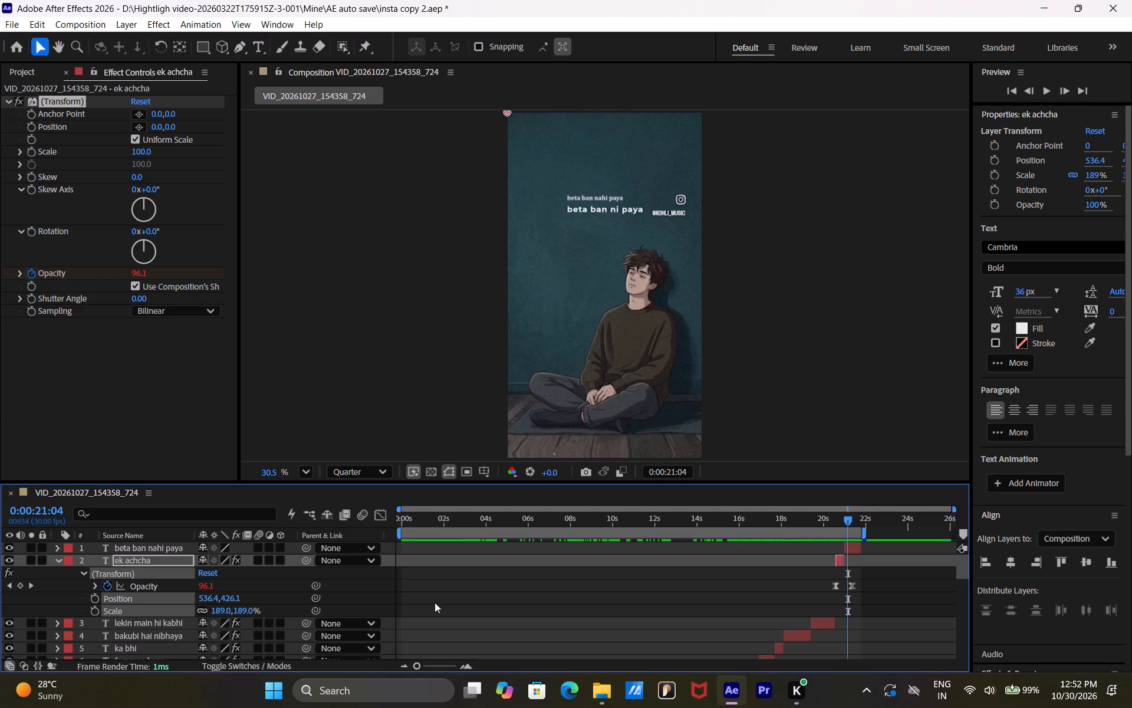
Paste the copied attributes onto the "beta ban nahi paya" layer at 0:00:21:04 and centre its text horizontally in the composition.
{"action": "left_click", "coordinate": [856, 547]}
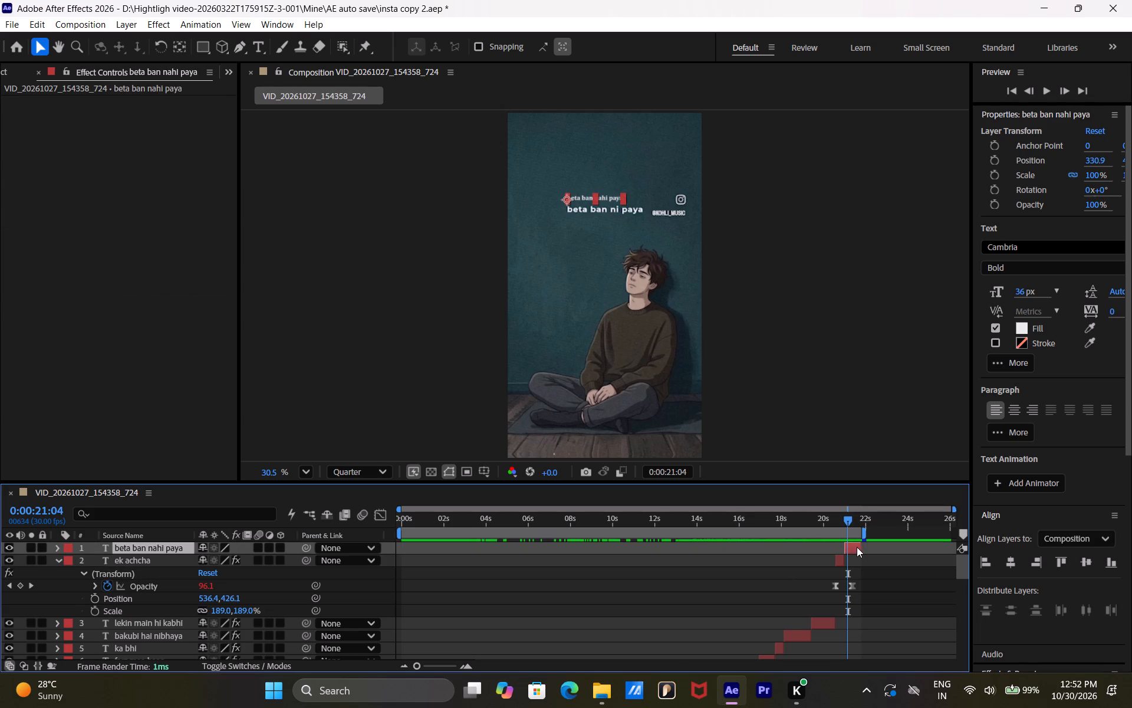
{"action": "key", "text": "ctrl+v"}
{"action": "left_click", "coordinate": [58, 562]}
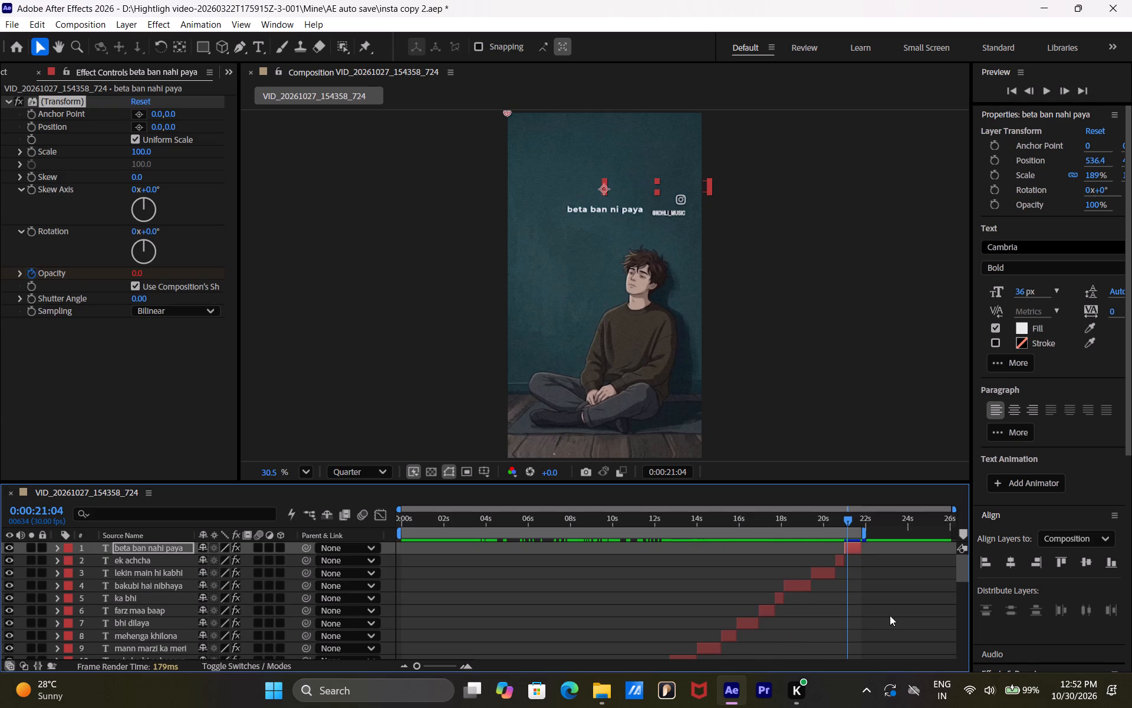
{"action": "left_click", "coordinate": [1010, 555]}
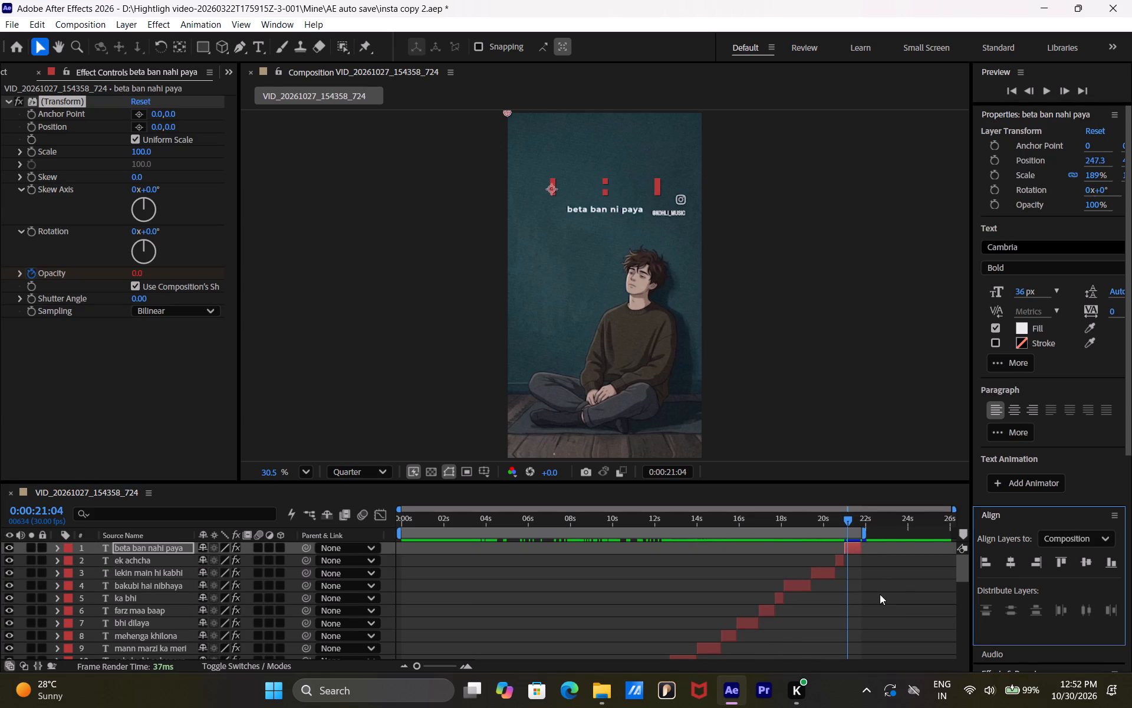
{"action": "left_click", "coordinate": [880, 599]}
Play the composition from the start to check the animated lyrics against the video.
{"action": "left_click_drag", "start_coordinate": [847, 522], "coordinate": [776, 521]}
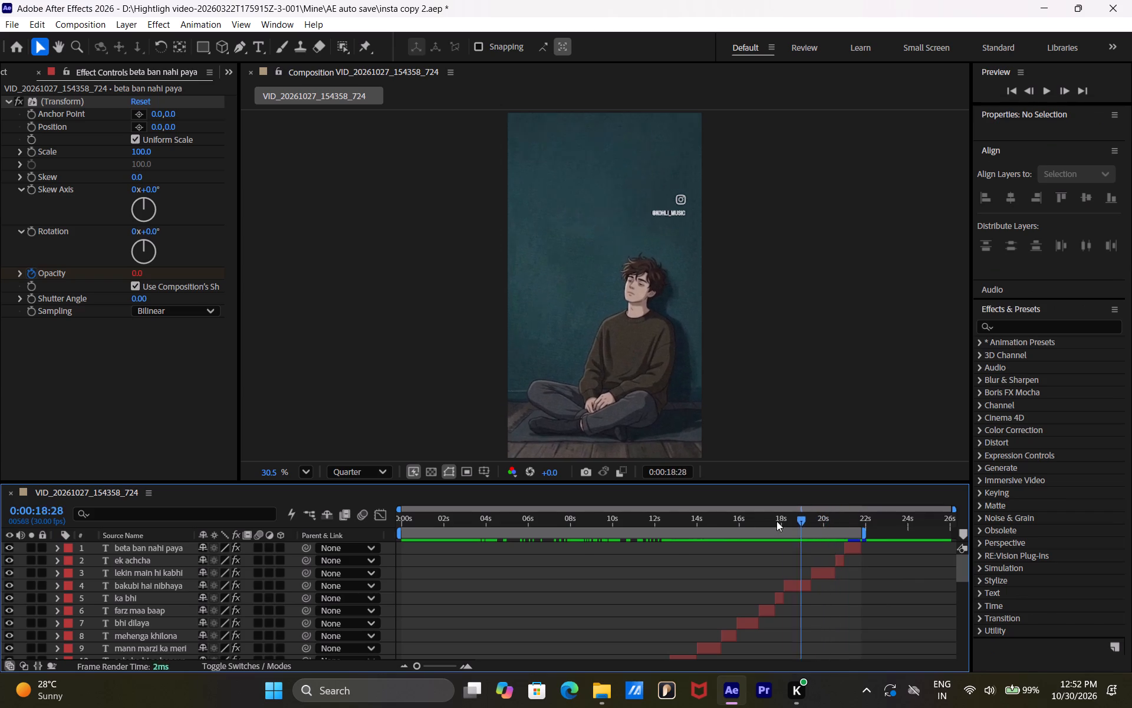
{"action": "left_click_drag", "start_coordinate": [776, 521], "coordinate": [345, 530]}
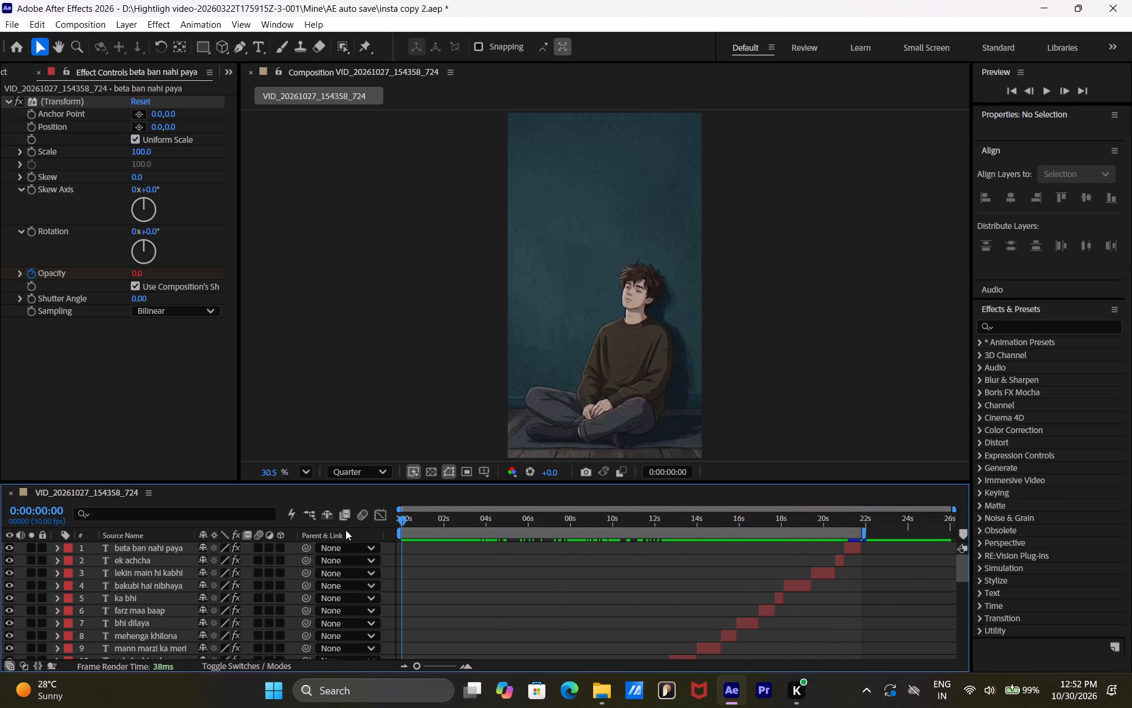
{"action": "key", "text": "space"}
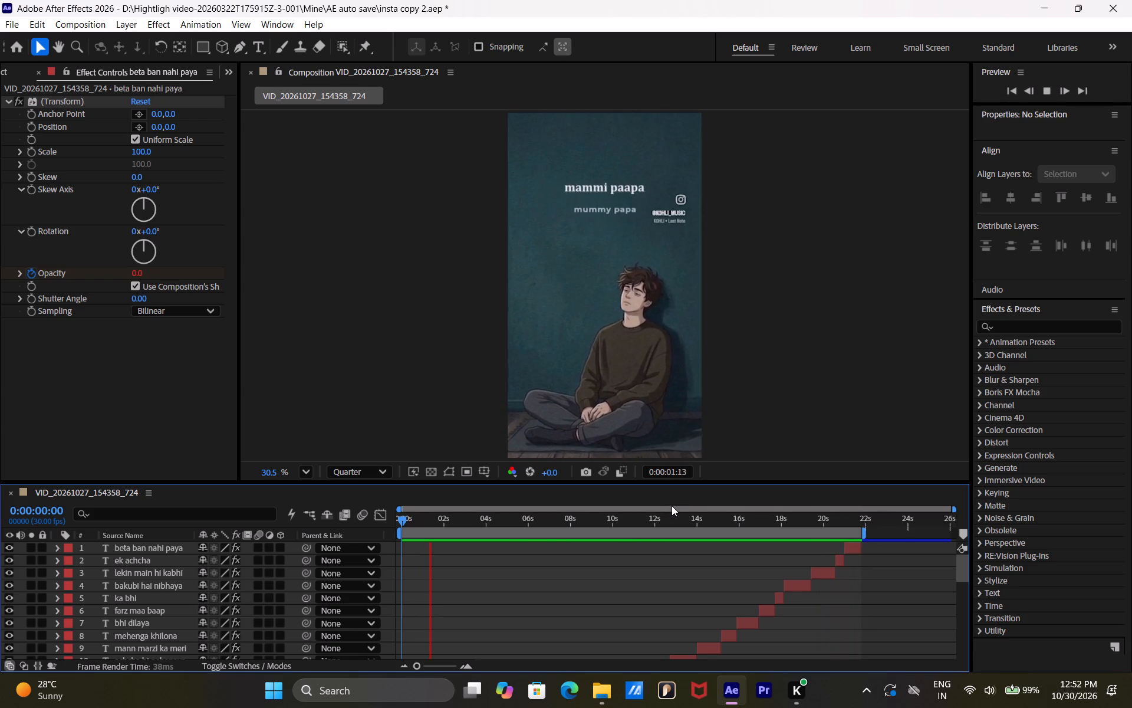
{"action": "key", "text": "space"}
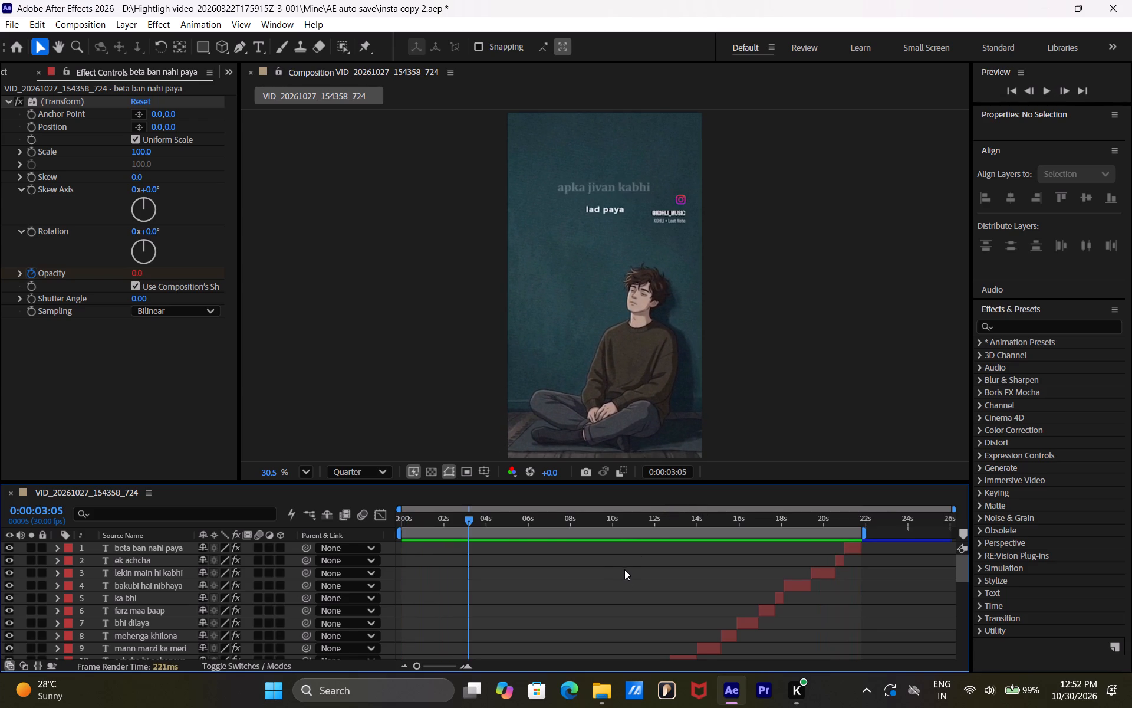
Save the project.
{"action": "key", "text": "ctrl+s"}
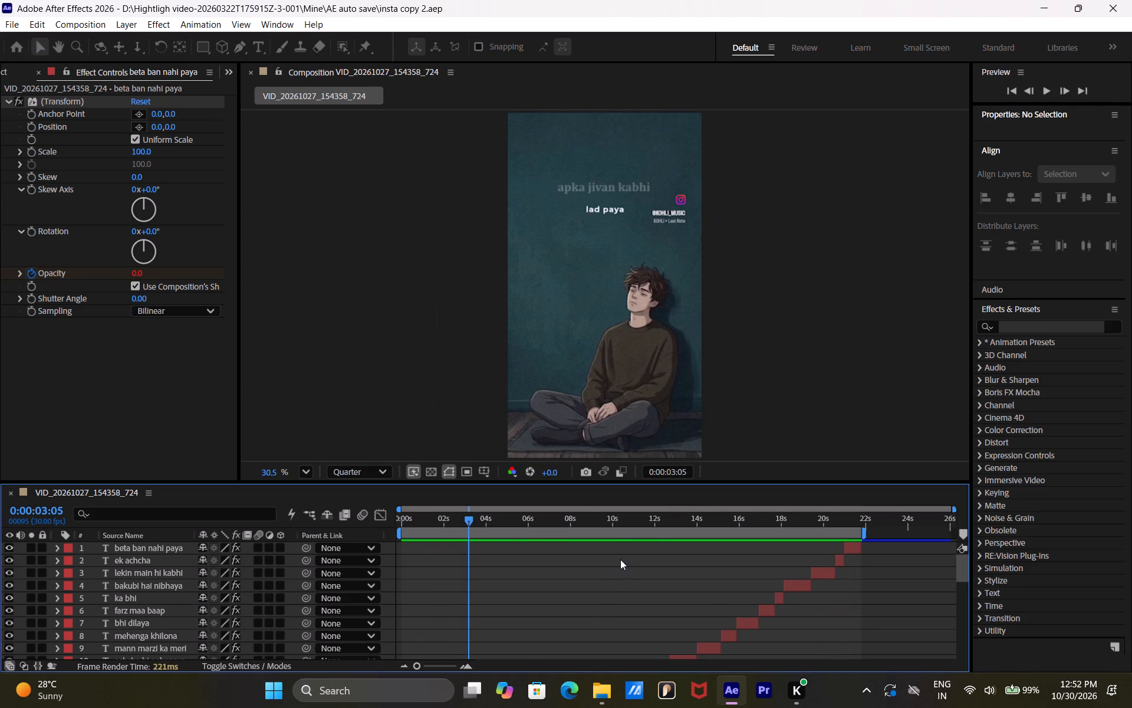
Enlarge the timeline area and collapse the expanded properties of the "bhar paya", "khushiyo se nahi" and "mujko maaf kardena" layers.
{"action": "scroll", "coordinate": [620, 561], "scroll_direction": "down", "scroll_amount": 4}
{"action": "scroll", "coordinate": [620, 563], "scroll_direction": "up", "scroll_amount": 10}
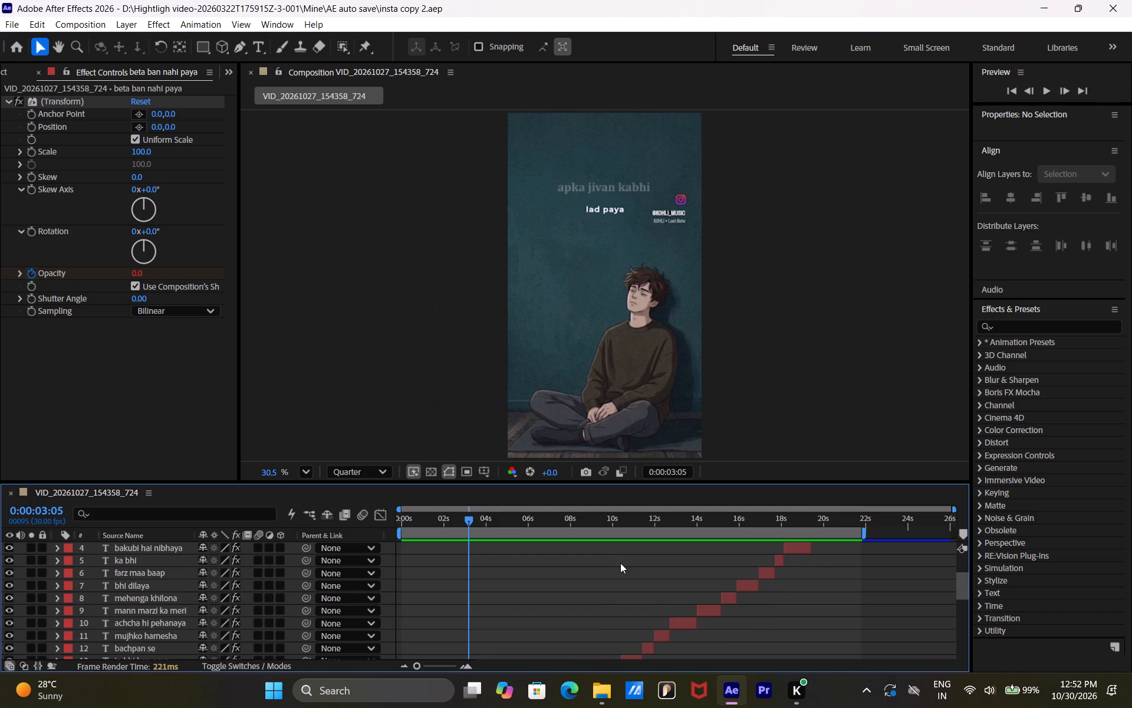
{"action": "scroll", "coordinate": [620, 563], "scroll_direction": "up", "scroll_amount": 1}
{"action": "left_click_drag", "start_coordinate": [686, 483], "coordinate": [697, 422]}
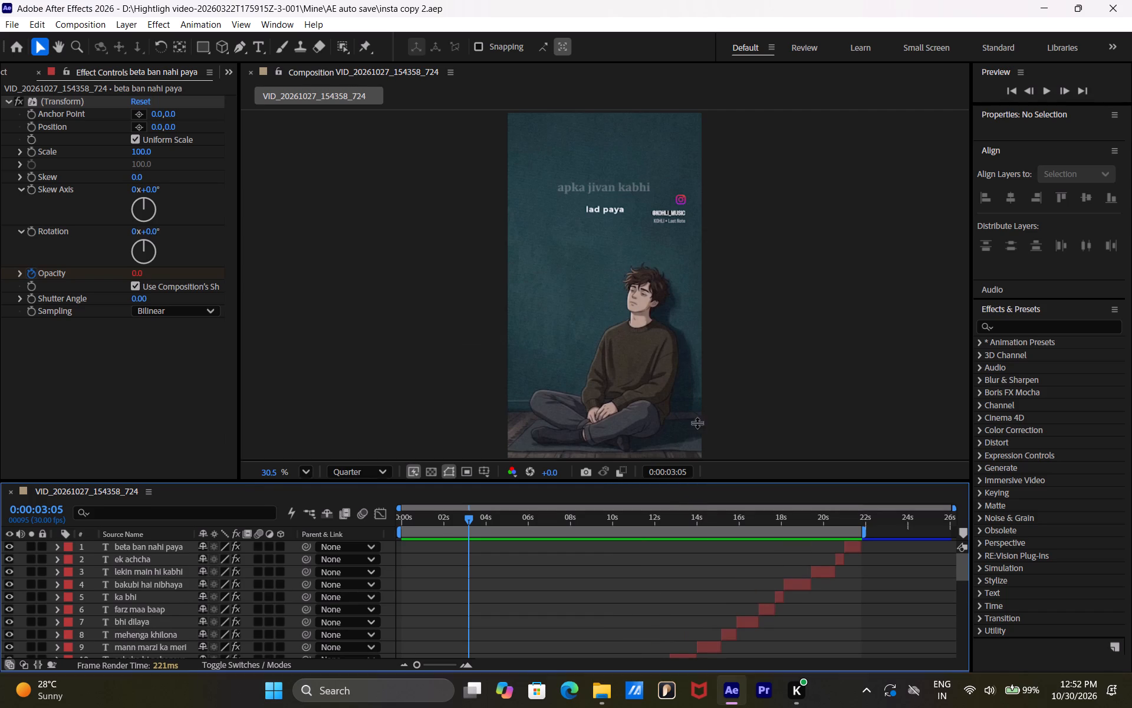
{"action": "left_click_drag", "start_coordinate": [697, 422], "coordinate": [700, 375]}
{"action": "scroll", "coordinate": [679, 516], "scroll_direction": "down", "scroll_amount": 4}
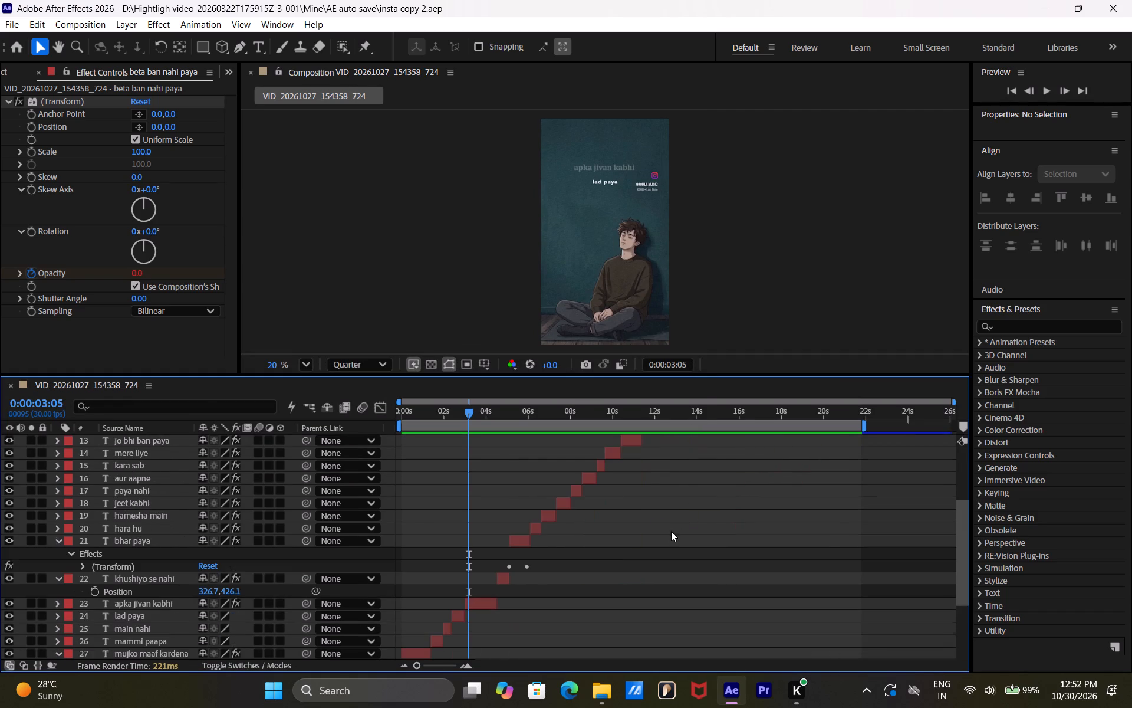
{"action": "left_click", "coordinate": [57, 543]}
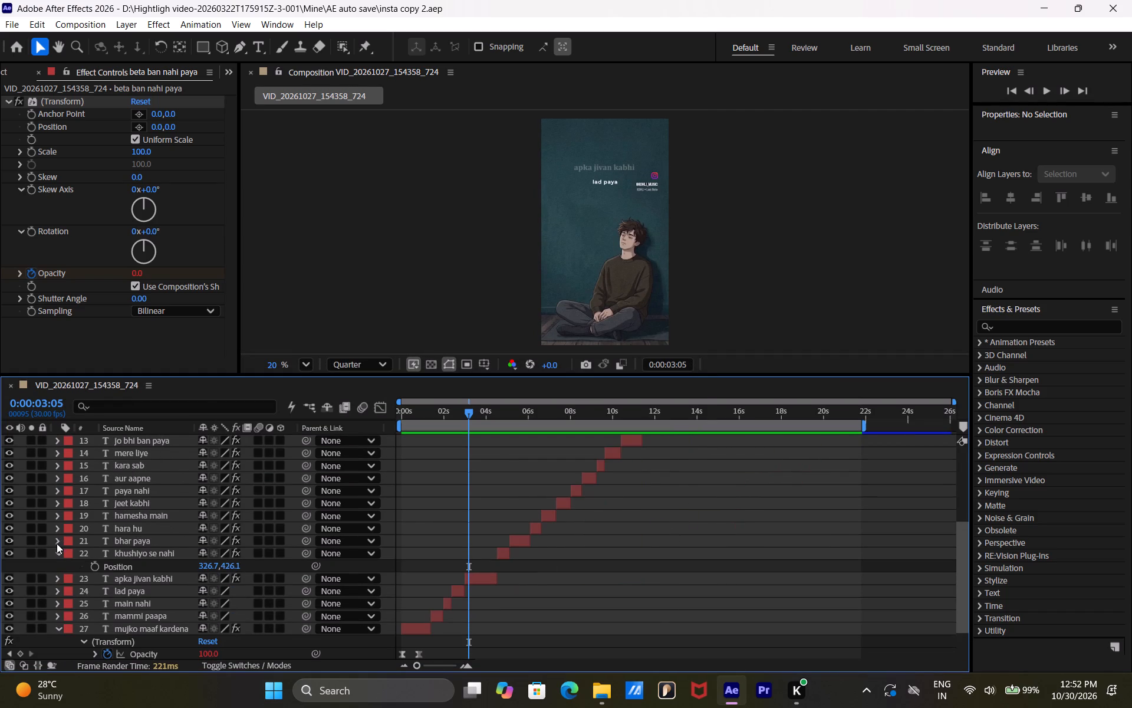
{"action": "left_click", "coordinate": [57, 554]}
{"action": "scroll", "coordinate": [529, 569], "scroll_direction": "down", "scroll_amount": 2}
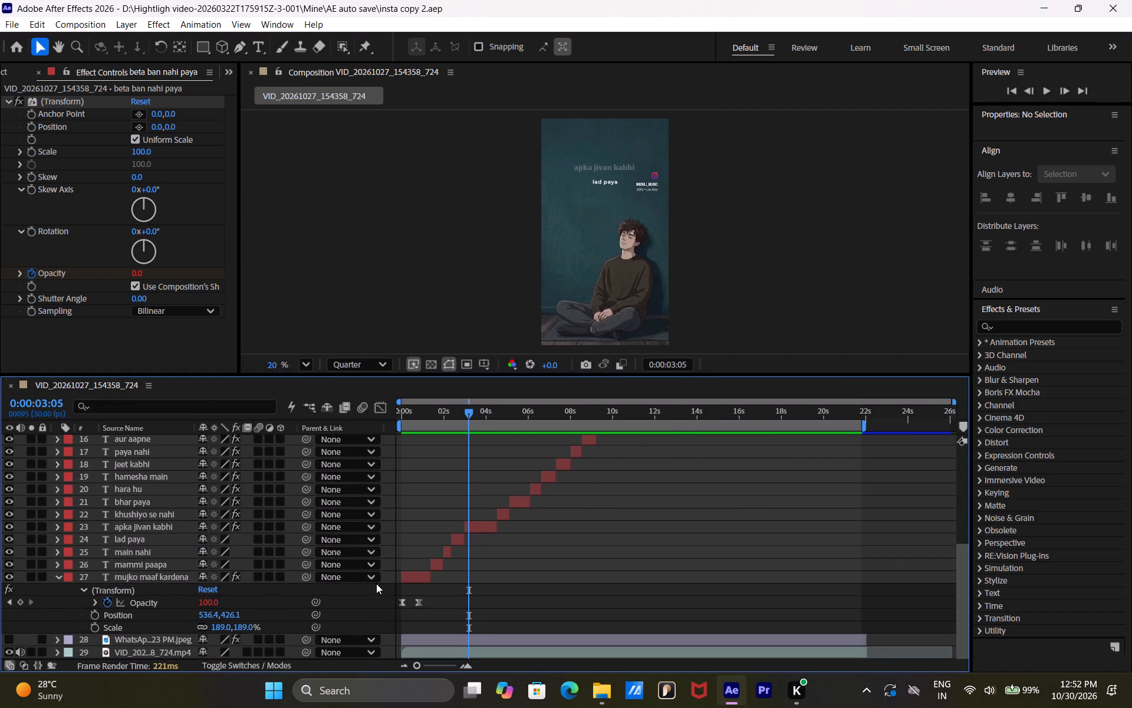
{"action": "left_click", "coordinate": [54, 576]}
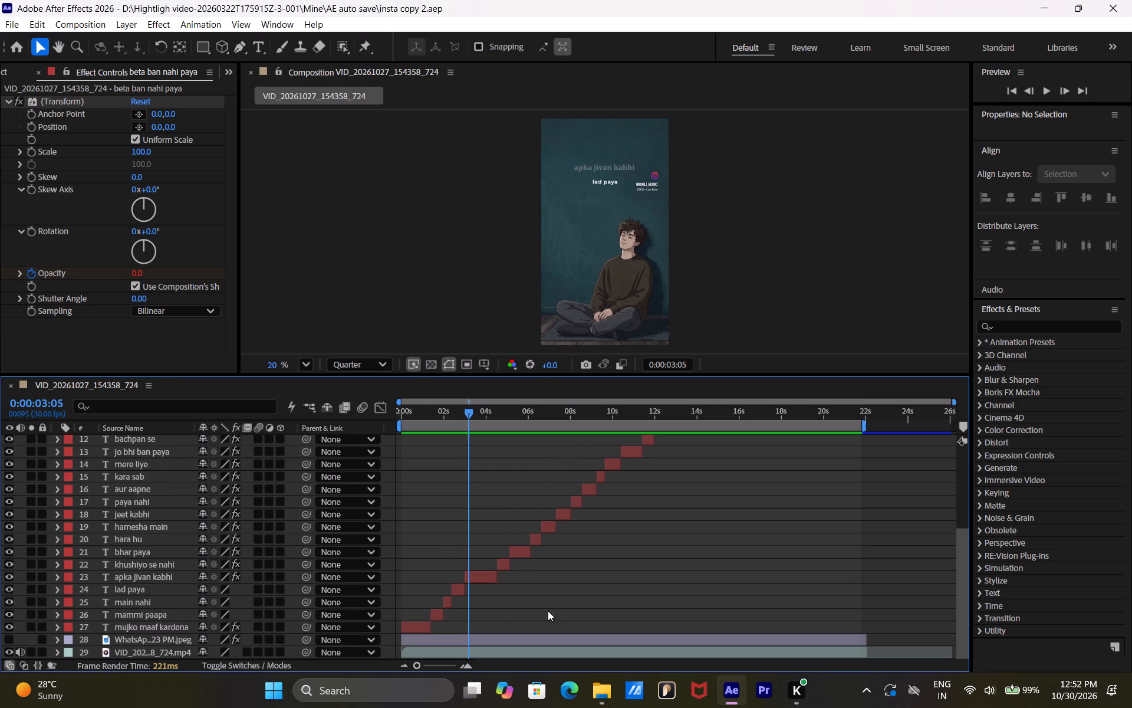
Look through the full stack of lyric layers and their staggered timing in the timeline.
{"action": "scroll", "coordinate": [548, 611], "scroll_direction": "up", "scroll_amount": 8}
{"action": "scroll", "coordinate": [552, 617], "scroll_direction": "down", "scroll_amount": 3}
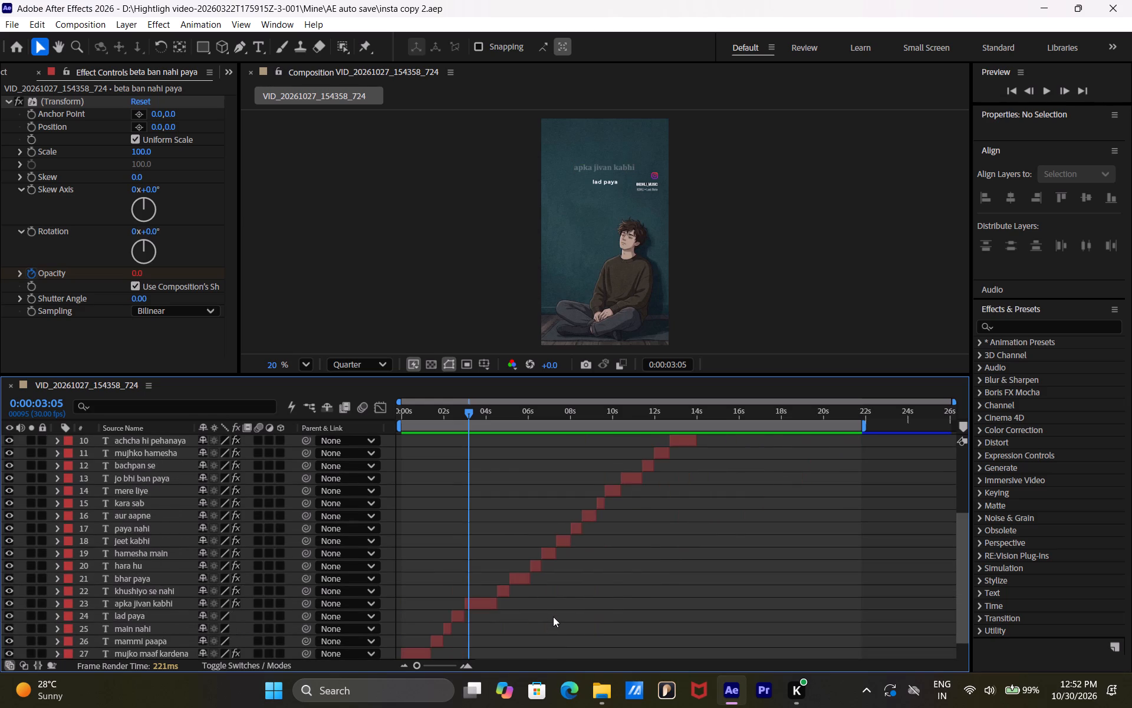
{"action": "scroll", "coordinate": [555, 615], "scroll_direction": "up", "scroll_amount": 5}
{"action": "scroll", "coordinate": [560, 614], "scroll_direction": "down", "scroll_amount": 2}
{"action": "scroll", "coordinate": [560, 611], "scroll_direction": "up", "scroll_amount": 3}
{"action": "scroll", "coordinate": [560, 611], "scroll_direction": "down", "scroll_amount": 2}
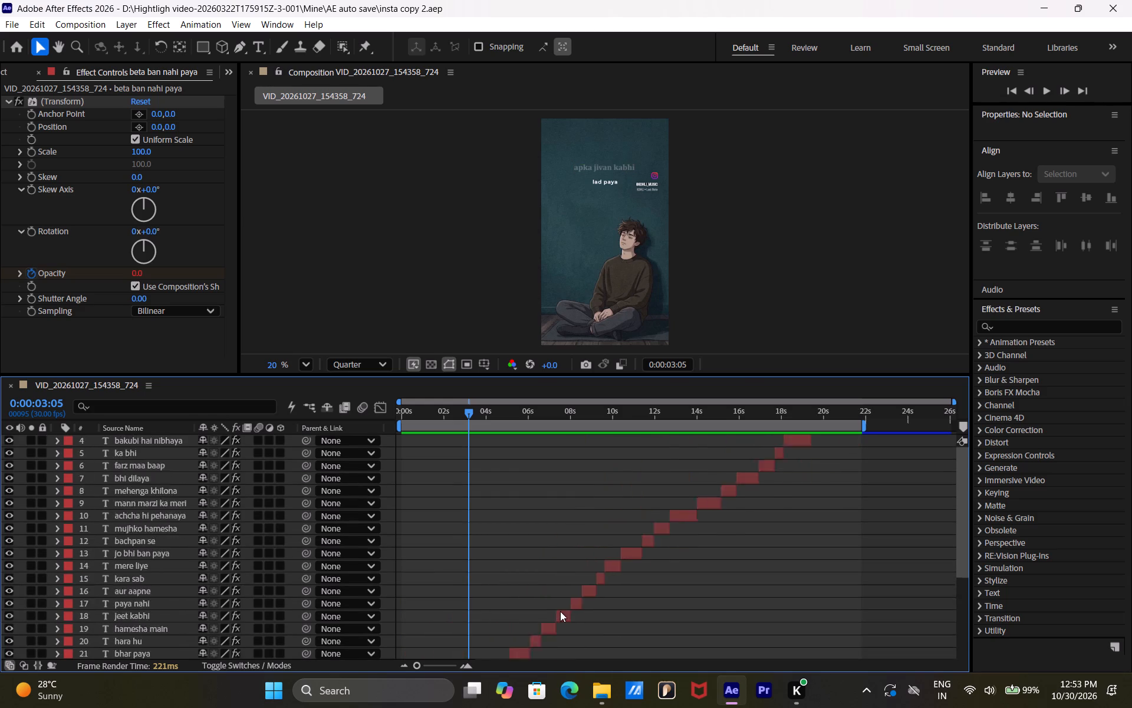
{"action": "scroll", "coordinate": [560, 611], "scroll_direction": "down", "scroll_amount": 2}
{"action": "scroll", "coordinate": [560, 612], "scroll_direction": "up", "scroll_amount": 4}
{"action": "scroll", "coordinate": [561, 610], "scroll_direction": "down", "scroll_amount": 3}
{"action": "scroll", "coordinate": [562, 611], "scroll_direction": "up", "scroll_amount": 2}
{"action": "scroll", "coordinate": [564, 610], "scroll_direction": "down", "scroll_amount": 2}
{"action": "scroll", "coordinate": [565, 611], "scroll_direction": "up", "scroll_amount": 3}
{"action": "scroll", "coordinate": [534, 622], "scroll_direction": "down", "scroll_amount": 7}
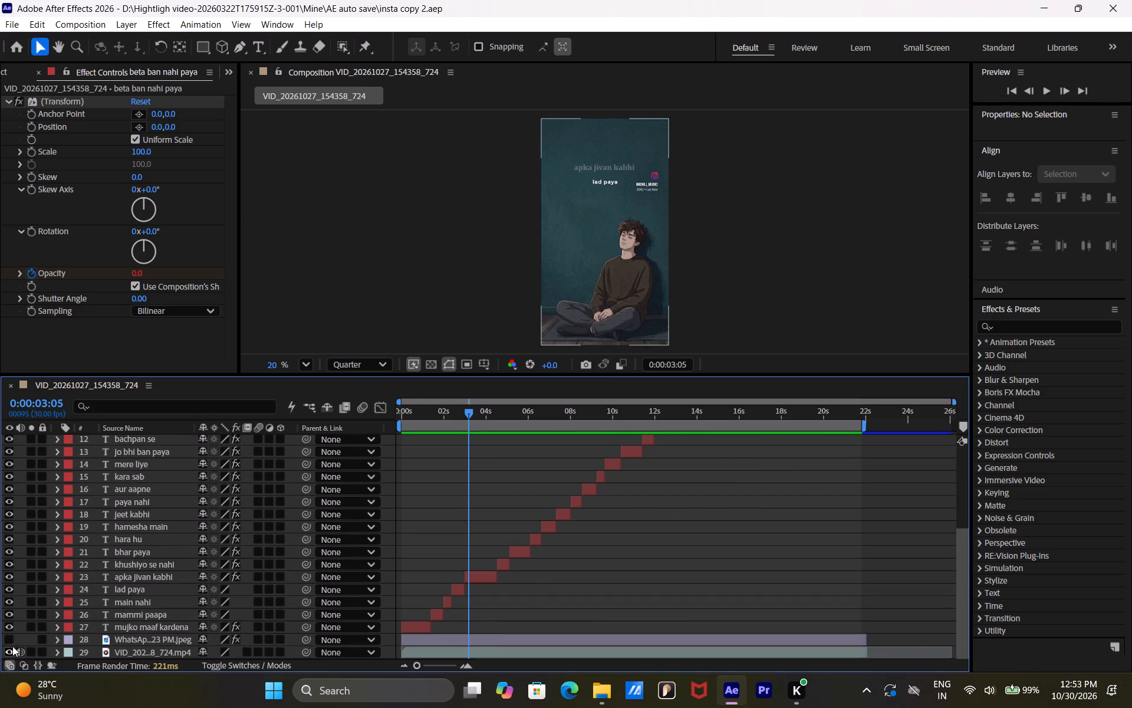
Make the WhatsApp JPEG background layer visible and hide the picture of the original VID MP4 layer.
{"action": "left_click", "coordinate": [9, 640]}
{"action": "left_click_drag", "start_coordinate": [455, 414], "coordinate": [265, 414]}
{"action": "left_click", "coordinate": [9, 648]}
Preview the lyrics over the photo background from the start, and scrub through the final lyrics between about 0:00:18:04 and 0:00:20:26.
{"action": "key", "text": "space"}
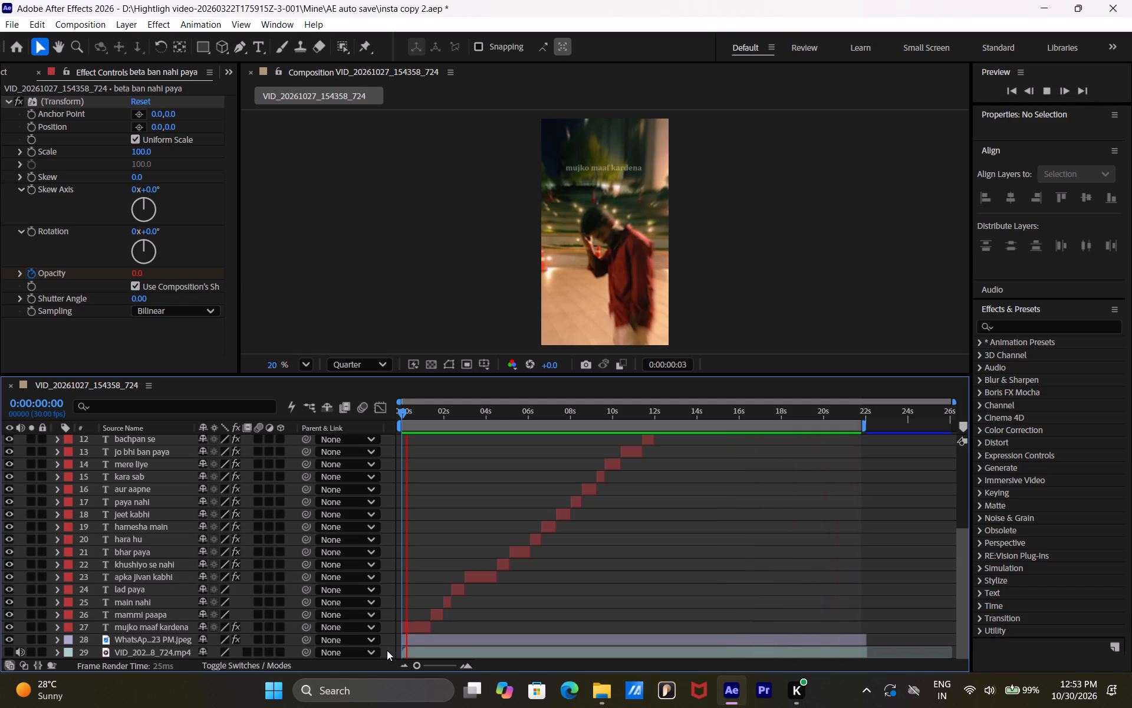
{"action": "key", "text": "space"}
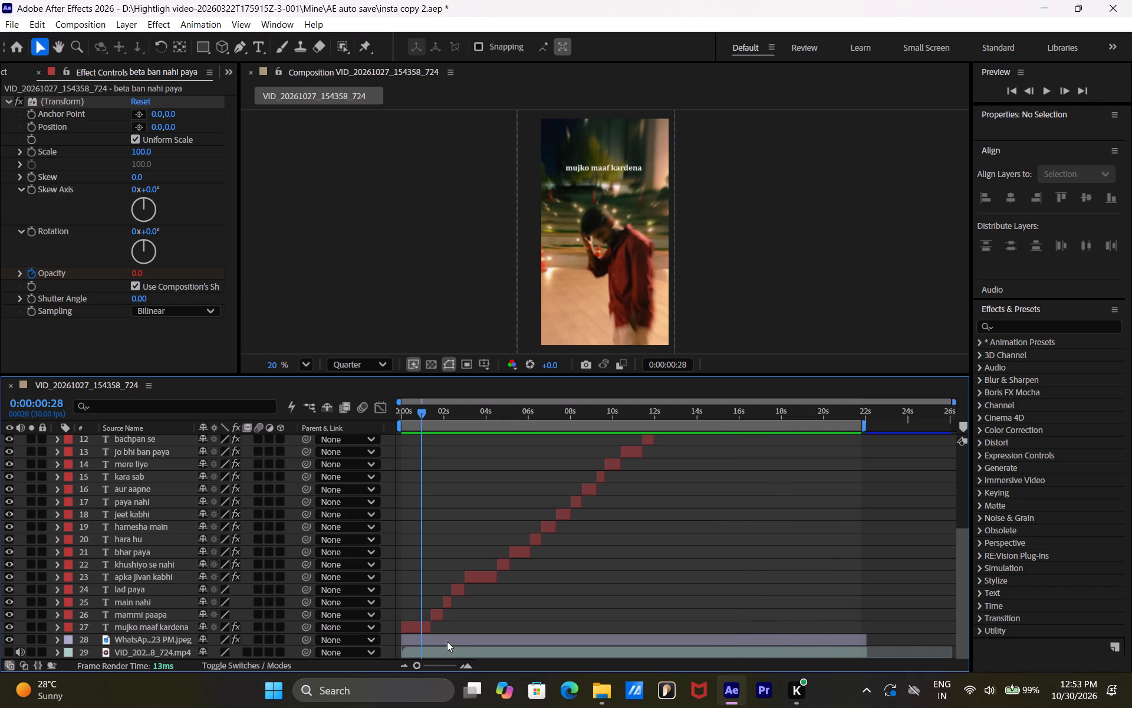
{"action": "left_click", "coordinate": [447, 641]}
{"action": "scroll", "coordinate": [719, 564], "scroll_direction": "up", "scroll_amount": 9}
{"action": "left_click", "coordinate": [831, 403]}
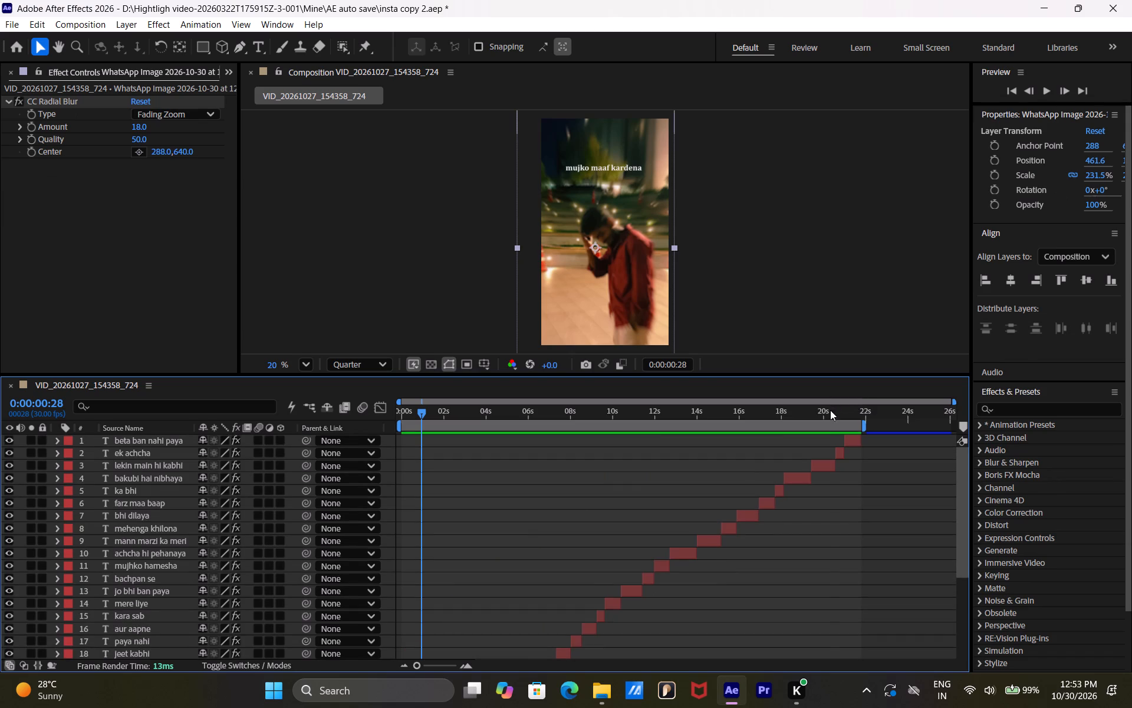
{"action": "left_click", "coordinate": [830, 410]}
{"action": "left_click_drag", "start_coordinate": [822, 413], "coordinate": [781, 418]}
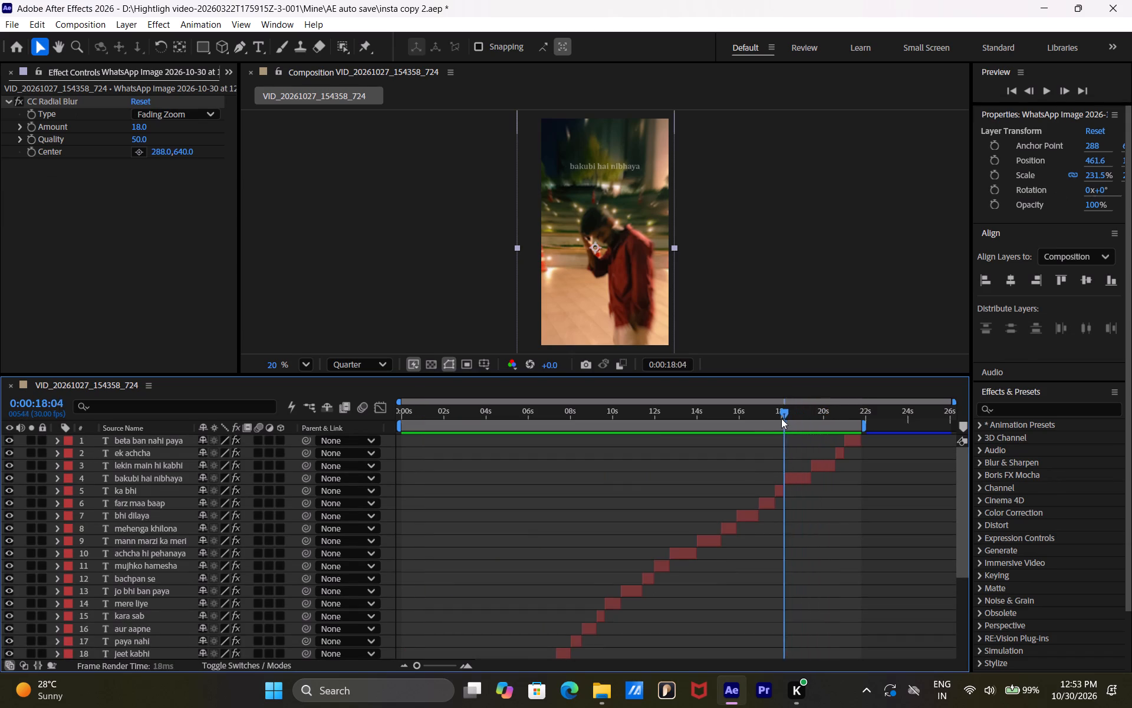
{"action": "left_click_drag", "start_coordinate": [781, 418], "coordinate": [822, 418]}
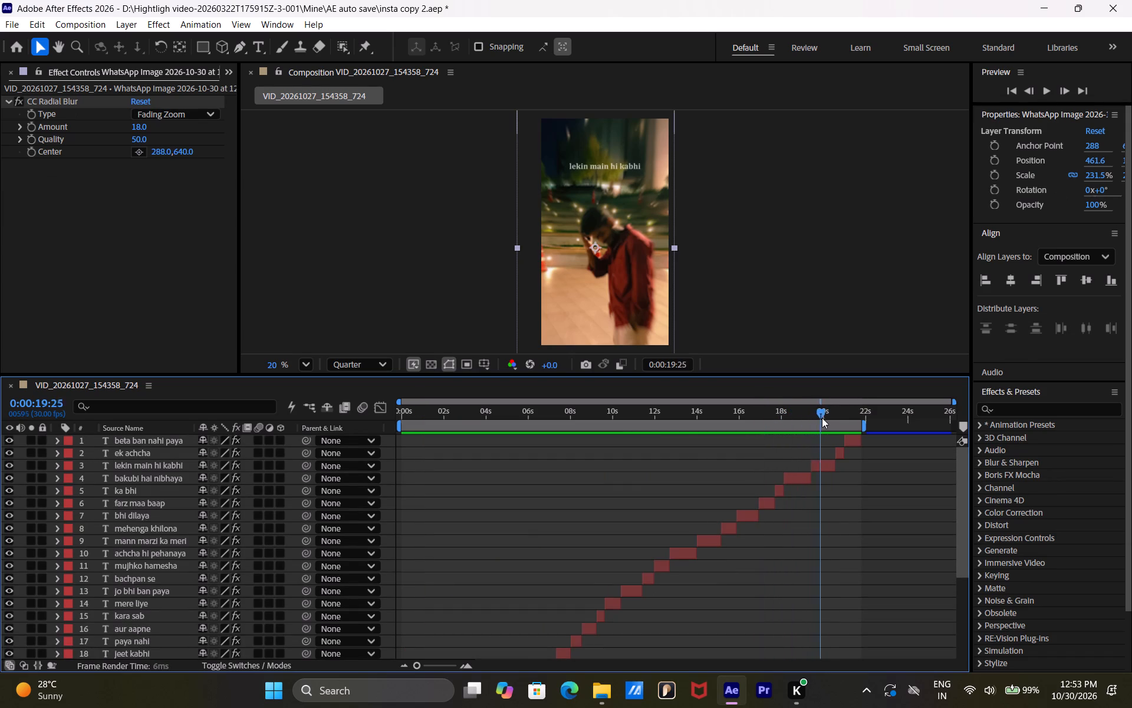
{"action": "left_click_drag", "start_coordinate": [822, 418], "coordinate": [845, 424]}
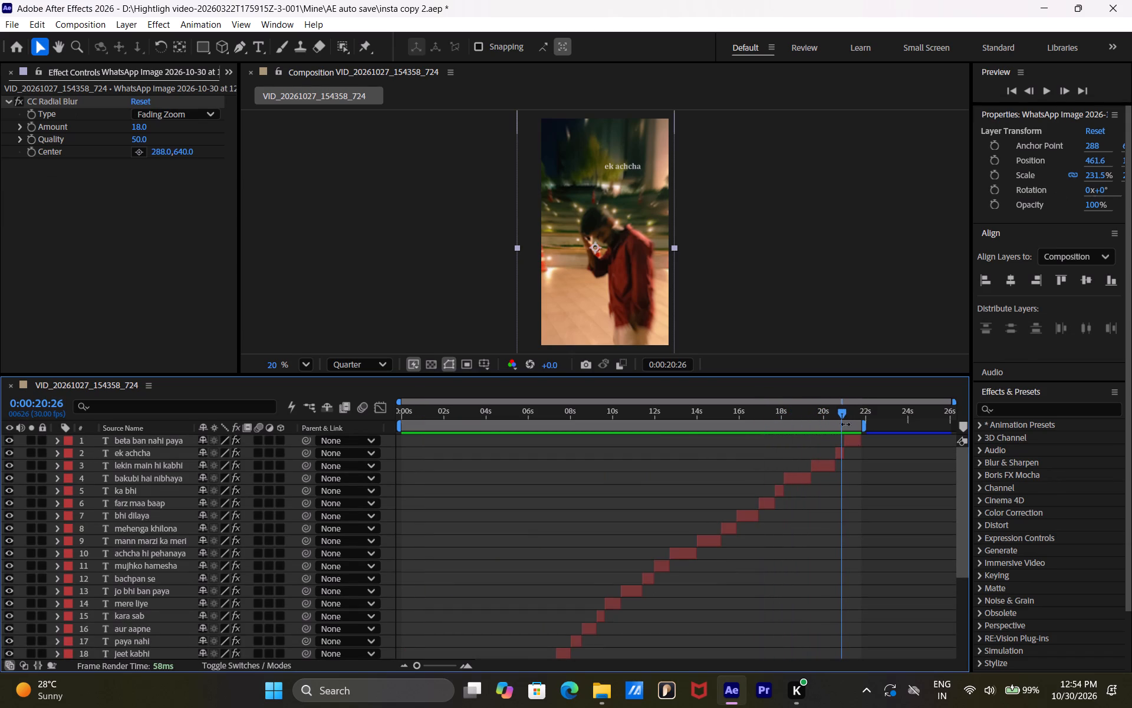
Centre the "ek achcha" text horizontally in the composition at 0:00:20:26.
{"action": "left_click_drag", "start_coordinate": [845, 424], "coordinate": [842, 419]}
{"action": "left_click", "coordinate": [841, 454]}
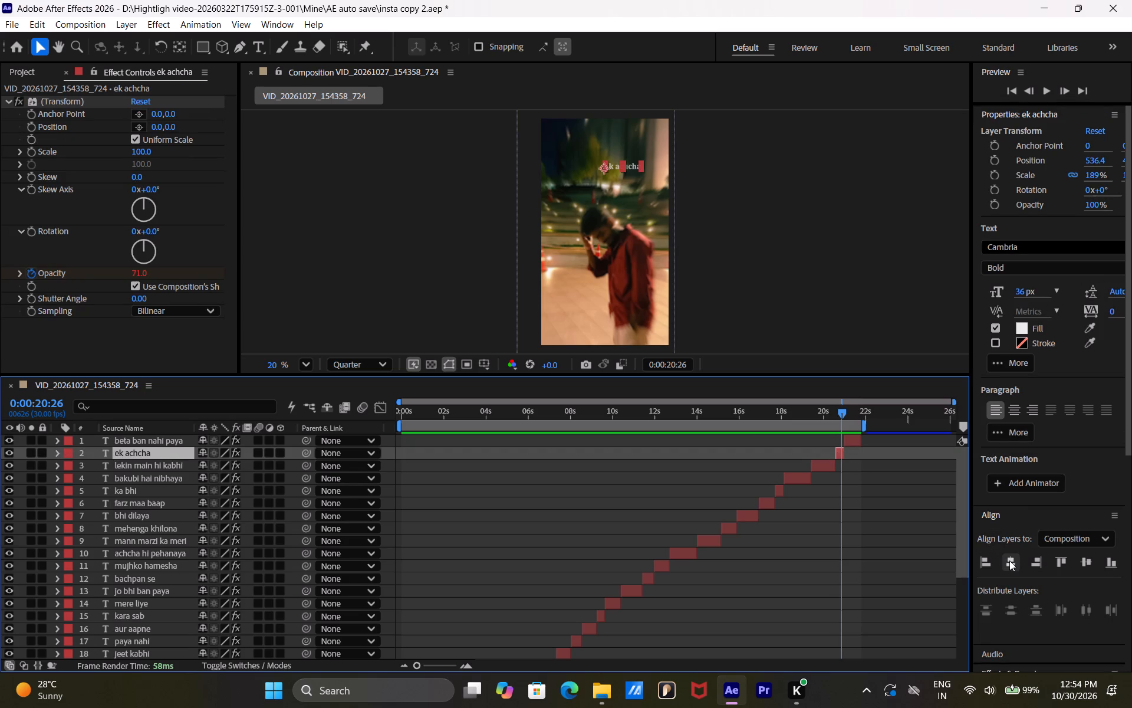
{"action": "left_click", "coordinate": [1009, 561]}
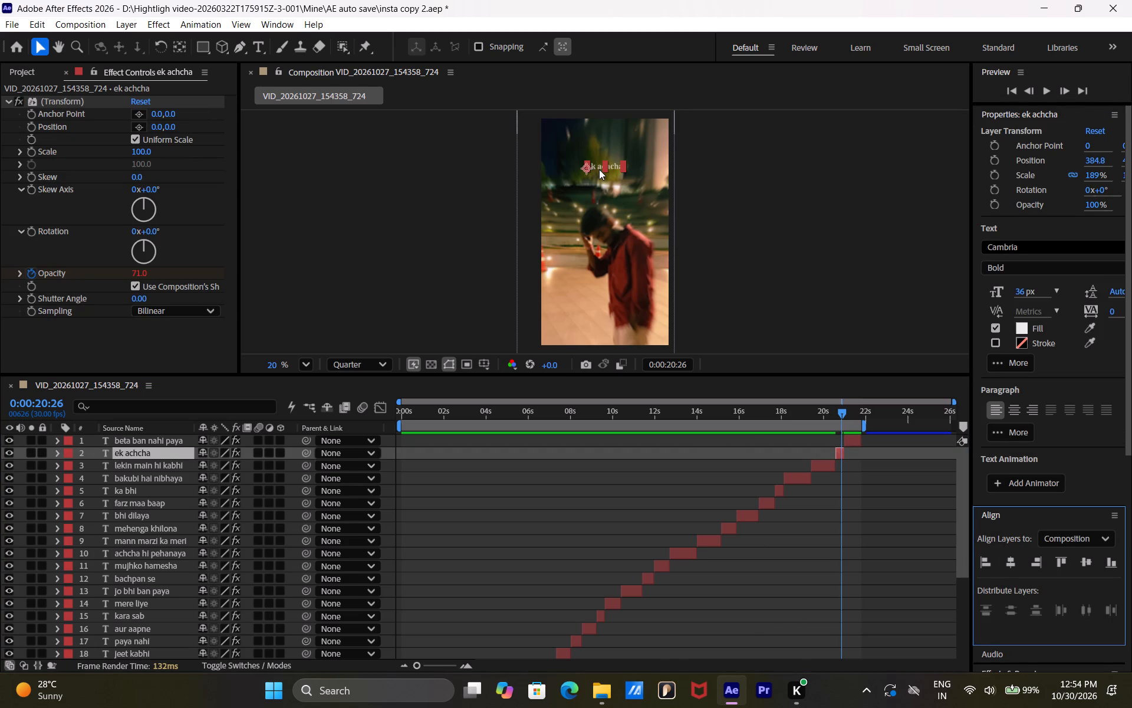
Move the anchor point of the "ek achcha" text layer to the centre of its text with the Pan Behind tool.
{"action": "key", "text": "y"}
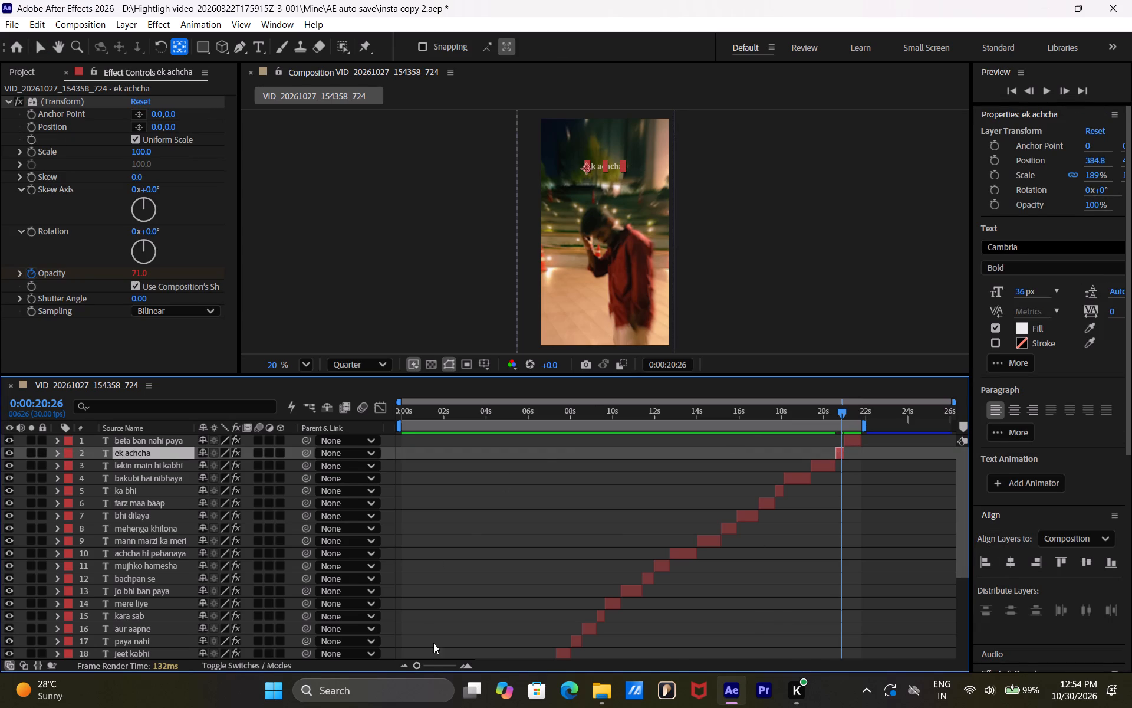
{"action": "left_click", "coordinate": [428, 663]}
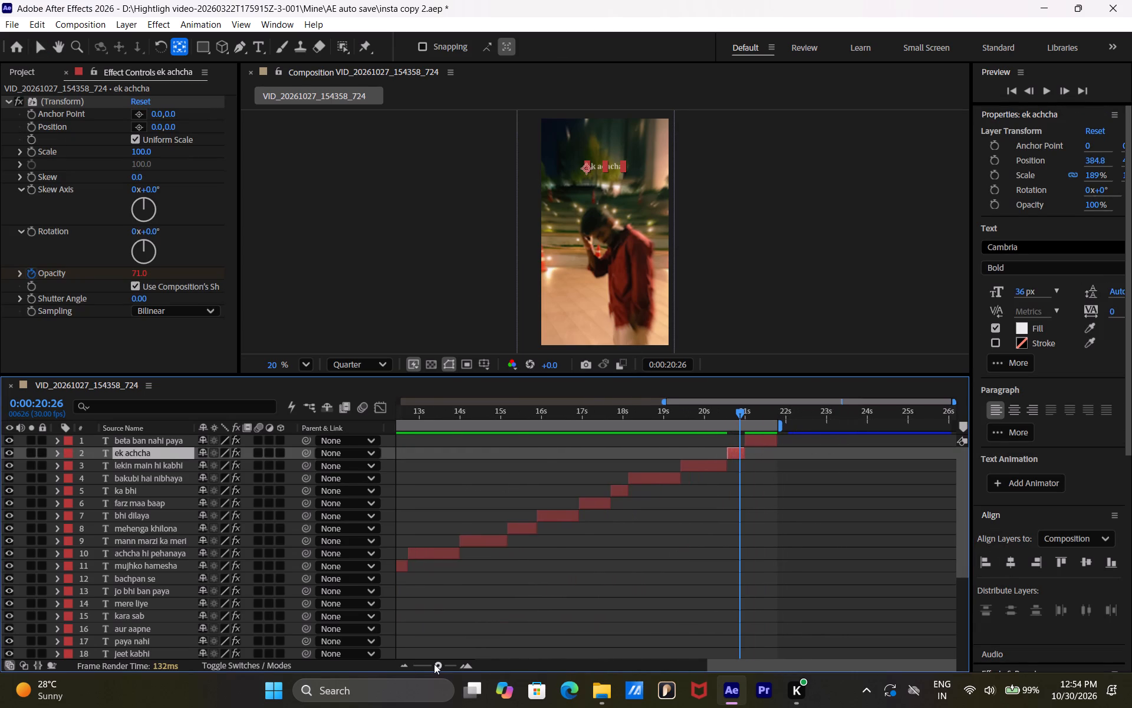
{"action": "left_click", "coordinate": [297, 360]}
{"action": "left_click", "coordinate": [305, 365]}
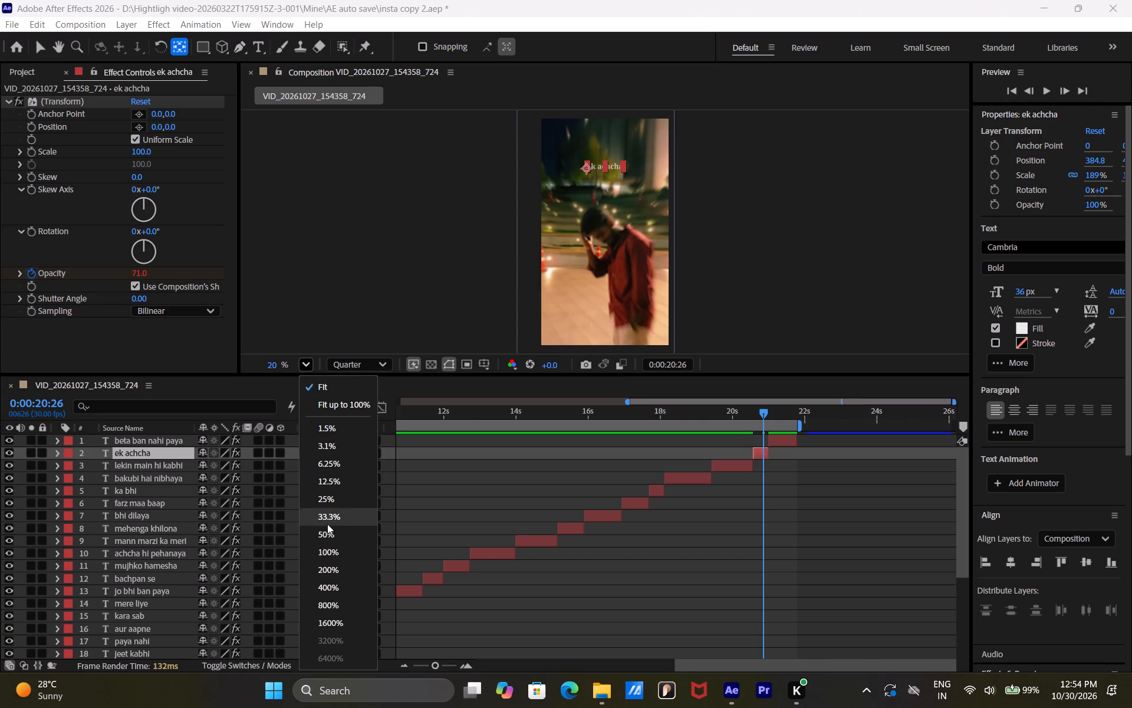
{"action": "left_click", "coordinate": [329, 550]}
{"action": "key", "text": "space"}
{"action": "key", "text": "space"}
{"action": "key", "text": "space"}
{"action": "key", "text": "space"}
{"action": "key", "text": "space"}
{"action": "key", "text": "space"}
{"action": "key", "text": "space"}
{"action": "key", "text": "space"}
{"action": "key", "text": "space"}
{"action": "key", "text": "space"}
{"action": "key", "text": "space"}
{"action": "key", "text": "space"}
{"action": "key", "text": "space"}
{"action": "key", "text": "space"}
{"action": "key", "text": "space"}
{"action": "key", "text": "space"}
{"action": "key", "text": "space"}
{"action": "key", "text": "space"}
{"action": "key", "text": "space"}
{"action": "key", "text": "space"}
{"action": "left_click_drag", "start_coordinate": [579, 199], "coordinate": [586, 308]}
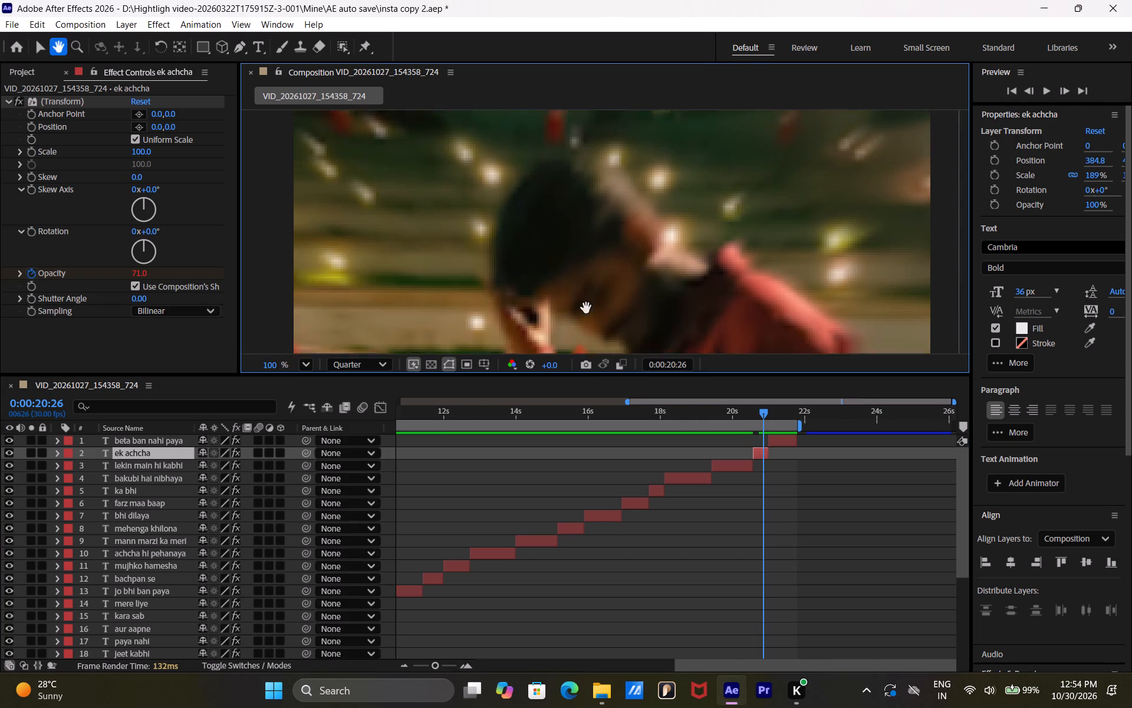
{"action": "left_click_drag", "start_coordinate": [586, 308], "coordinate": [586, 310]}
{"action": "left_click_drag", "start_coordinate": [634, 193], "coordinate": [624, 303]}
{"action": "left_click_drag", "start_coordinate": [658, 237], "coordinate": [658, 305]}
{"action": "left_click_drag", "start_coordinate": [511, 206], "coordinate": [515, 205]}
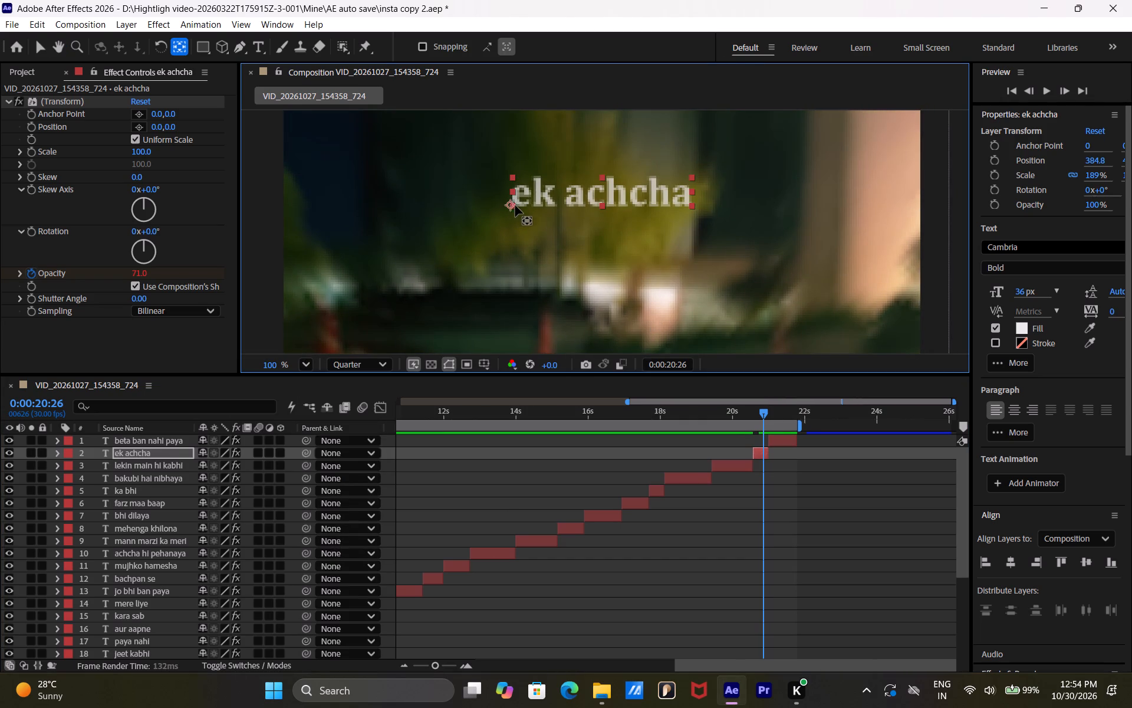
{"action": "left_click_drag", "start_coordinate": [515, 205], "coordinate": [603, 194]}
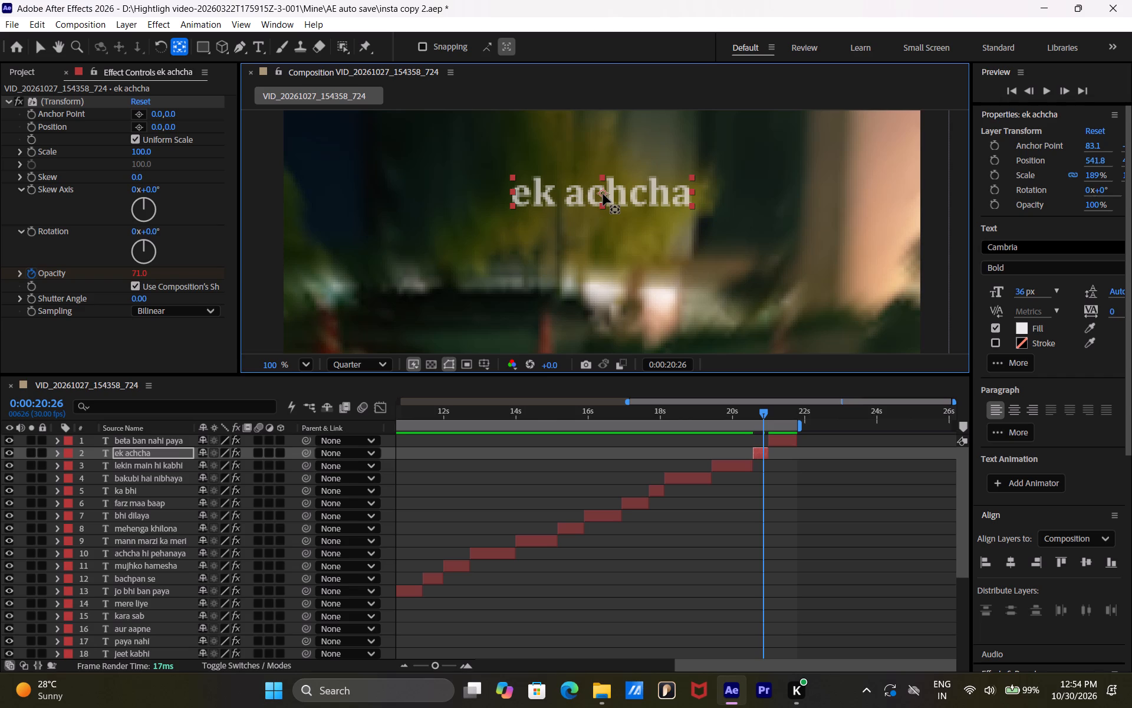
Move the anchor points of the "beta ban nahi paya" and "lekin main hi kabhi" layers to the centre of their text.
{"action": "left_click", "coordinate": [786, 438]}
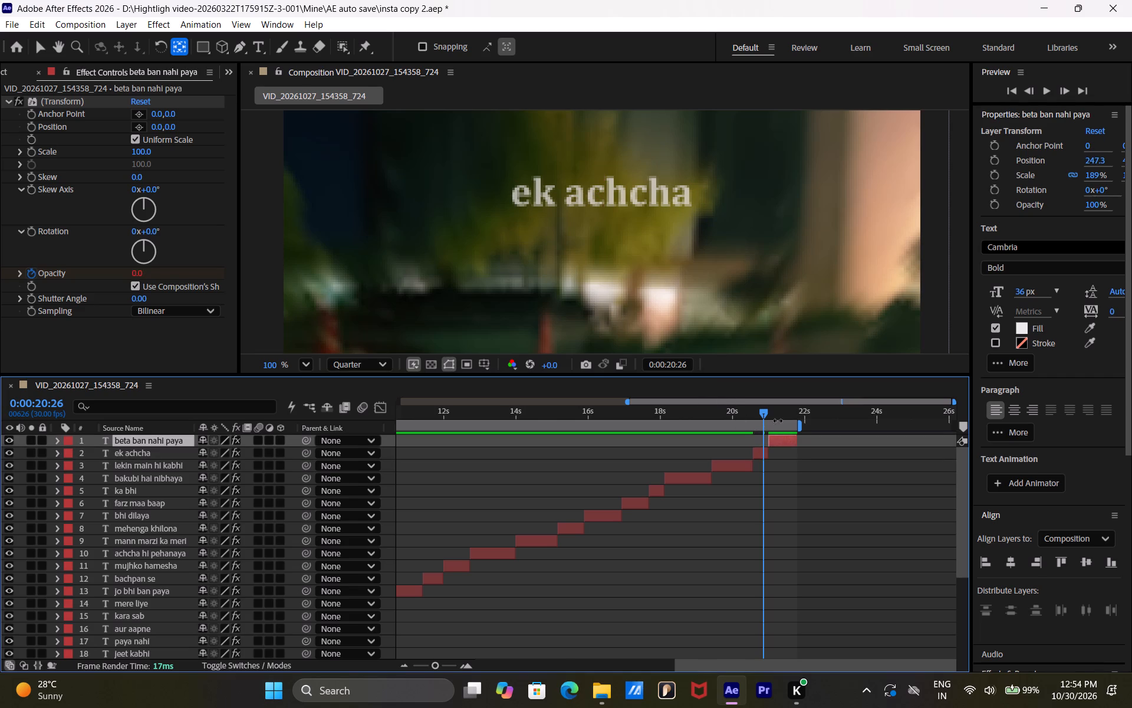
{"action": "left_click", "coordinate": [783, 419]}
{"action": "left_click", "coordinate": [782, 408]}
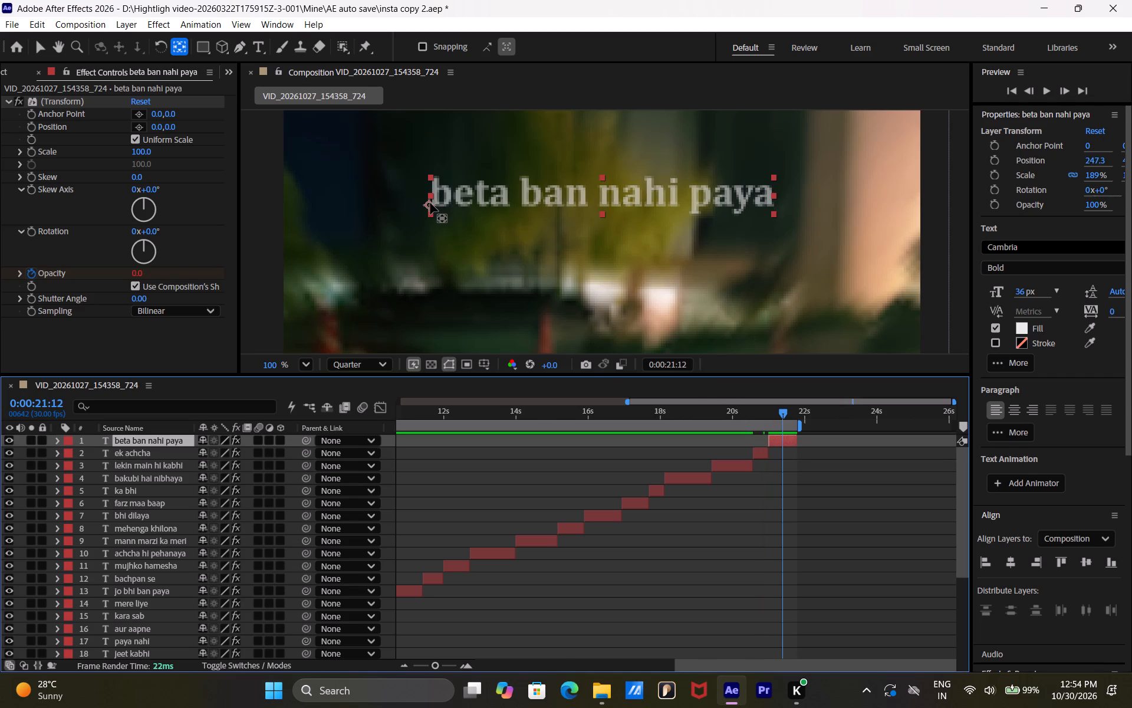
{"action": "left_click_drag", "start_coordinate": [430, 204], "coordinate": [604, 195]}
{"action": "left_click", "coordinate": [733, 418]}
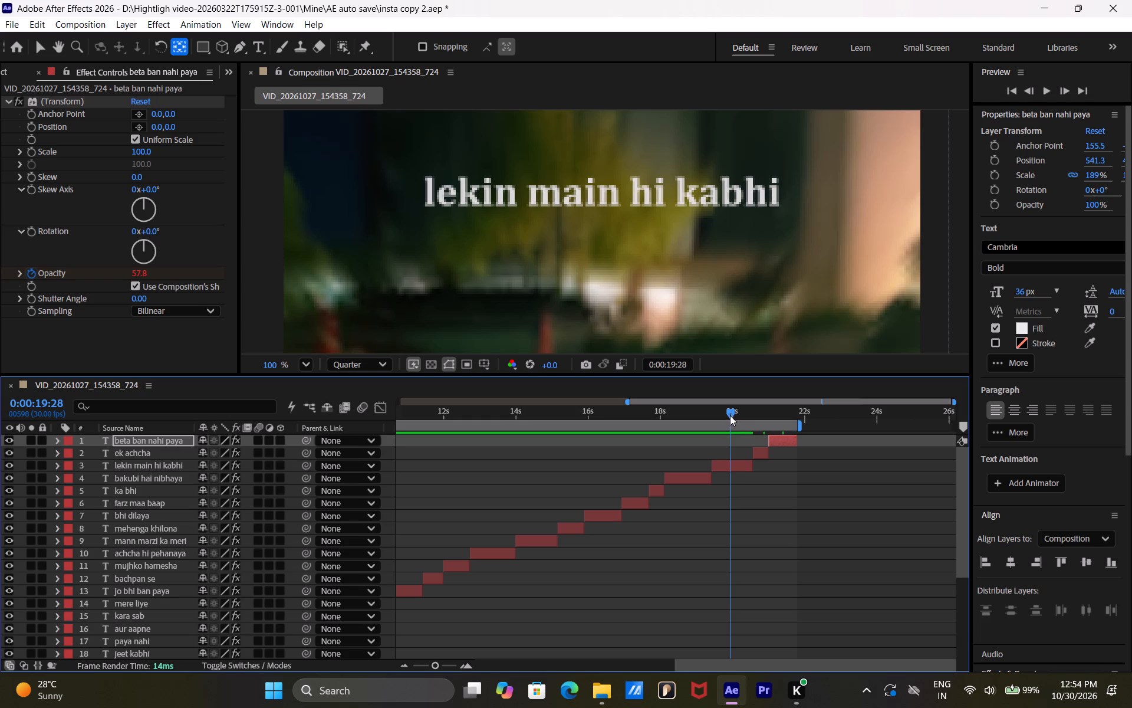
{"action": "left_click", "coordinate": [734, 468]}
{"action": "left_click_drag", "start_coordinate": [426, 206], "coordinate": [538, 203]}
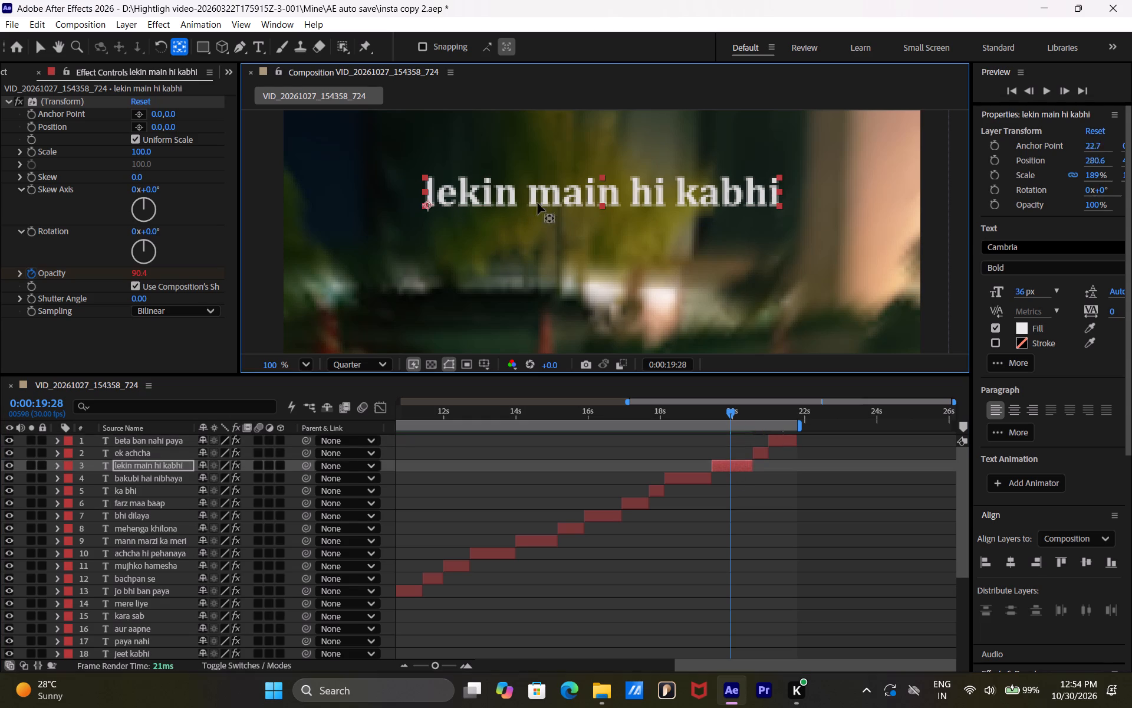
{"action": "left_click_drag", "start_coordinate": [538, 203], "coordinate": [604, 192]}
Move the anchor points of the "bakubi hai nibhaya" and "ka bhi" layers to the centre of their text.
{"action": "left_click", "coordinate": [673, 417]}
{"action": "left_click", "coordinate": [679, 481]}
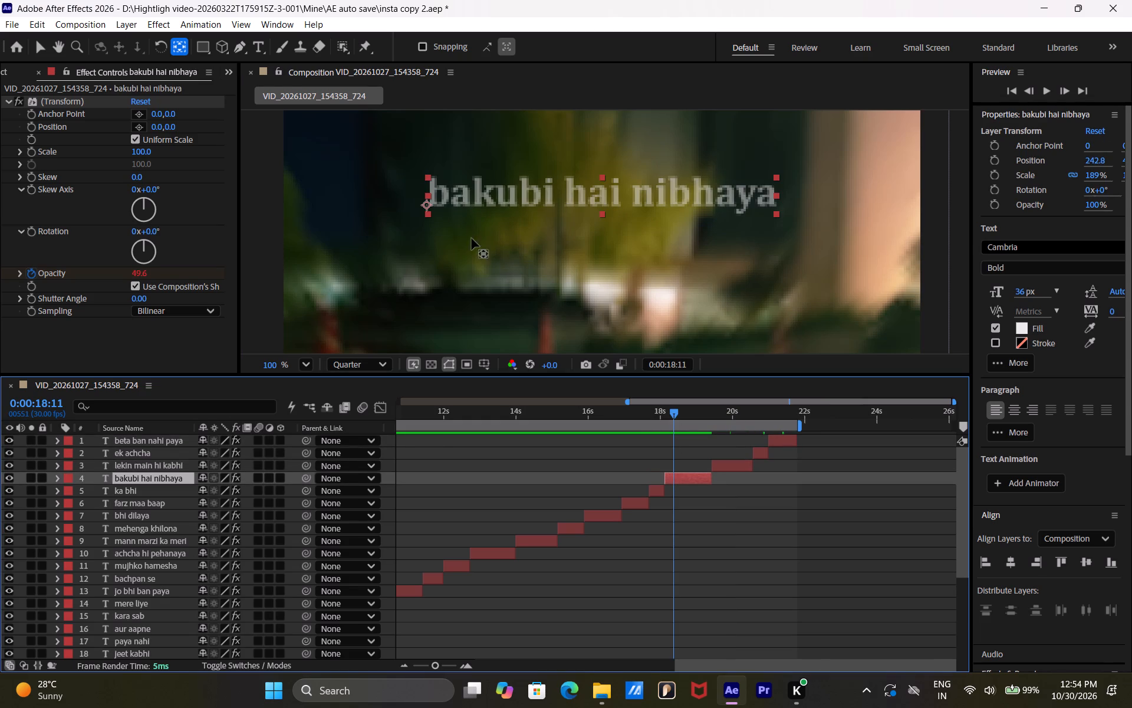
{"action": "left_click_drag", "start_coordinate": [429, 208], "coordinate": [604, 199]}
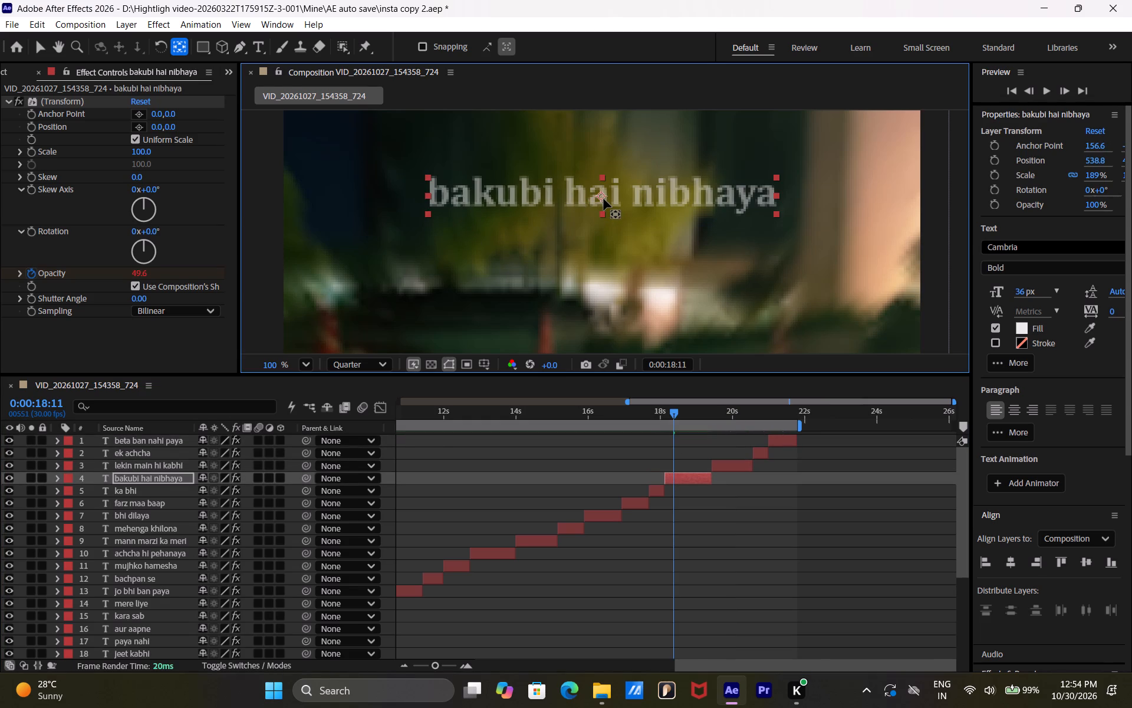
{"action": "left_click_drag", "start_coordinate": [604, 199], "coordinate": [606, 199]}
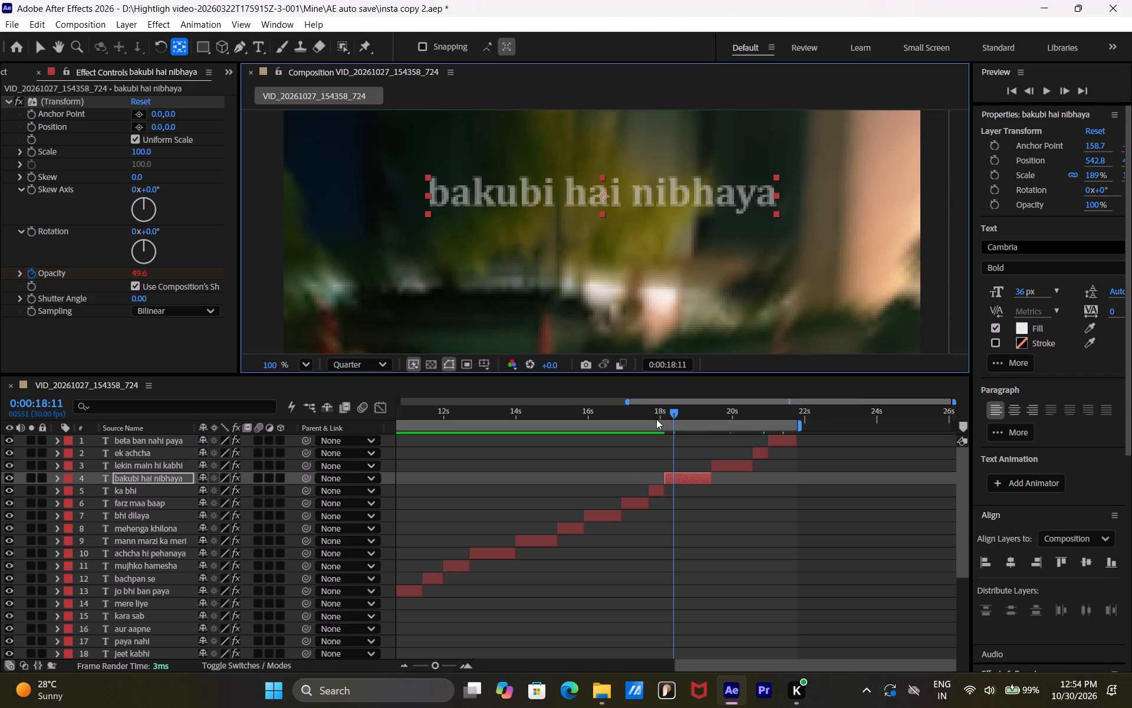
{"action": "left_click", "coordinate": [654, 415]}
{"action": "left_click", "coordinate": [658, 490]}
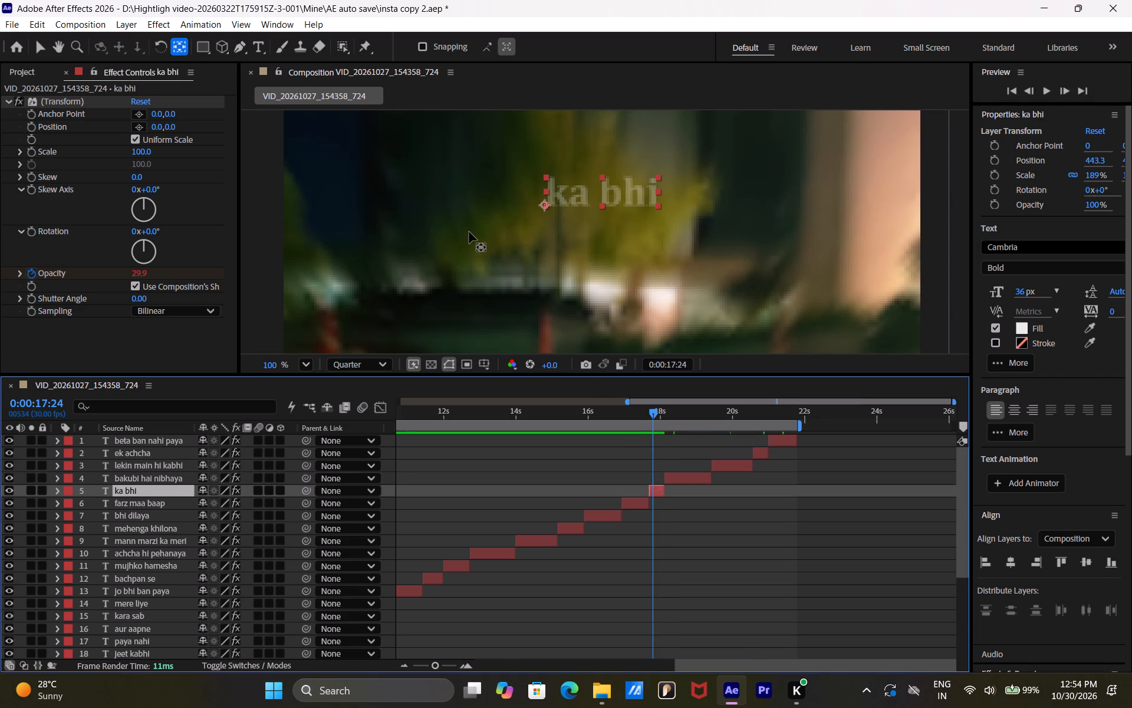
{"action": "left_click_drag", "start_coordinate": [545, 206], "coordinate": [604, 196]}
Move the anchor points of the "farz maa baap" and "bhi dilaya" layers to the centre of their text.
{"action": "left_click_drag", "start_coordinate": [651, 409], "coordinate": [637, 411]}
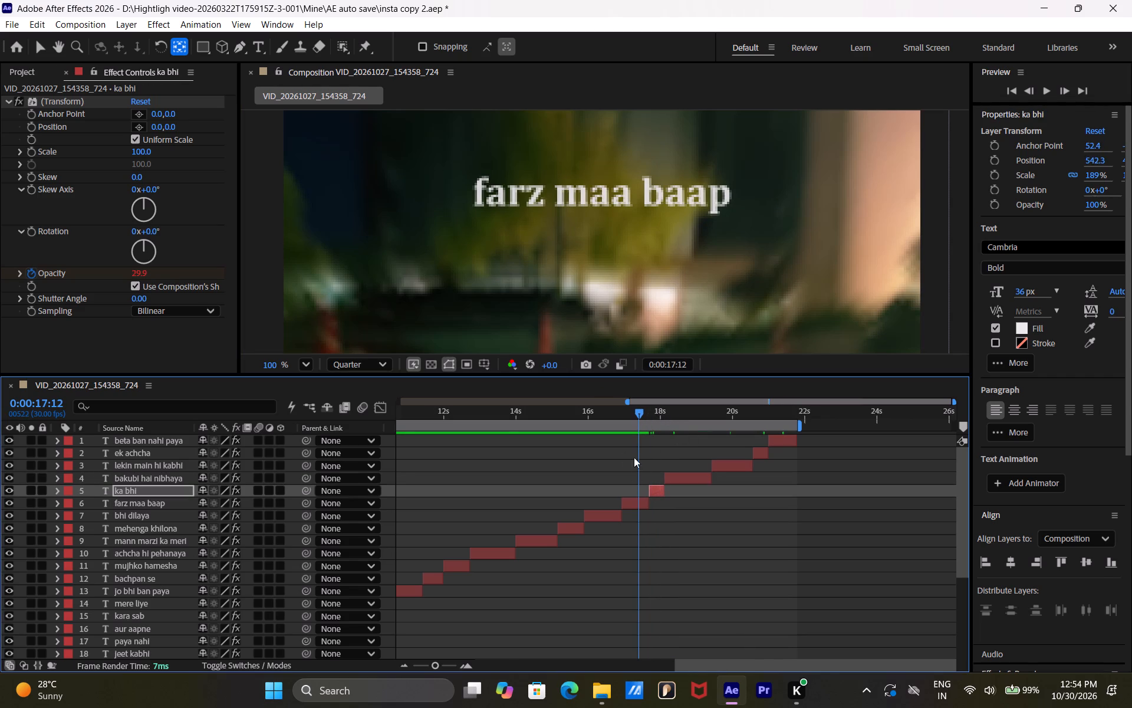
{"action": "left_click", "coordinate": [637, 505]}
{"action": "left_click_drag", "start_coordinate": [473, 205], "coordinate": [595, 199]}
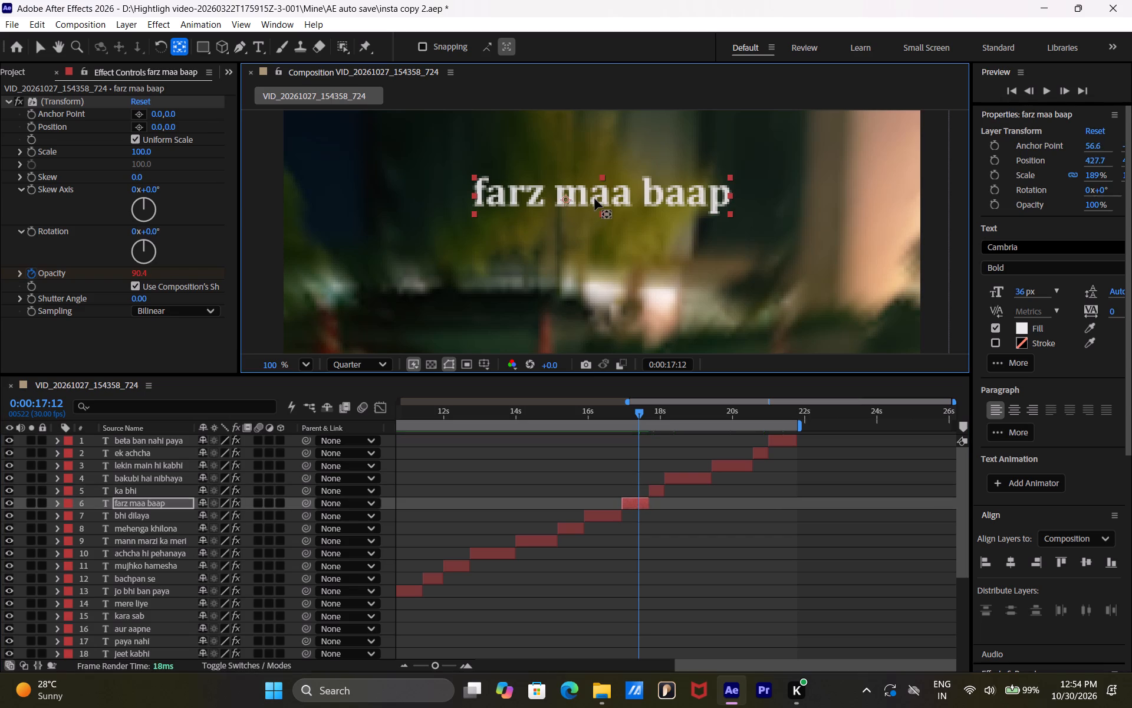
{"action": "left_click_drag", "start_coordinate": [595, 199], "coordinate": [601, 198]}
{"action": "left_click", "coordinate": [596, 416]}
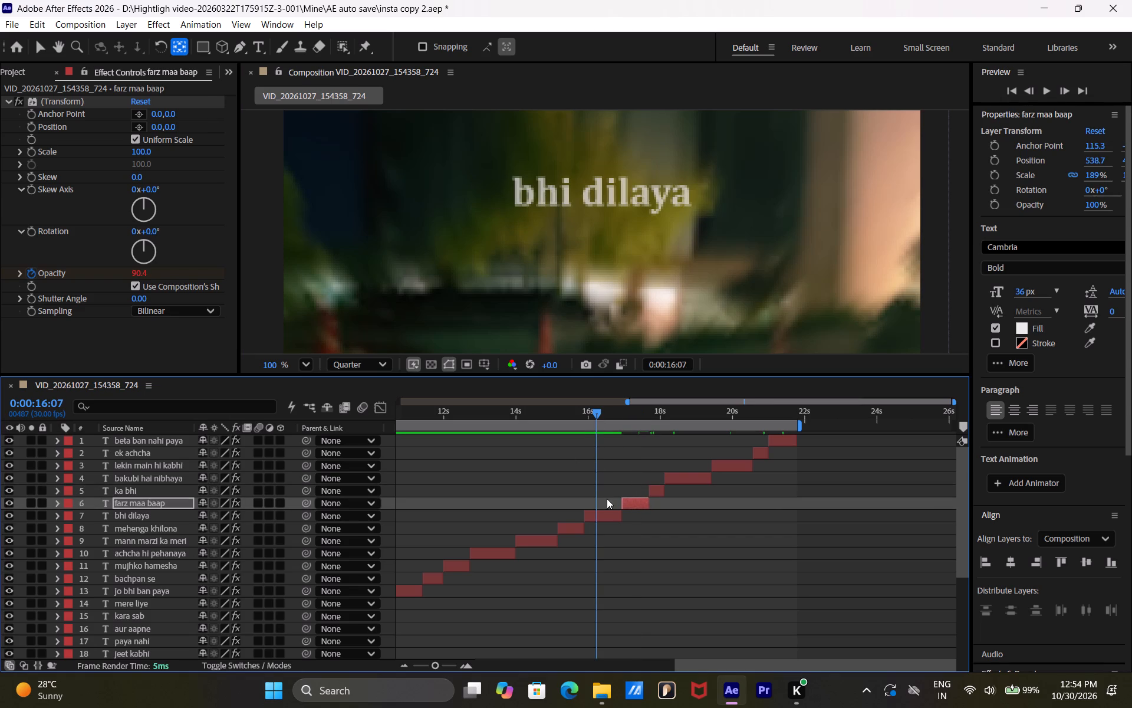
{"action": "left_click", "coordinate": [607, 516]}
{"action": "left_click_drag", "start_coordinate": [512, 208], "coordinate": [613, 198]}
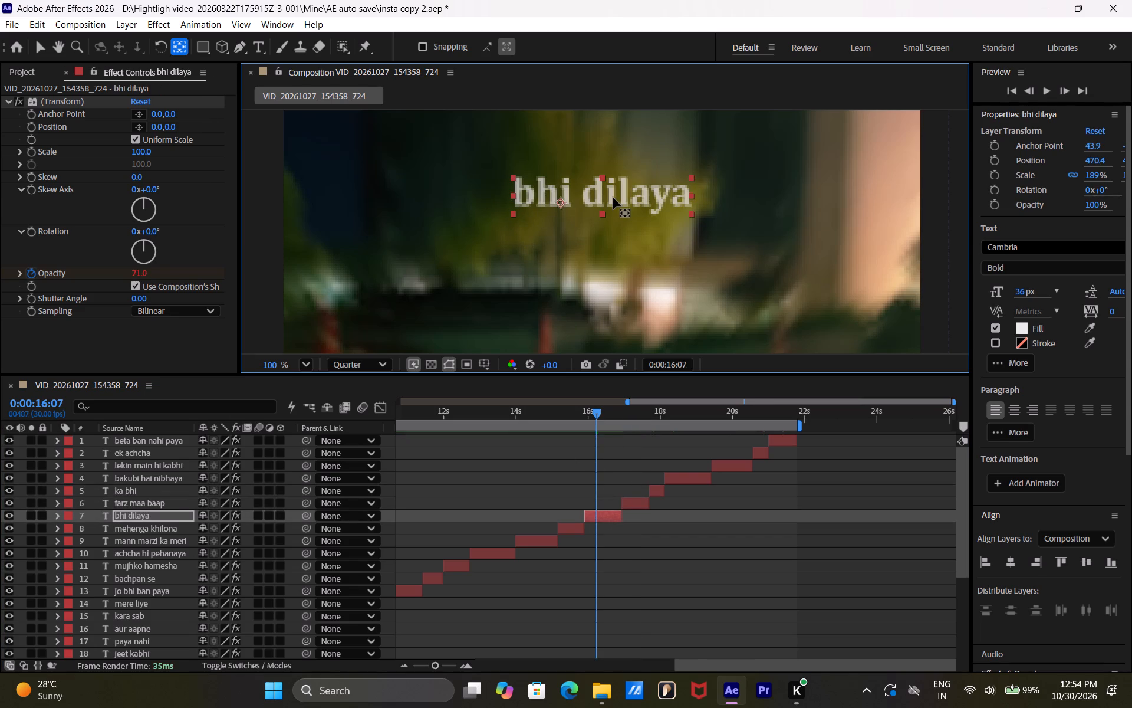
{"action": "left_click_drag", "start_coordinate": [613, 198], "coordinate": [601, 198]}
Save the project.
{"action": "key", "text": "ctrl+s"}
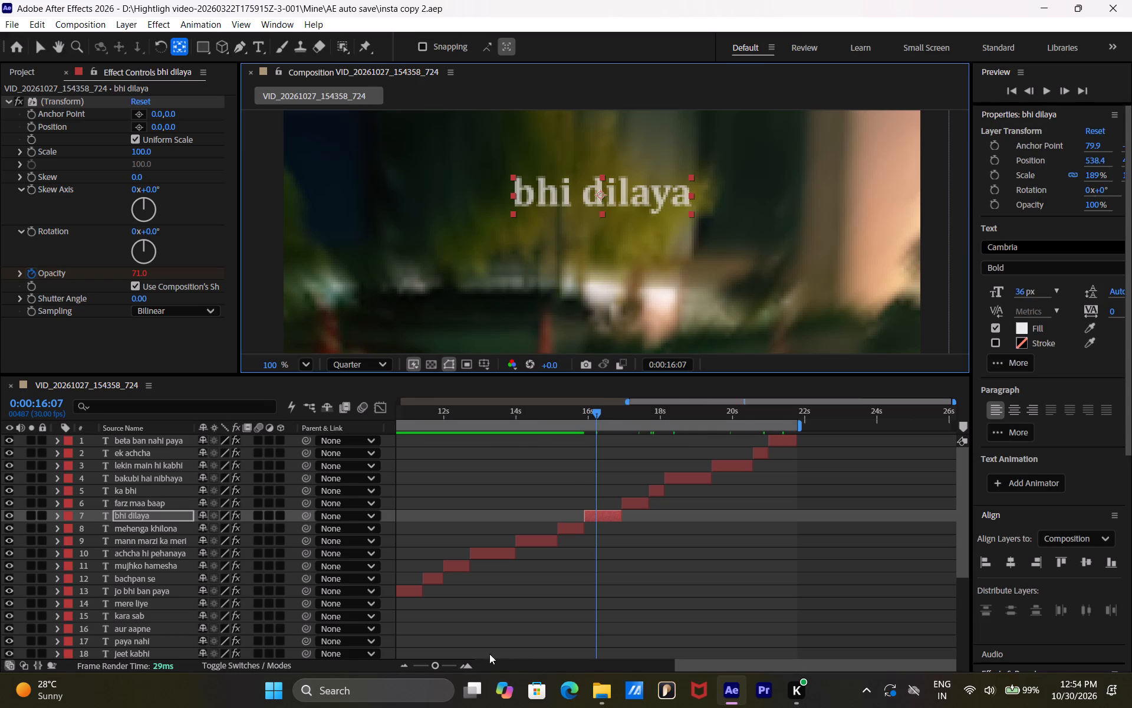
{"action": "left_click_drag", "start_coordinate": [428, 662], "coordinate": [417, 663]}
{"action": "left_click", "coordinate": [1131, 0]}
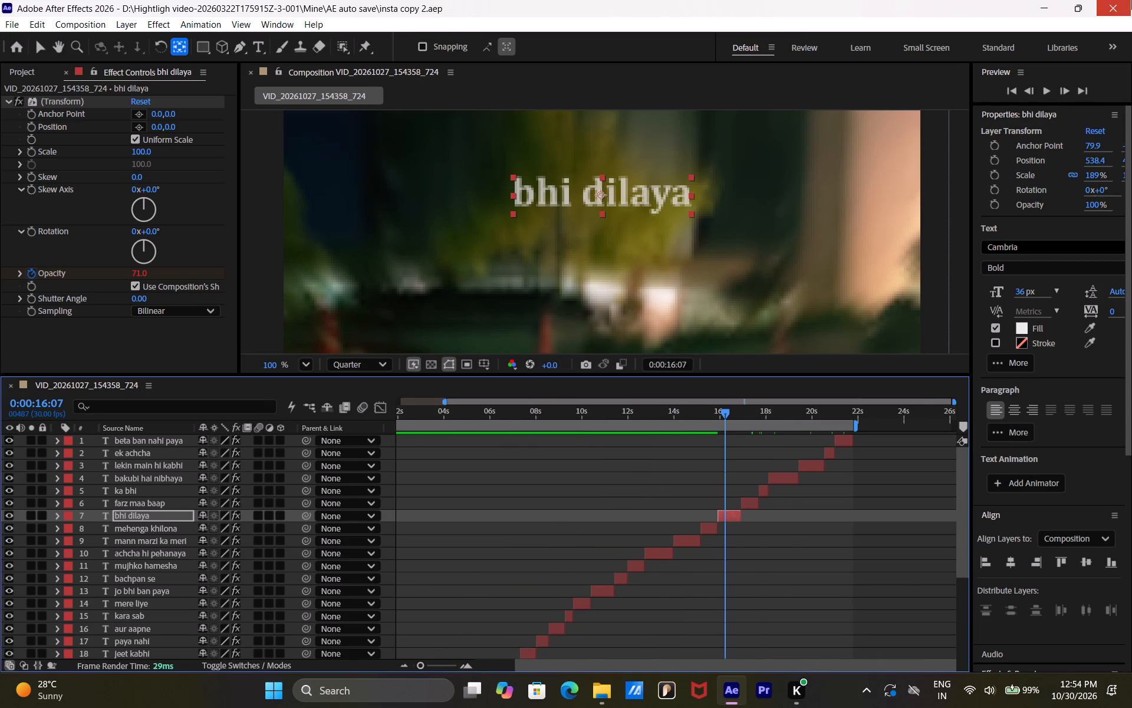
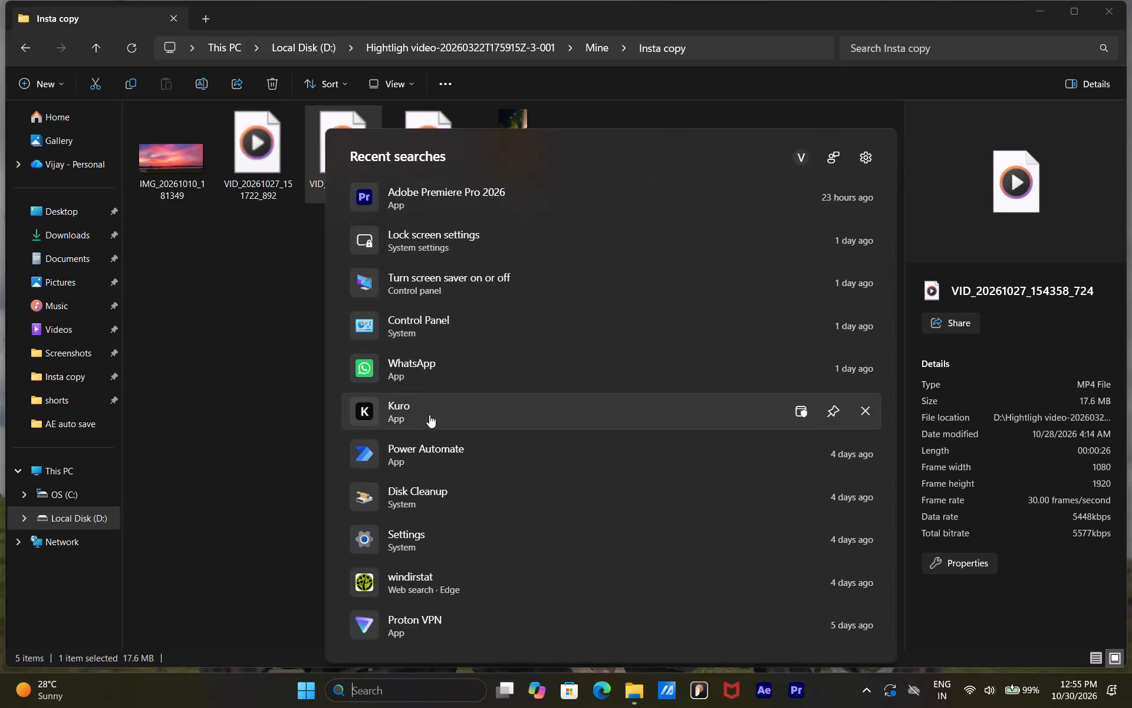
Launch the Kuro app.
{"action": "left_click", "coordinate": [429, 415]}
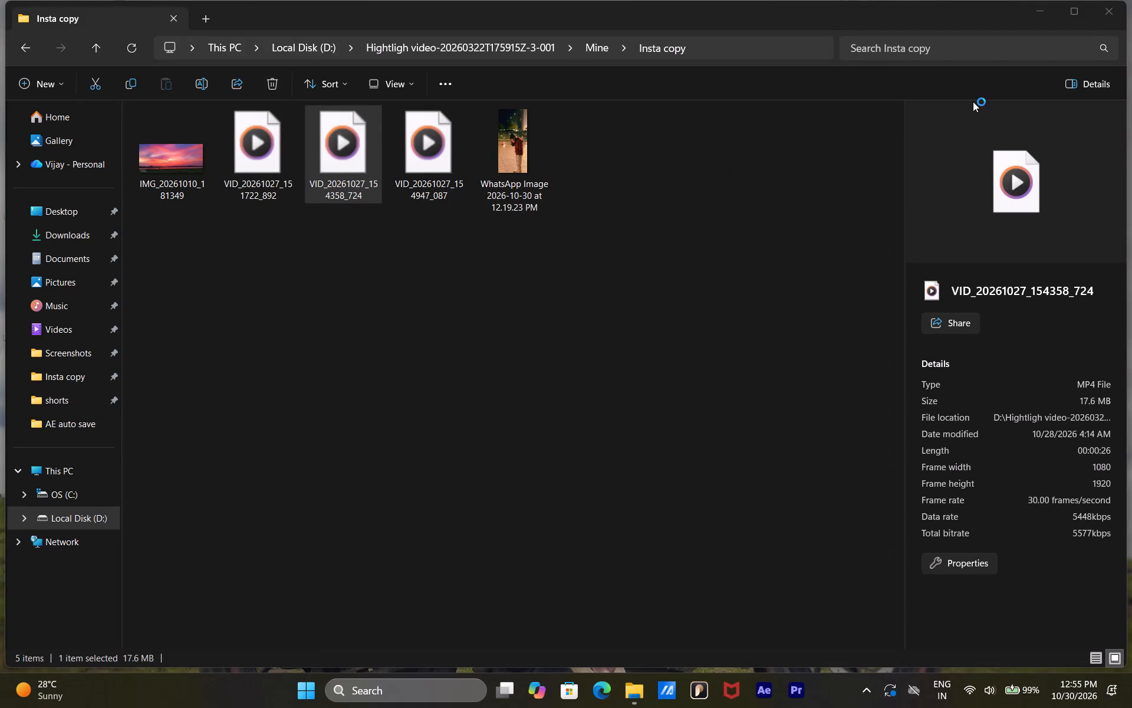